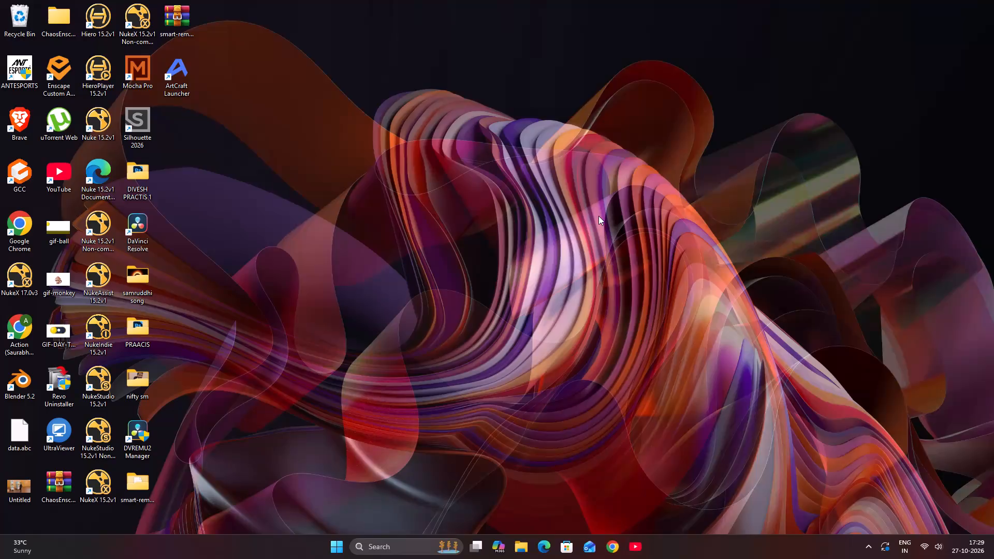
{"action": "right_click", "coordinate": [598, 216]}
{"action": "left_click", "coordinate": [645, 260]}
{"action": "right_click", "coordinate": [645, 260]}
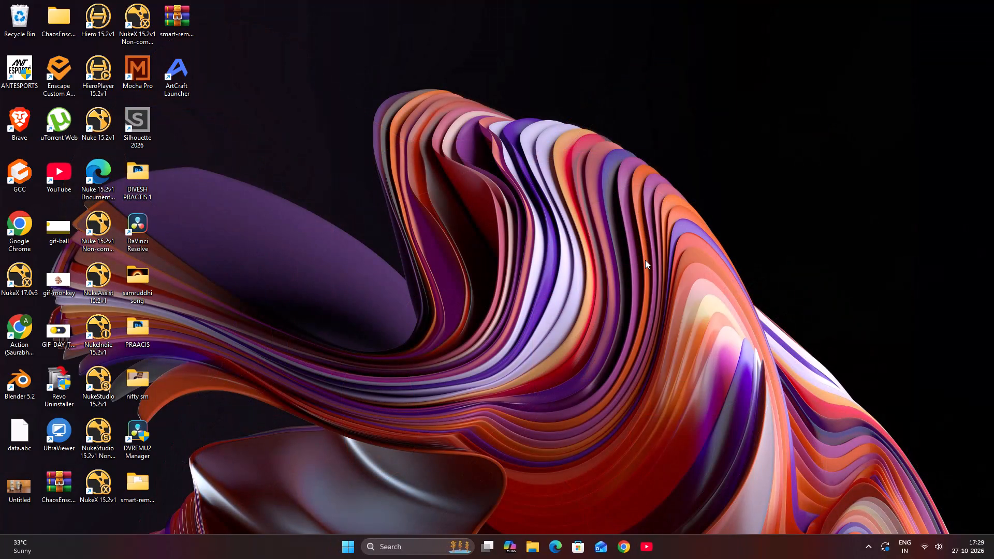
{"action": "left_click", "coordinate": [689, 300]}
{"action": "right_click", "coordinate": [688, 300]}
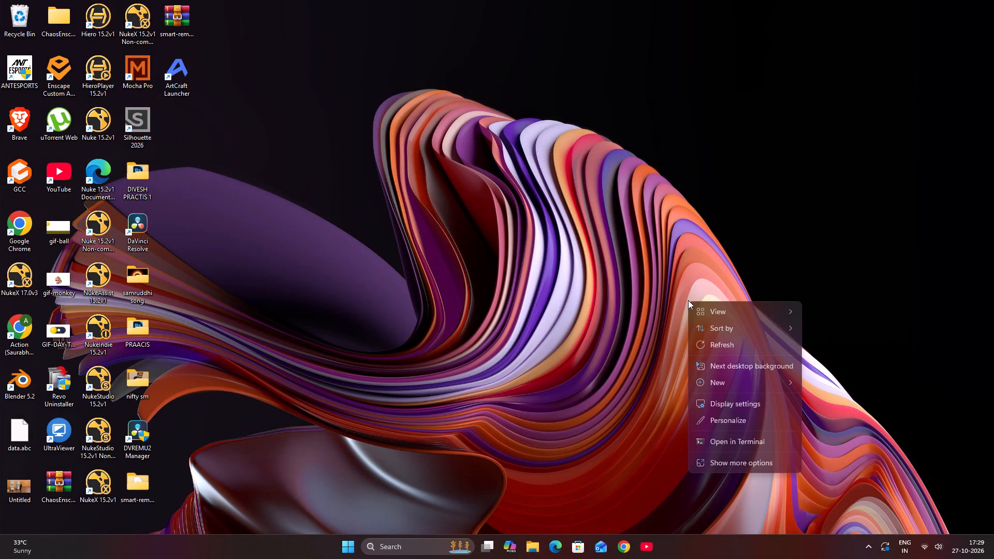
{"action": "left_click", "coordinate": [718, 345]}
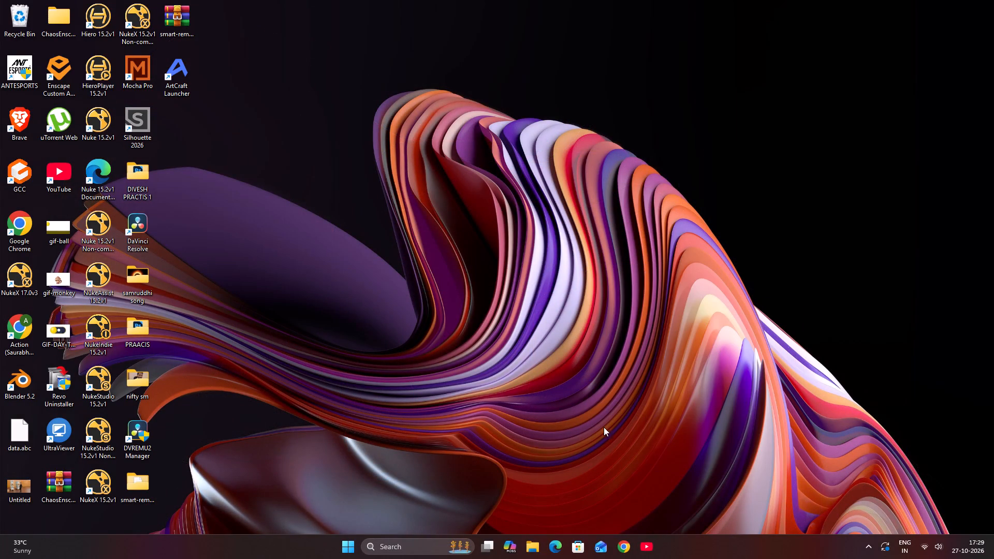
Open Google Chrome in Guest mode and maximize its window, ready for entering an address.
{"action": "left_click", "coordinate": [348, 540]}
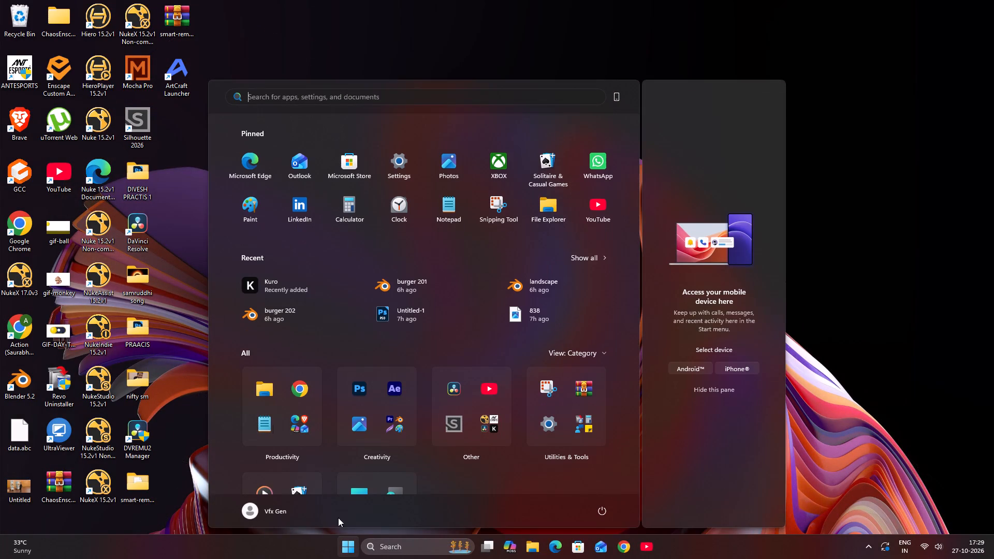
{"action": "left_click", "coordinate": [303, 395]}
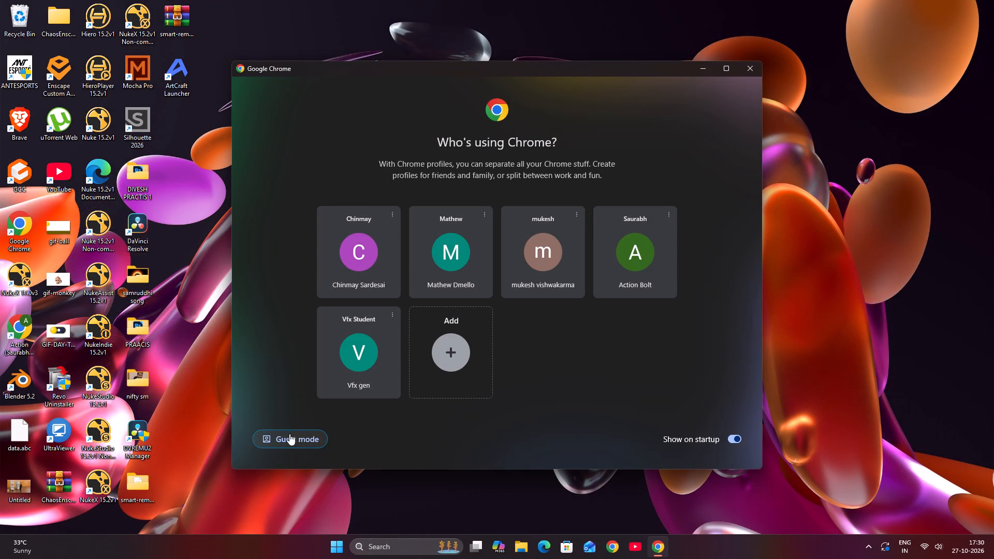
{"action": "left_click", "coordinate": [290, 437]}
{"action": "left_click", "coordinate": [454, 17]}
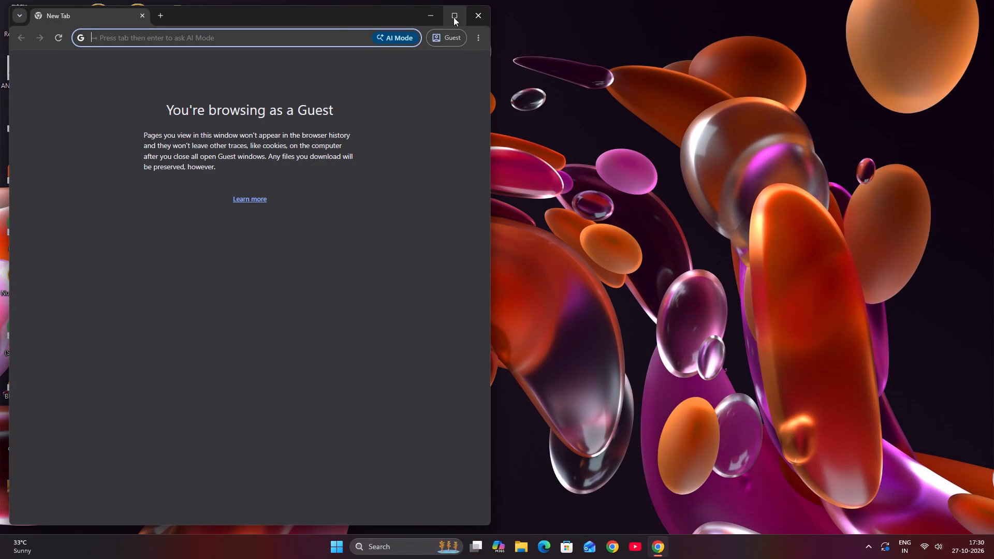
{"action": "left_click", "coordinate": [242, 30]}
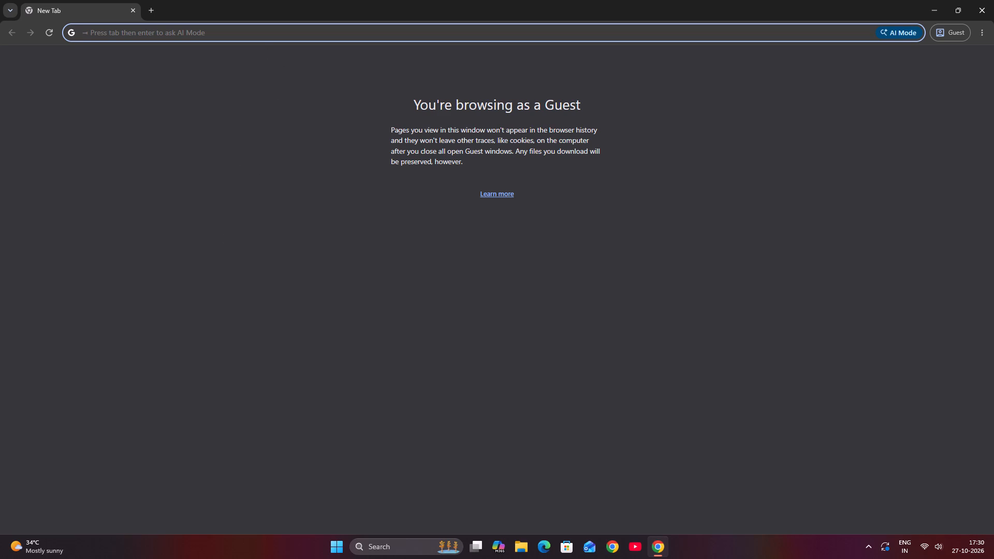
Search the installed apps for "pre" and launch Adobe Premiere Pro 2026.
{"action": "left_click", "coordinate": [337, 548]}
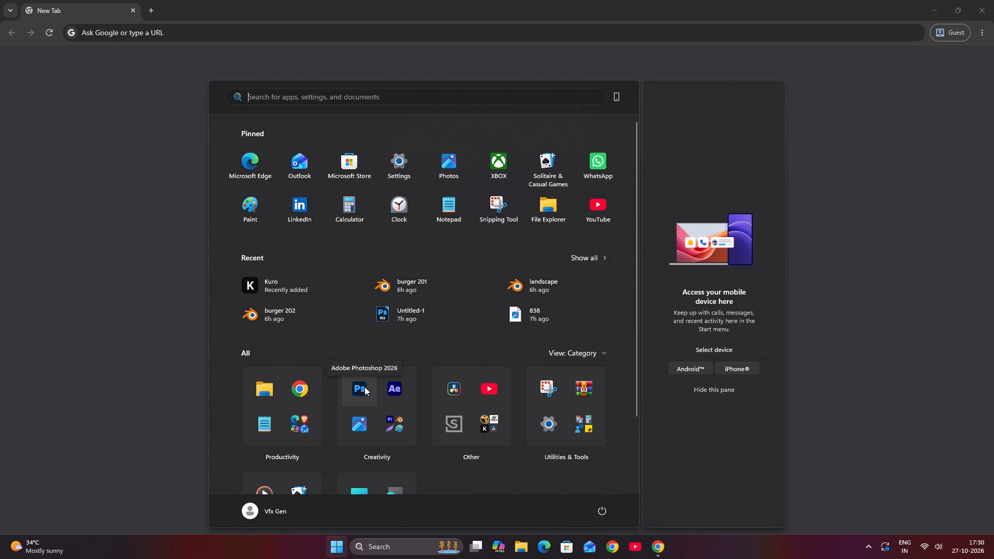
{"action": "scroll", "coordinate": [364, 387], "scroll_direction": "down", "scroll_amount": 5}
{"action": "scroll", "coordinate": [364, 387], "scroll_direction": "up", "scroll_amount": 13}
{"action": "left_click", "coordinate": [385, 100]}
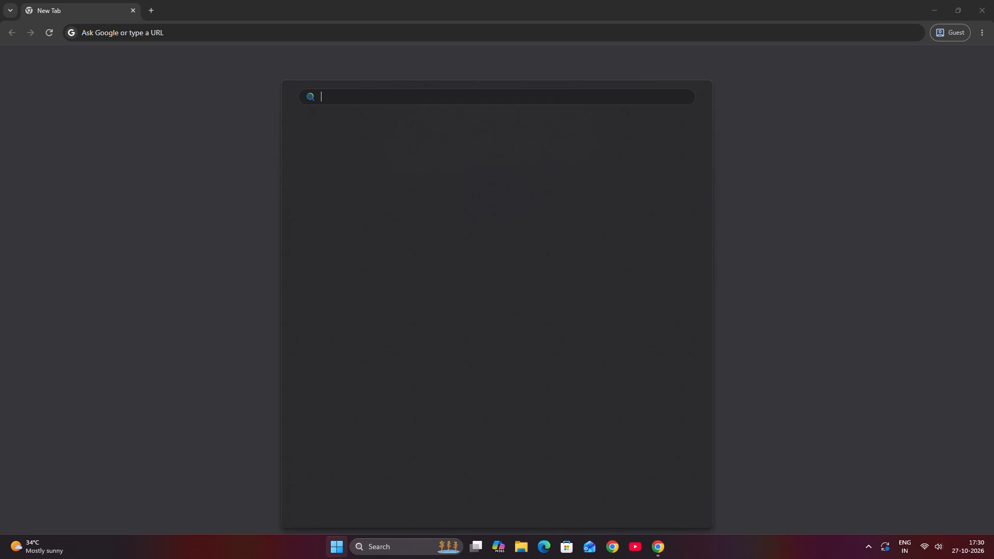
{"action": "type", "text": "pre"}
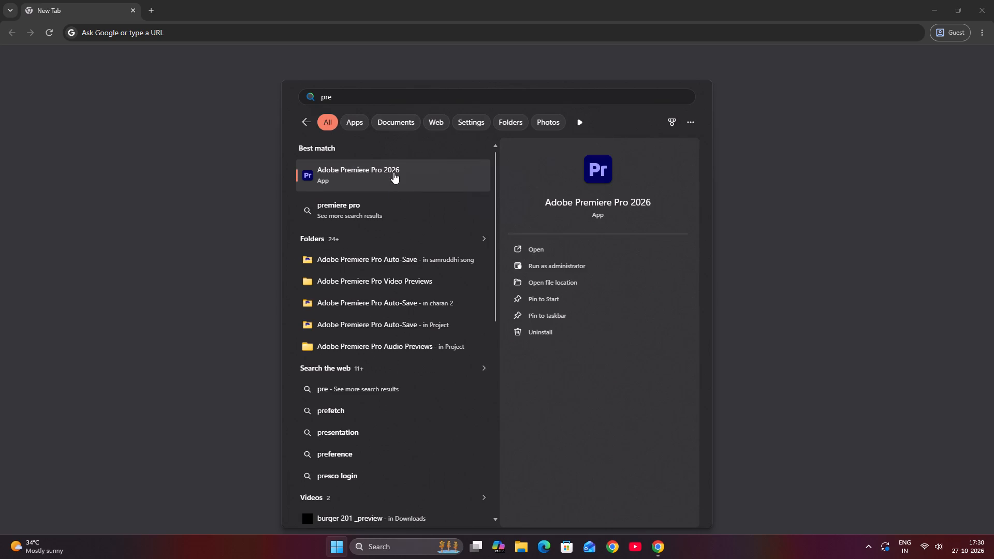
{"action": "left_click", "coordinate": [393, 171]}
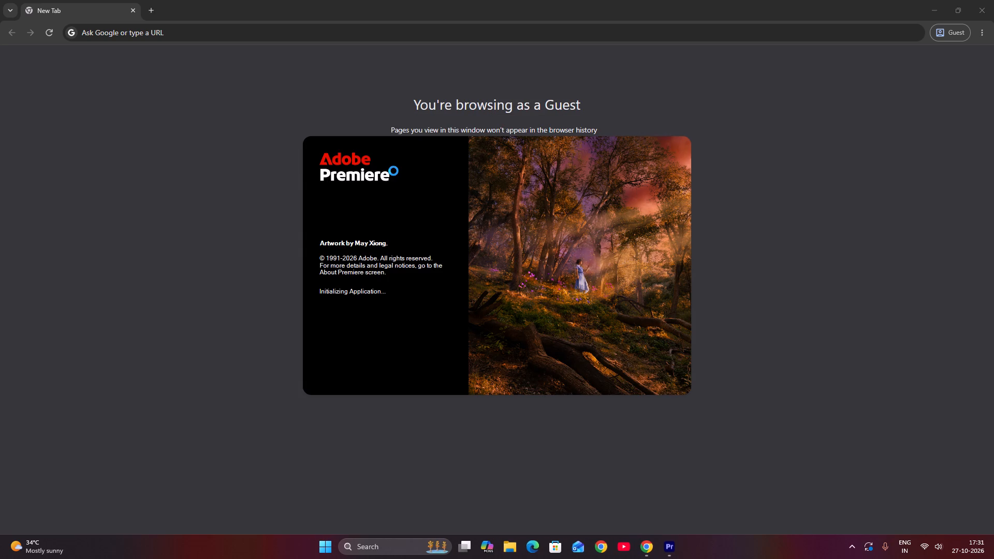
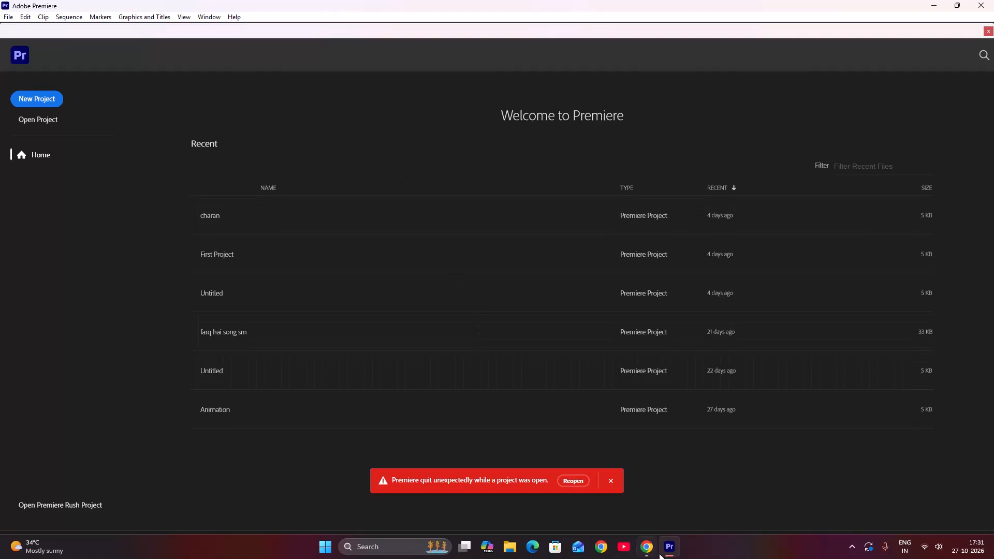
Dismiss the crash recovery notice on the home screen without reopening the earlier project.
{"action": "left_click", "coordinate": [611, 482]}
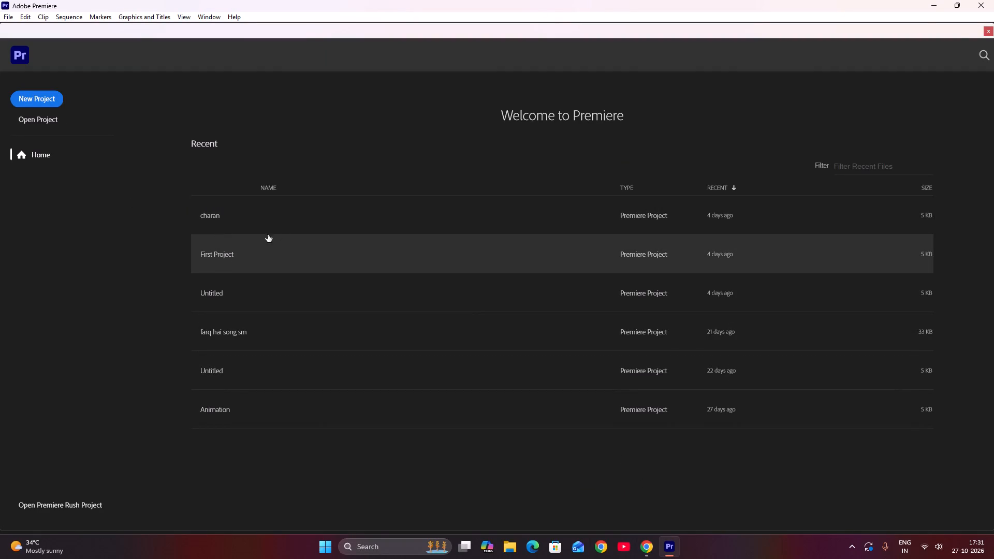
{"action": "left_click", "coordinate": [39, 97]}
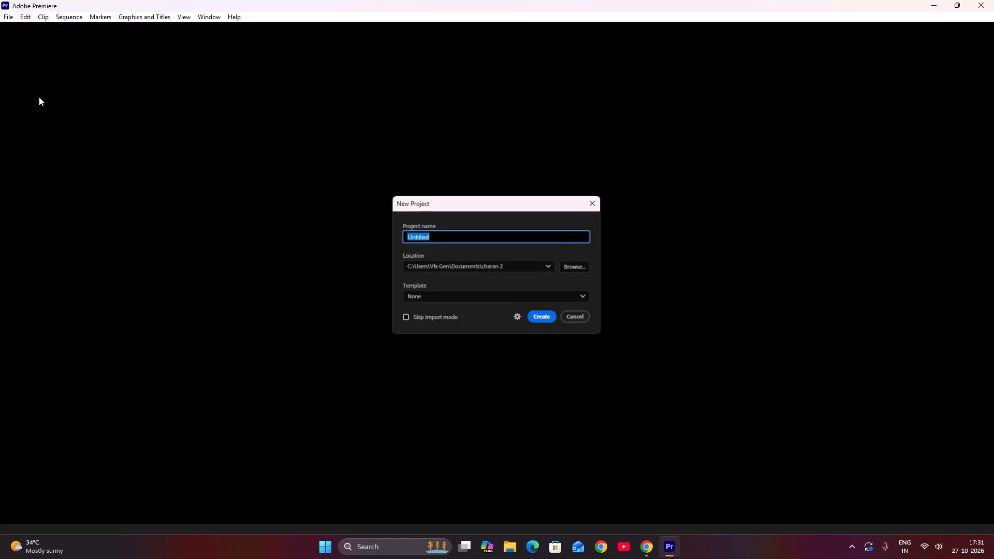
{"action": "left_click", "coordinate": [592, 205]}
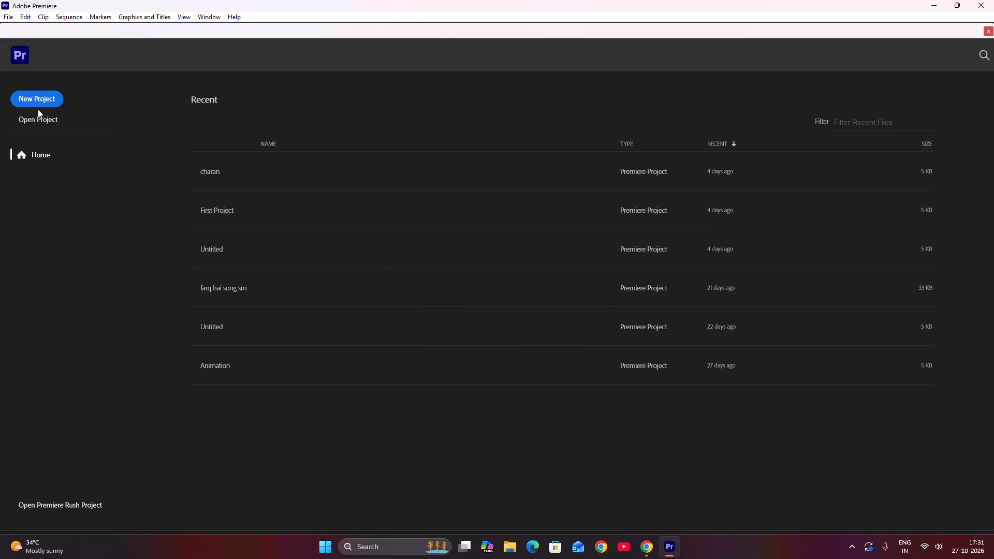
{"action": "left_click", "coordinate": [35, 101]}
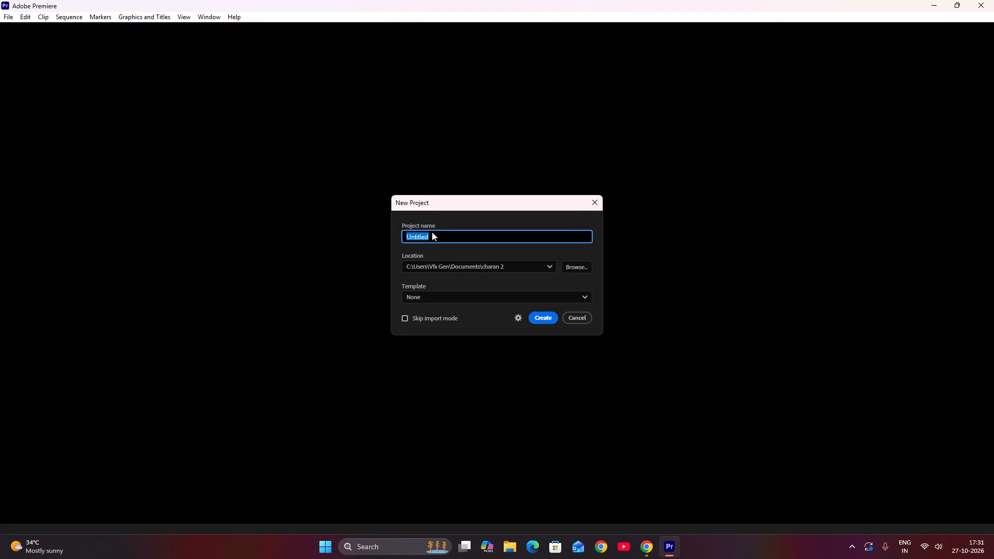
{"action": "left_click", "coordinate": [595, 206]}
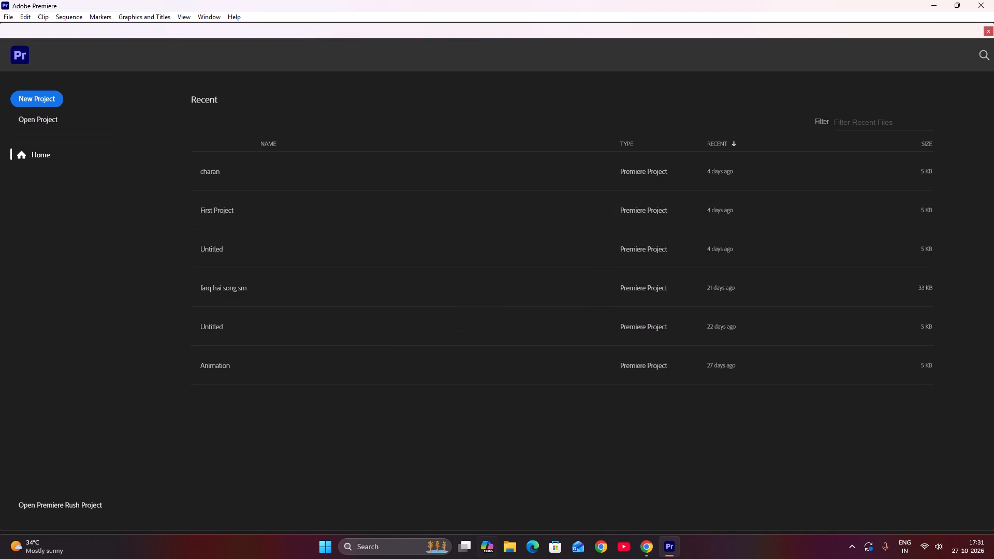
Switch from Premiere Pro to the open Google Chrome Guest window.
{"action": "left_click", "coordinate": [651, 554]}
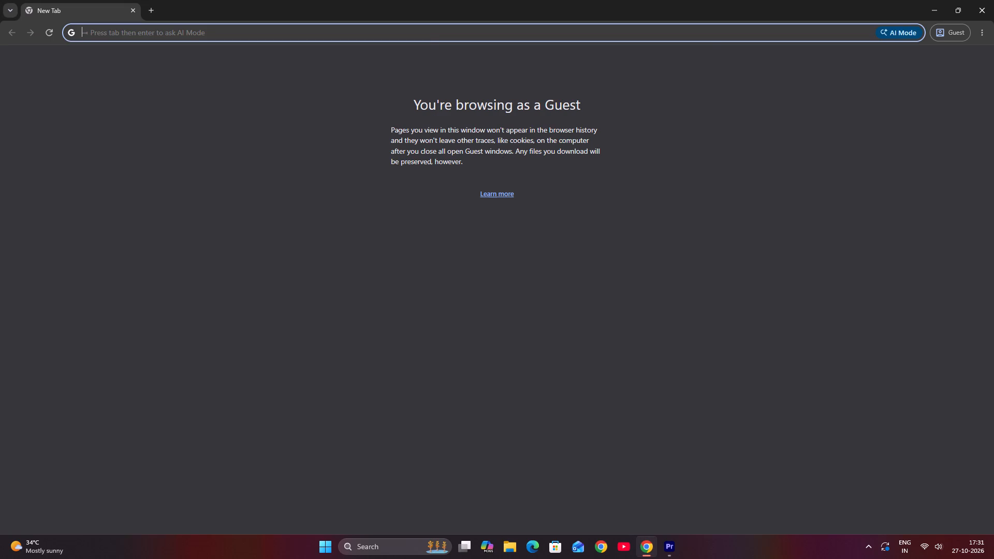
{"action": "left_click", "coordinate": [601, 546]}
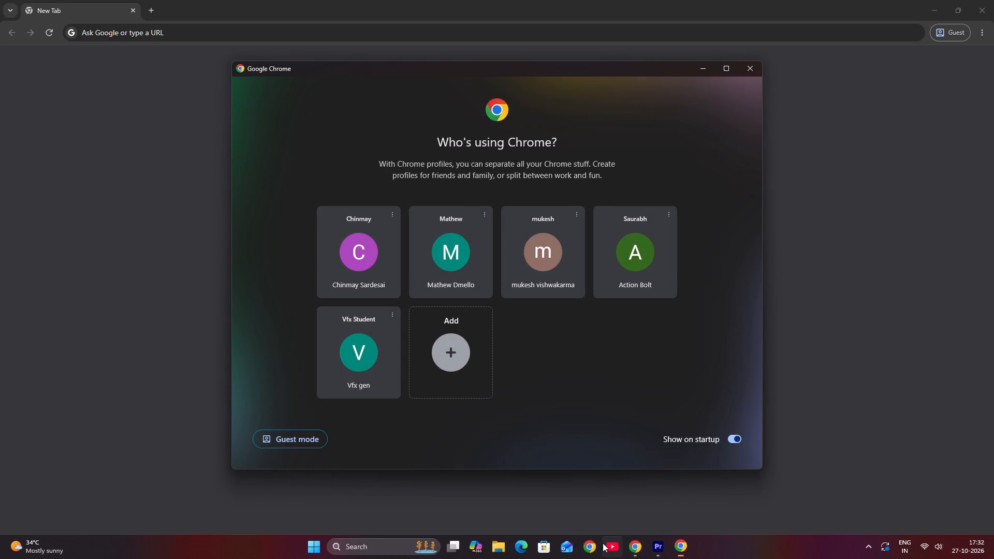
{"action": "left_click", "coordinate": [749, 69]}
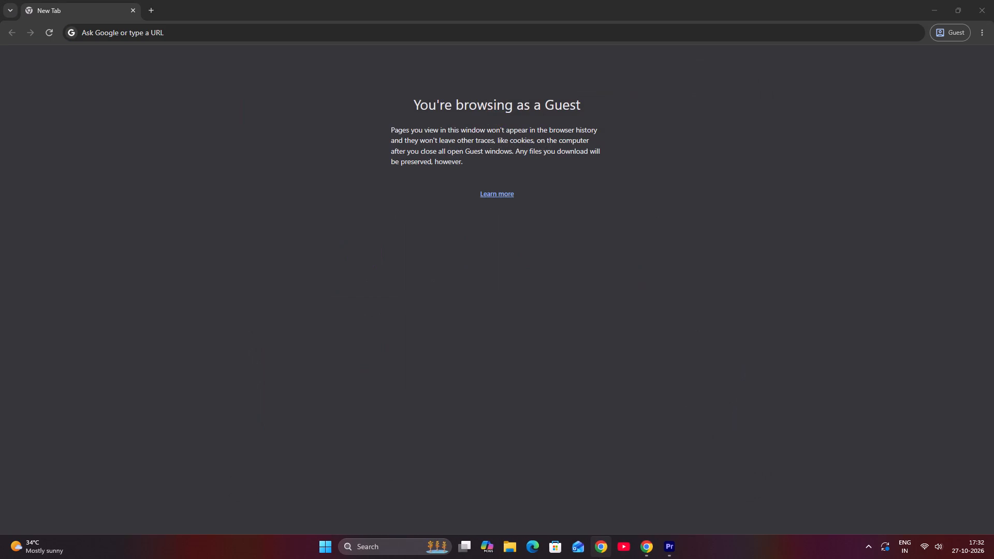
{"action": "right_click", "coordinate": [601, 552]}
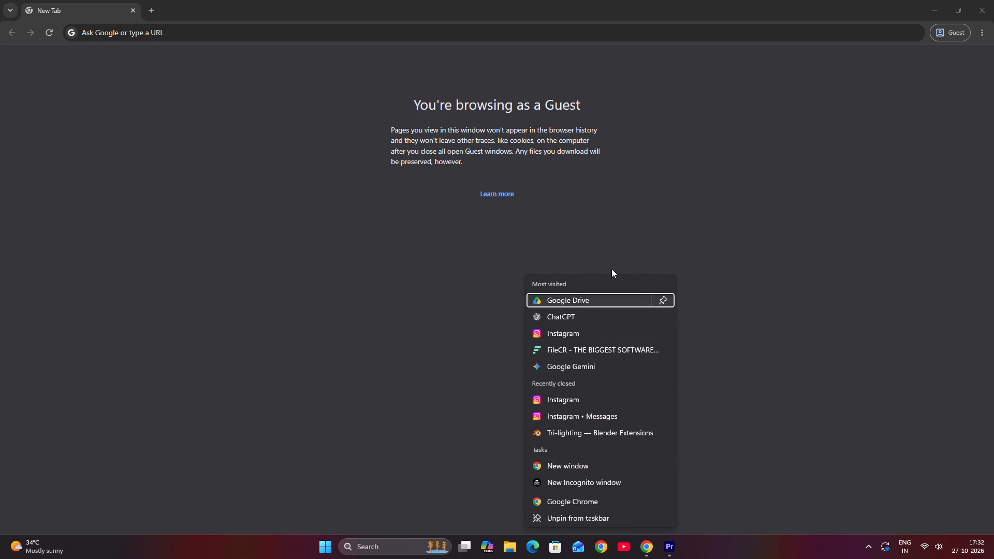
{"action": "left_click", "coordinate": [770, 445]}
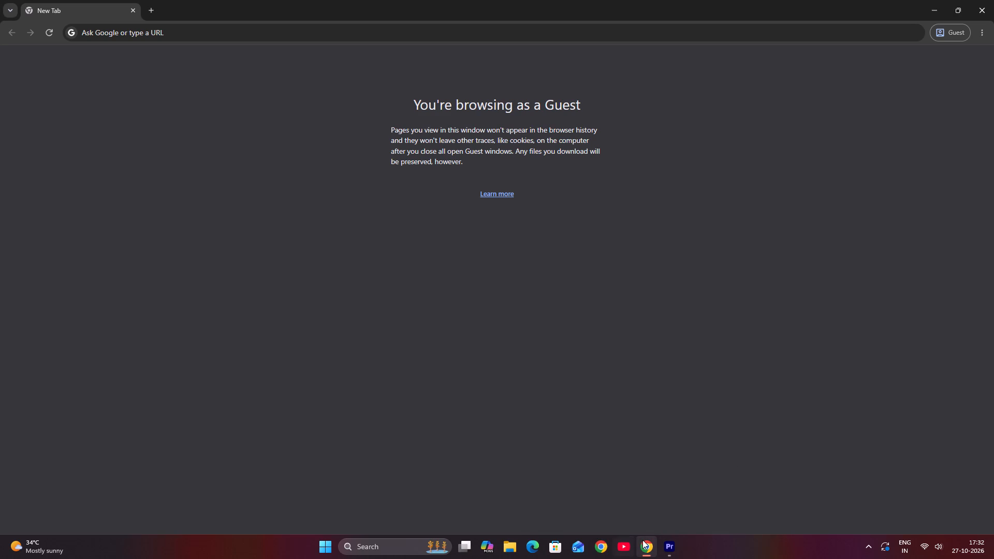
Search Google for "mixkit" in the Guest window.
{"action": "left_click", "coordinate": [187, 26]}
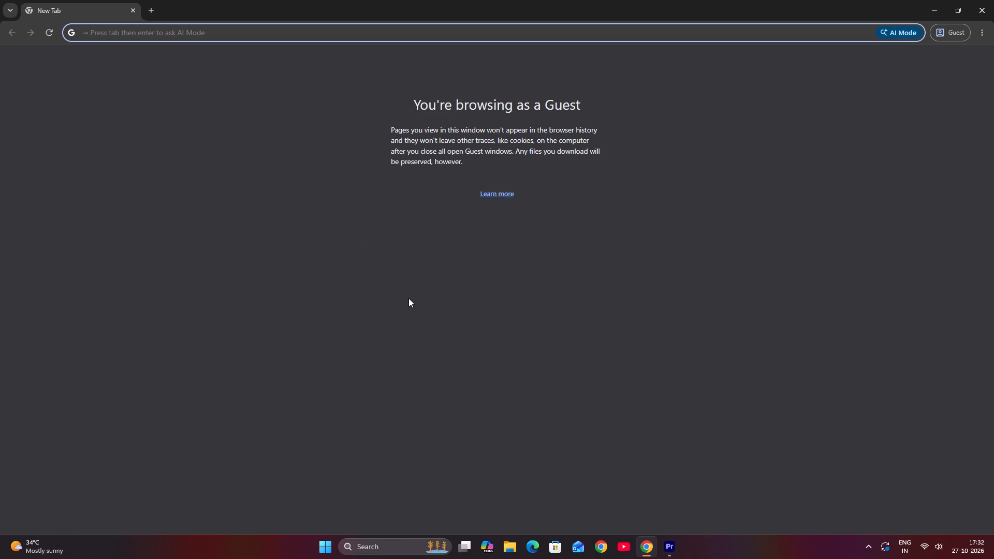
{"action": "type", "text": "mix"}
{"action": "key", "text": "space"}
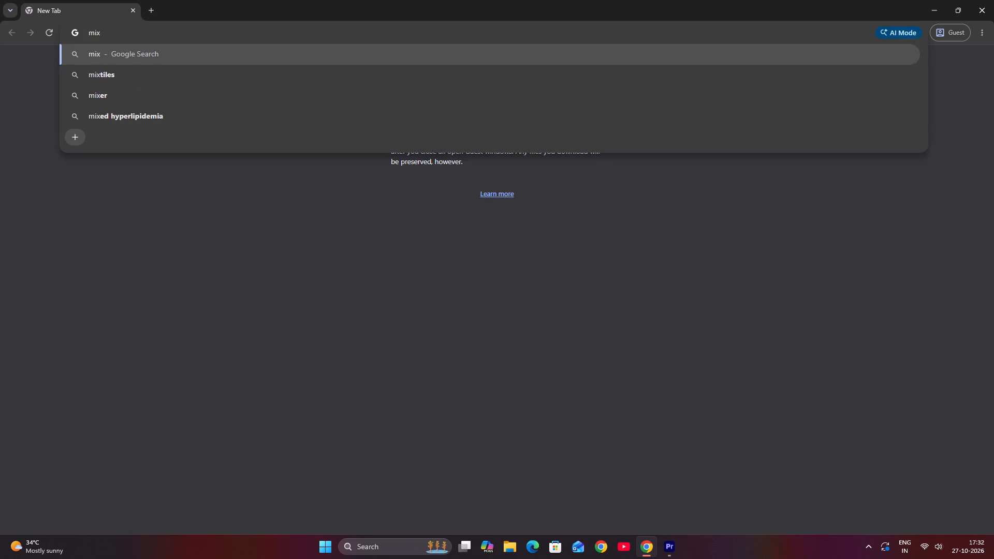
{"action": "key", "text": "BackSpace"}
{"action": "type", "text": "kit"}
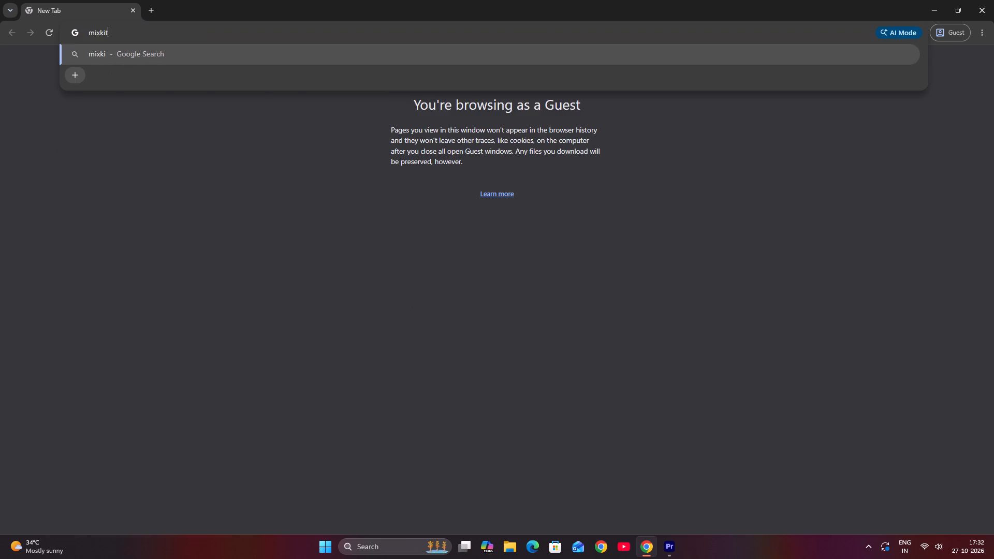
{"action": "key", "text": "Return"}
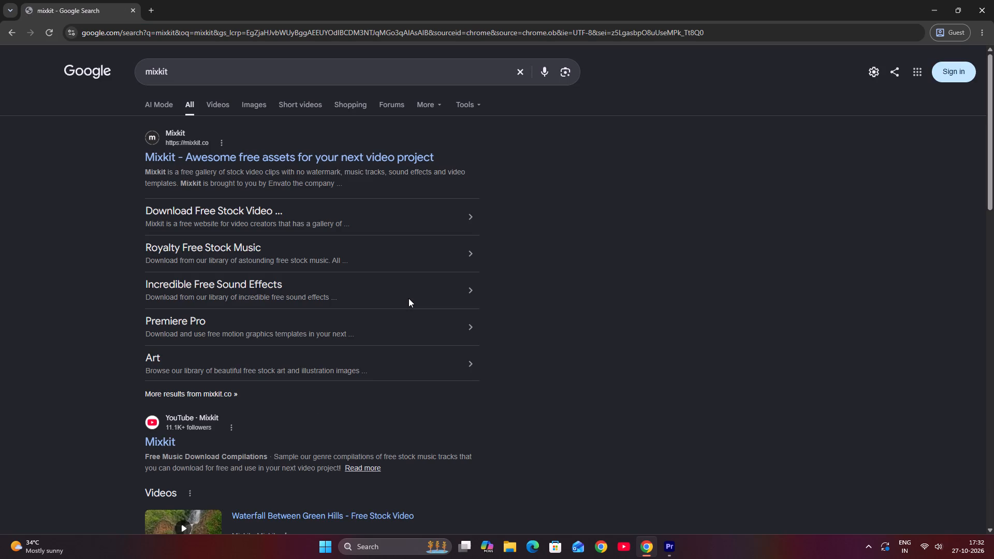
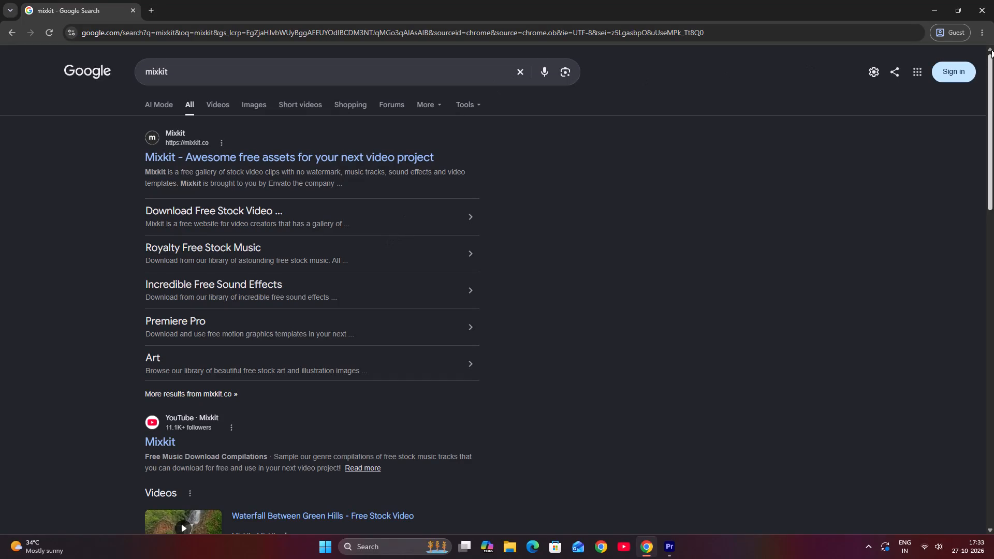
Close the guest Chrome window showing the Mixkit search results.
{"action": "left_click", "coordinate": [985, 16]}
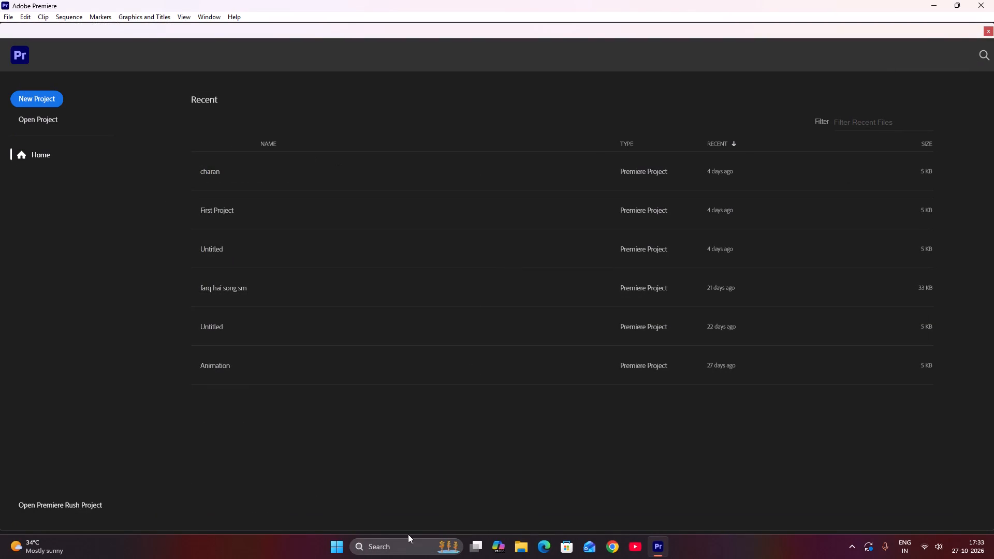
Launch Adobe Photoshop 2026.
{"action": "left_click", "coordinate": [330, 545]}
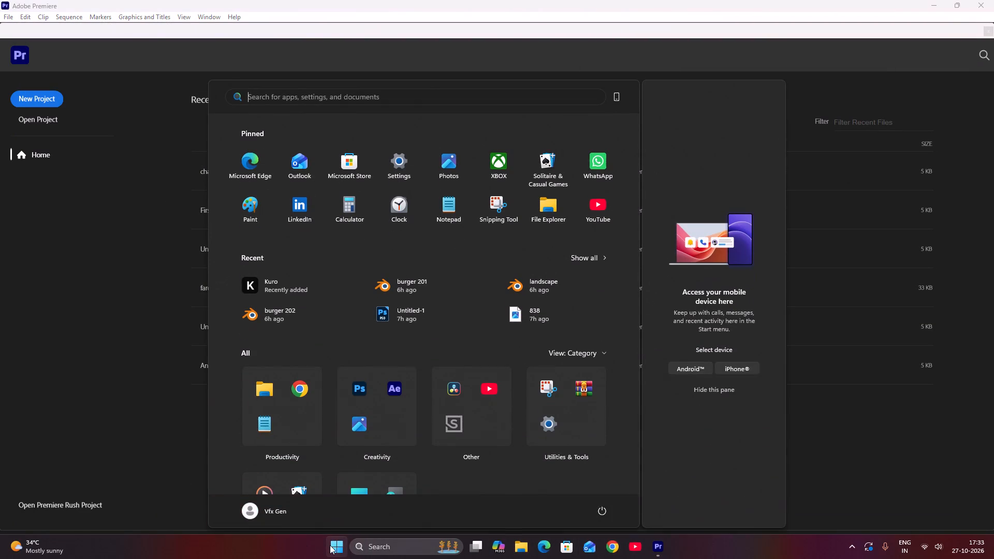
{"action": "left_click", "coordinate": [369, 390]}
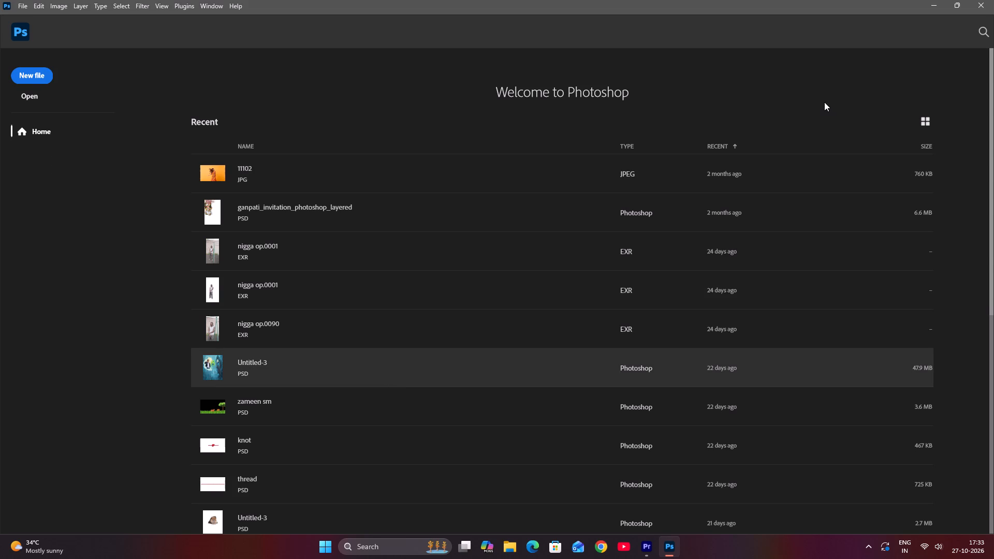
Switch to Adobe Premiere and create a new project named "charan 27" with import mode skipped.
{"action": "left_click", "coordinate": [645, 542]}
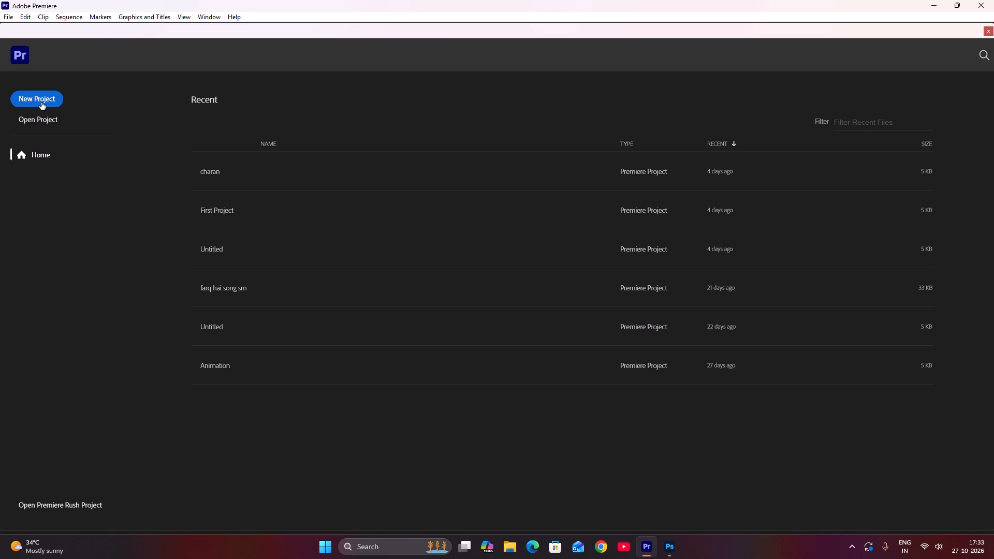
{"action": "left_click", "coordinate": [34, 99]}
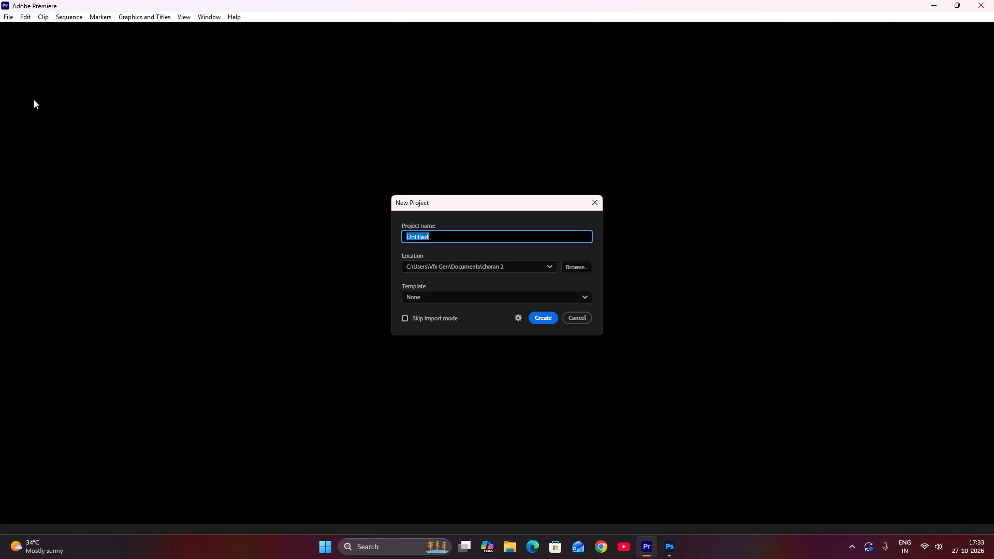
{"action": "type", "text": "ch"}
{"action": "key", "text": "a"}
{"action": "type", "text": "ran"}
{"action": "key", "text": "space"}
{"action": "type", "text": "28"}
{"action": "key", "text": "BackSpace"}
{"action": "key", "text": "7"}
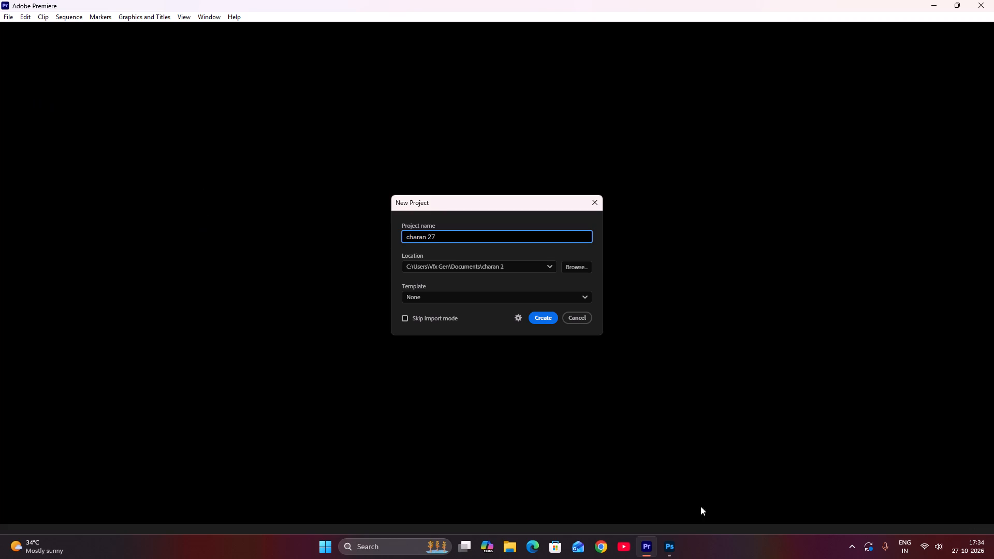
{"action": "left_click", "coordinate": [404, 318]}
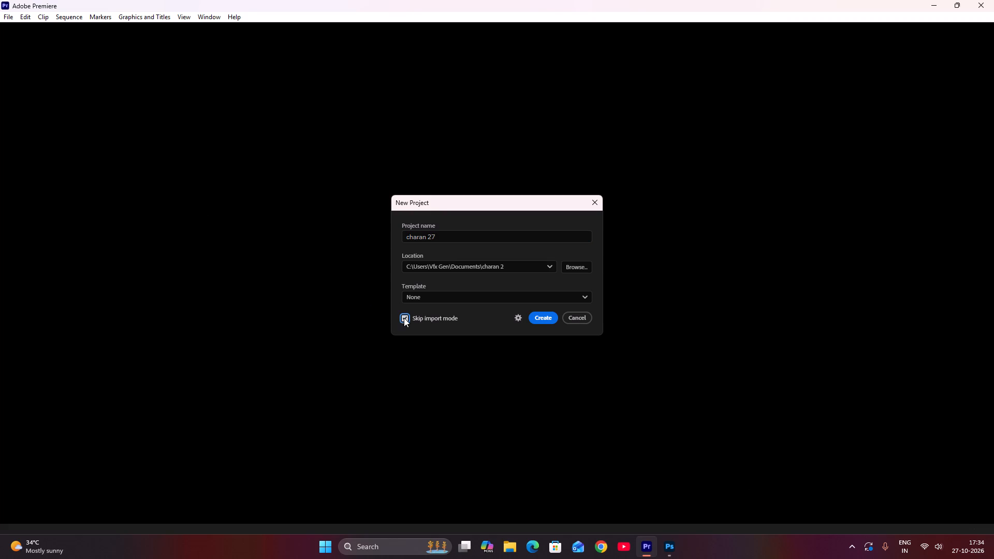
{"action": "left_click", "coordinate": [542, 319]}
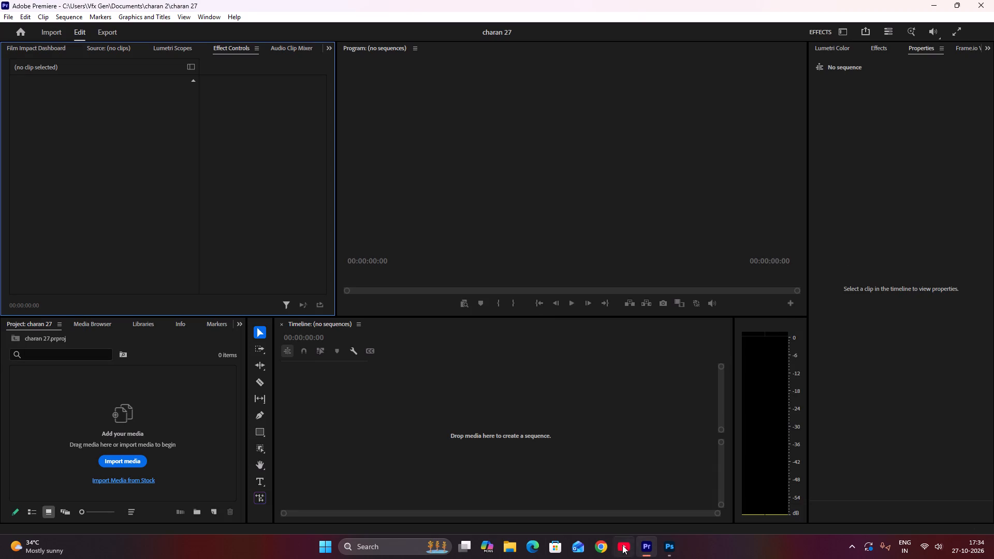
Open Chrome with the first listed user profile and search Google for "mixkit video".
{"action": "left_click", "coordinate": [605, 548]}
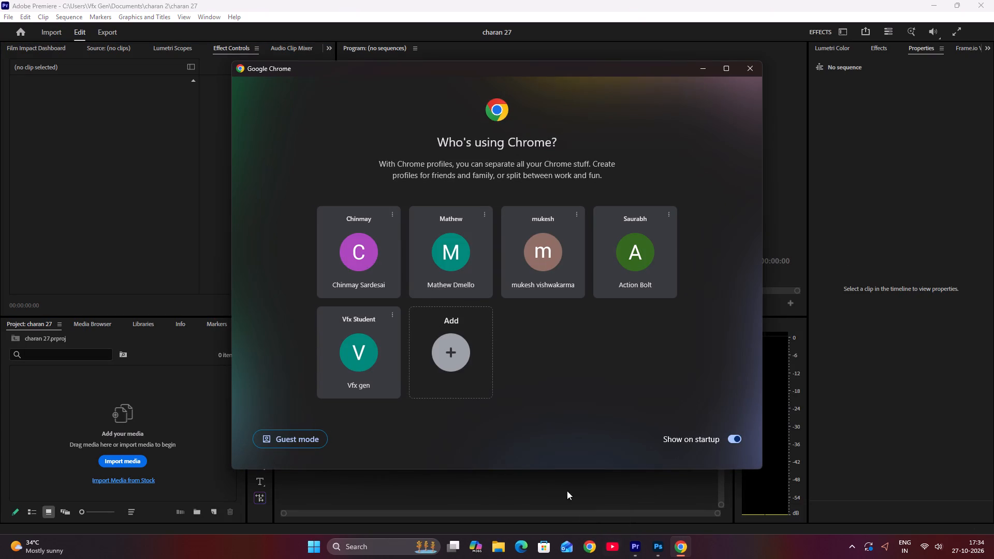
{"action": "left_click", "coordinate": [367, 256]}
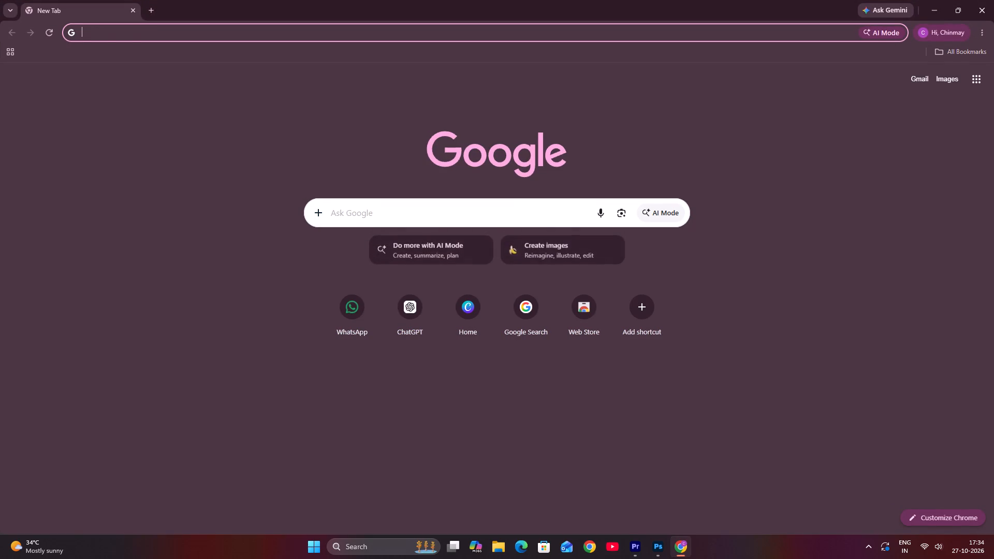
{"action": "left_click", "coordinate": [366, 211]}
{"action": "type", "text": "mi"}
{"action": "type", "text": "xkit"}
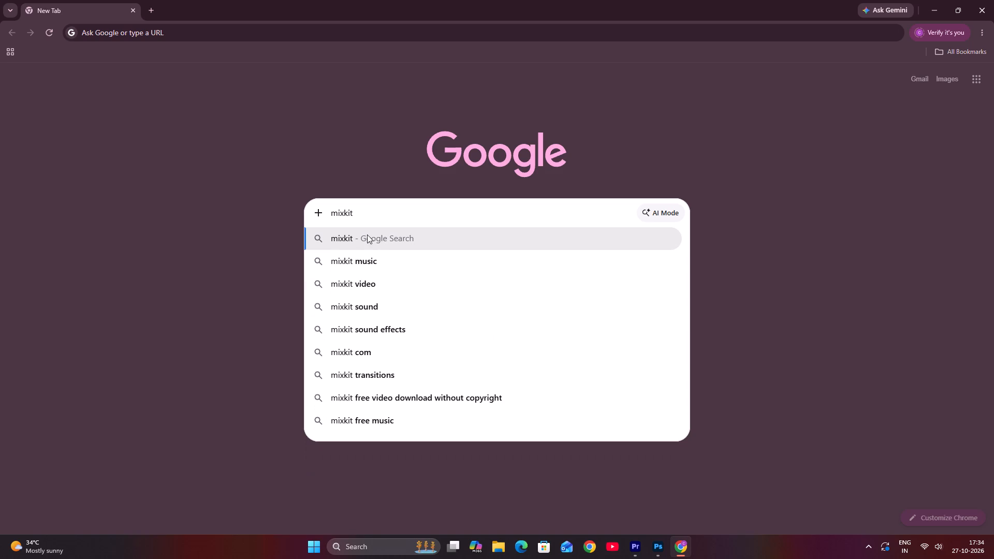
{"action": "left_click", "coordinate": [376, 284]}
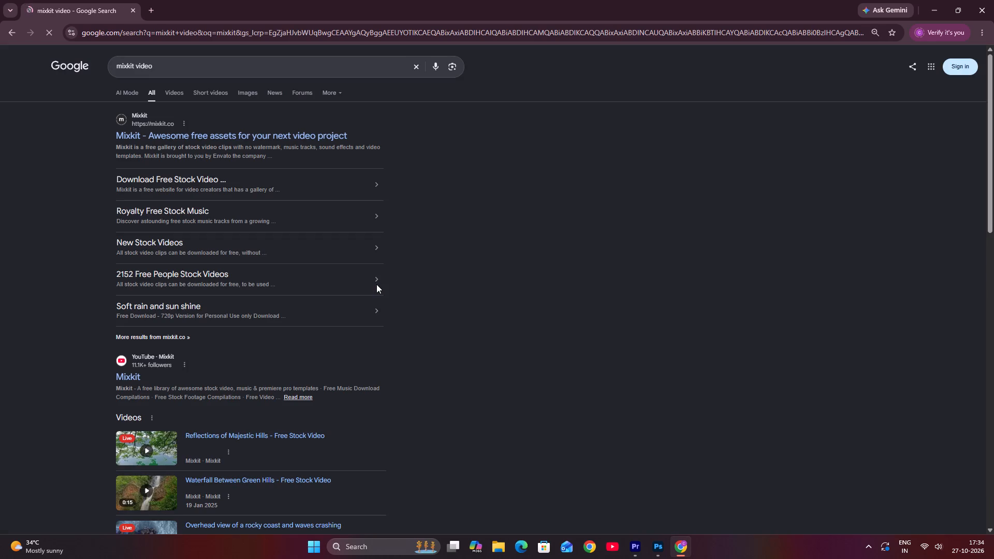
Open the Mixkit site from the search results and go to its Nature stock footage category.
{"action": "left_click", "coordinate": [184, 133]}
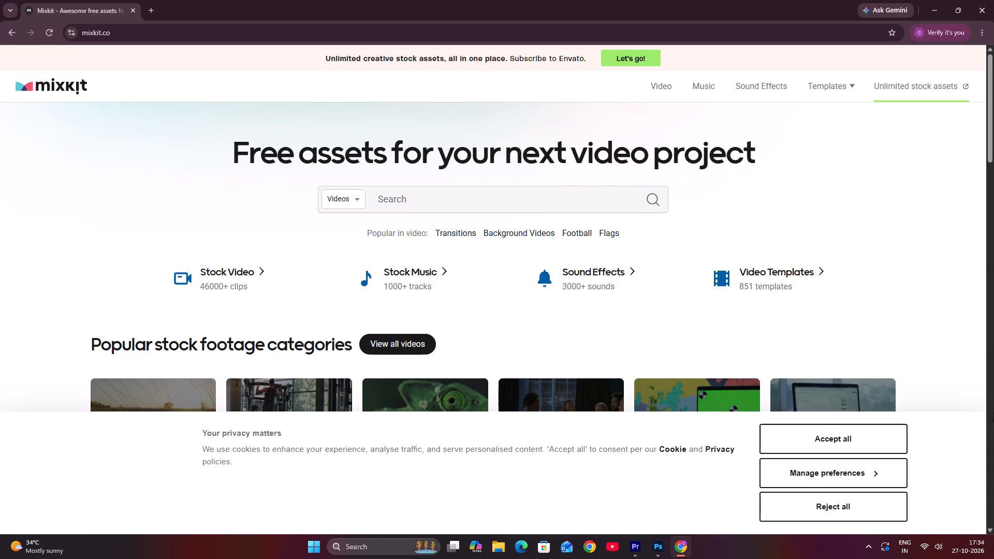
{"action": "scroll", "coordinate": [943, 412], "scroll_direction": "down", "scroll_amount": 1}
{"action": "scroll", "coordinate": [943, 412], "scroll_direction": "up", "scroll_amount": 1}
{"action": "scroll", "coordinate": [943, 412], "scroll_direction": "down", "scroll_amount": 2}
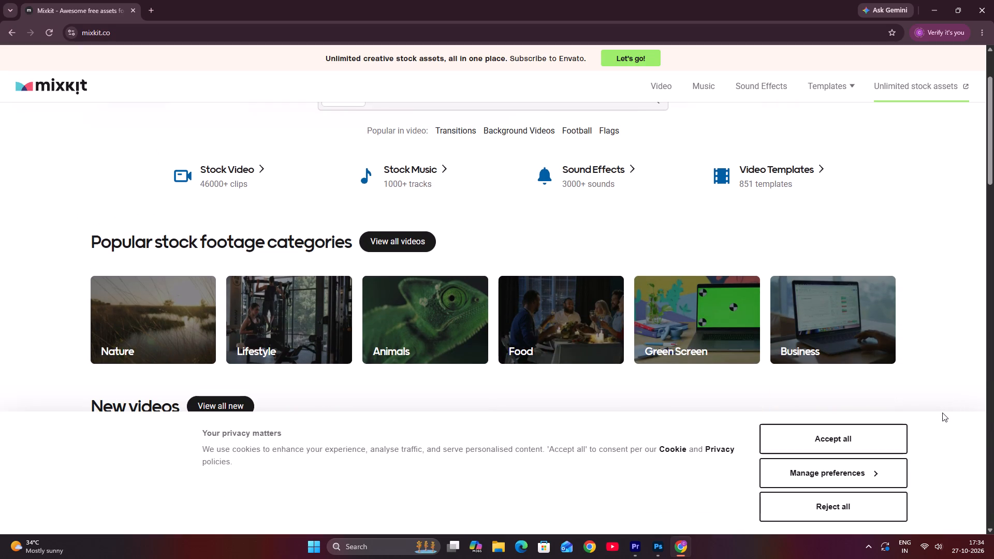
{"action": "scroll", "coordinate": [919, 391], "scroll_direction": "down", "scroll_amount": 4}
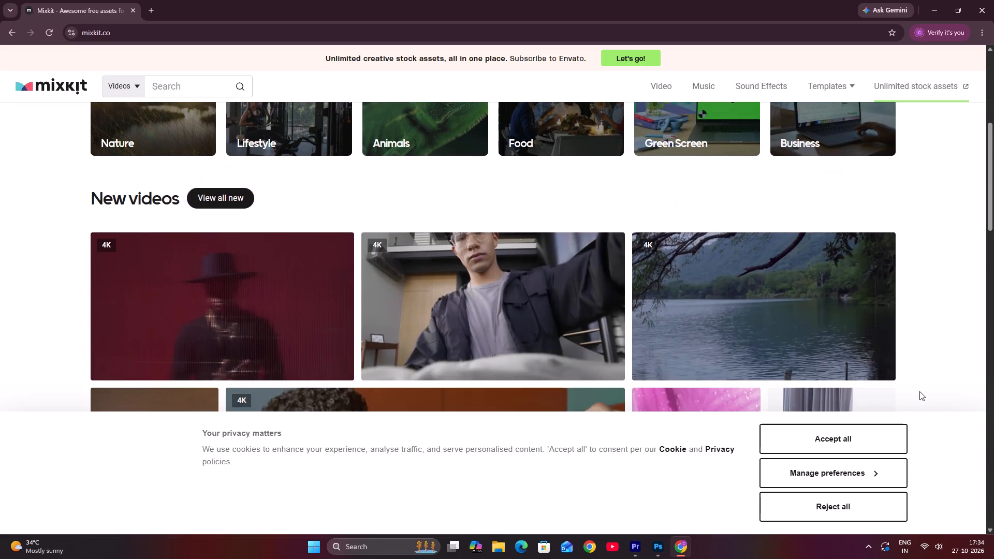
{"action": "scroll", "coordinate": [919, 391], "scroll_direction": "up", "scroll_amount": 3}
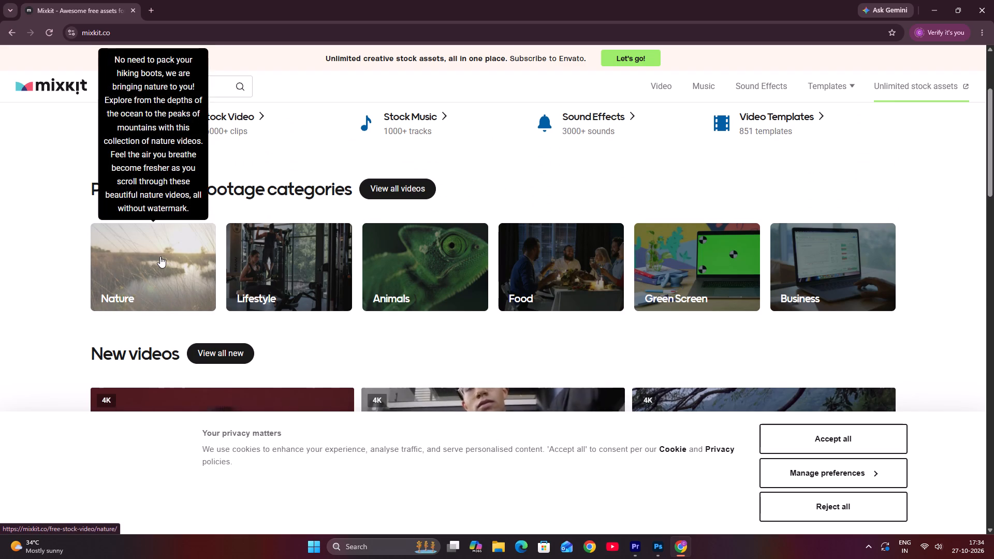
{"action": "left_click", "coordinate": [160, 256]}
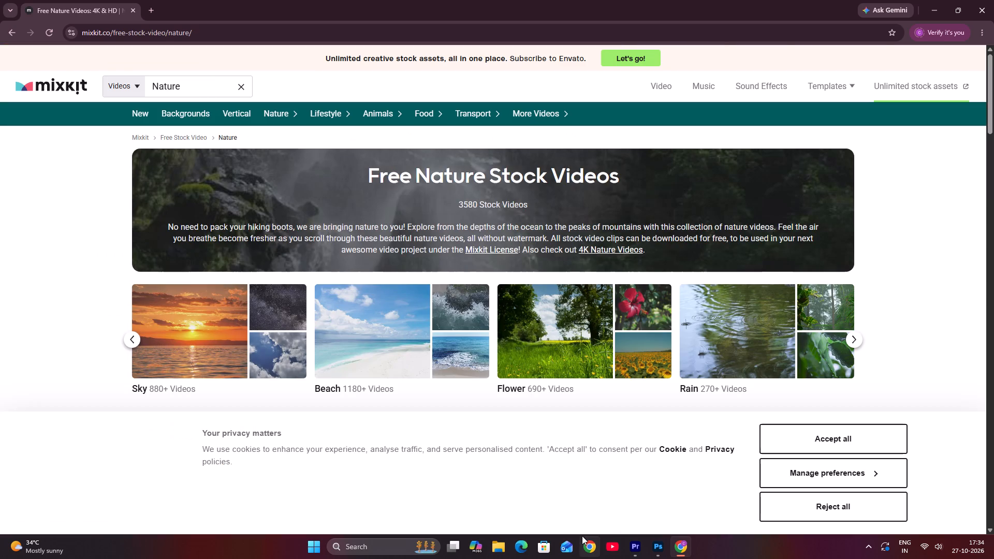
Open the first clip in the Envato "Quality artist-created Nature videos" row on the Nature page.
{"action": "scroll", "coordinate": [408, 439], "scroll_direction": "down", "scroll_amount": 4}
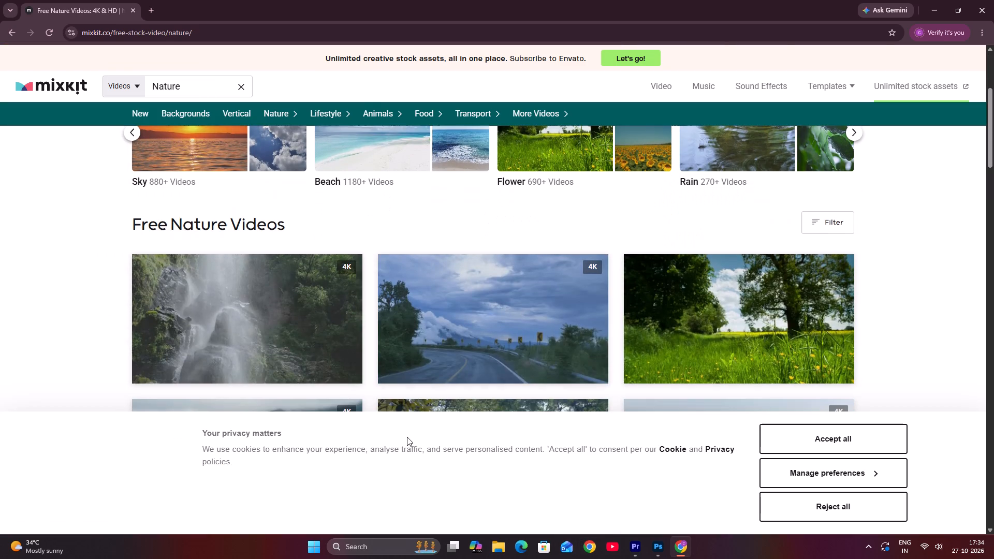
{"action": "scroll", "coordinate": [408, 409], "scroll_direction": "down", "scroll_amount": 5}
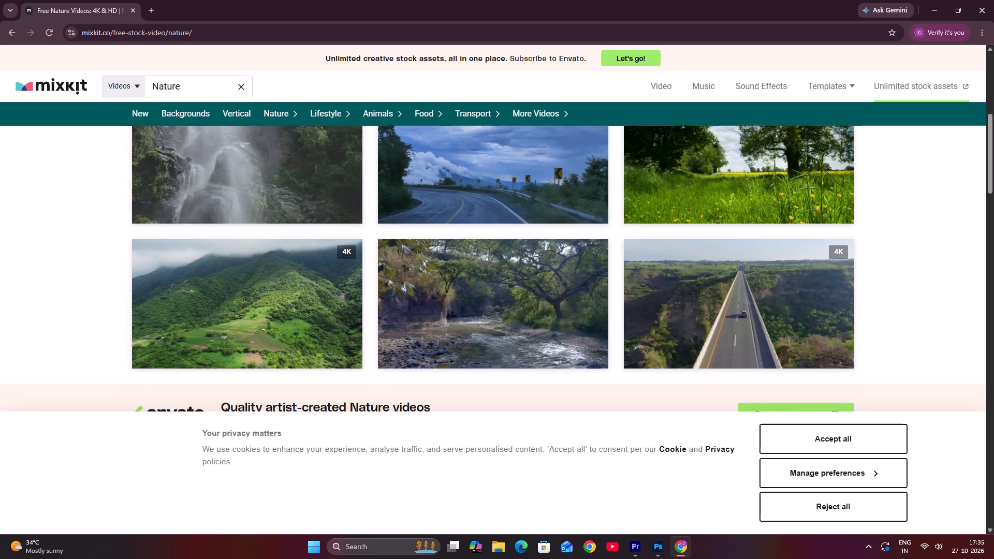
{"action": "scroll", "coordinate": [408, 410], "scroll_direction": "down", "scroll_amount": 2}
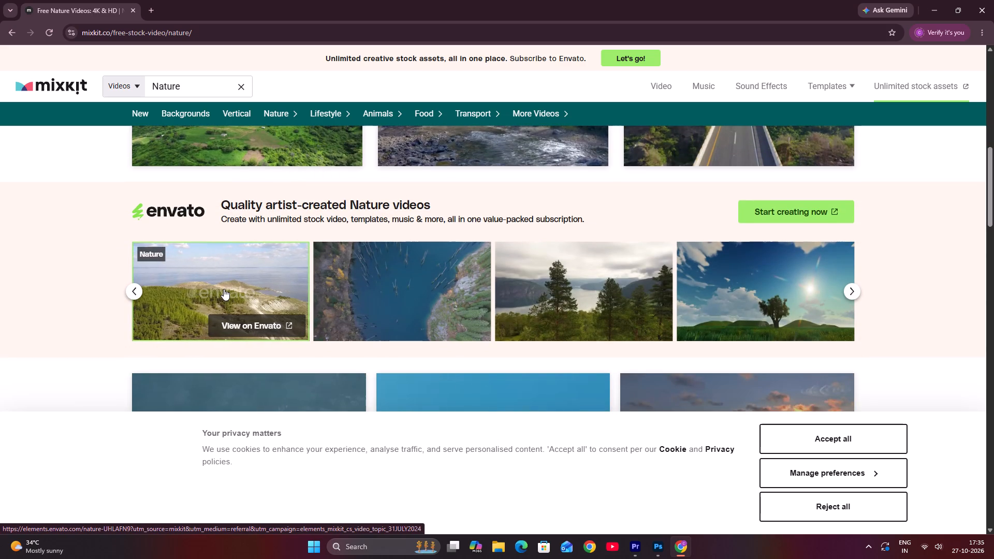
{"action": "left_click", "coordinate": [251, 291]}
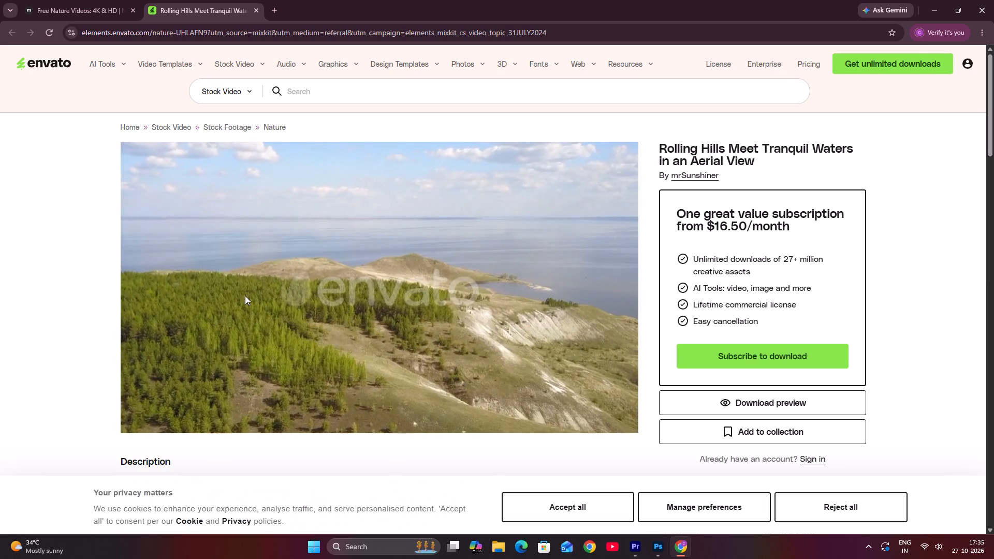
Download the preview of the "Rolling Hills Meet Tranquil Waters in an Aerial View" clip.
{"action": "scroll", "coordinate": [422, 303], "scroll_direction": "down", "scroll_amount": 4}
{"action": "scroll", "coordinate": [422, 303], "scroll_direction": "up", "scroll_amount": 3}
{"action": "scroll", "coordinate": [422, 303], "scroll_direction": "down", "scroll_amount": 3}
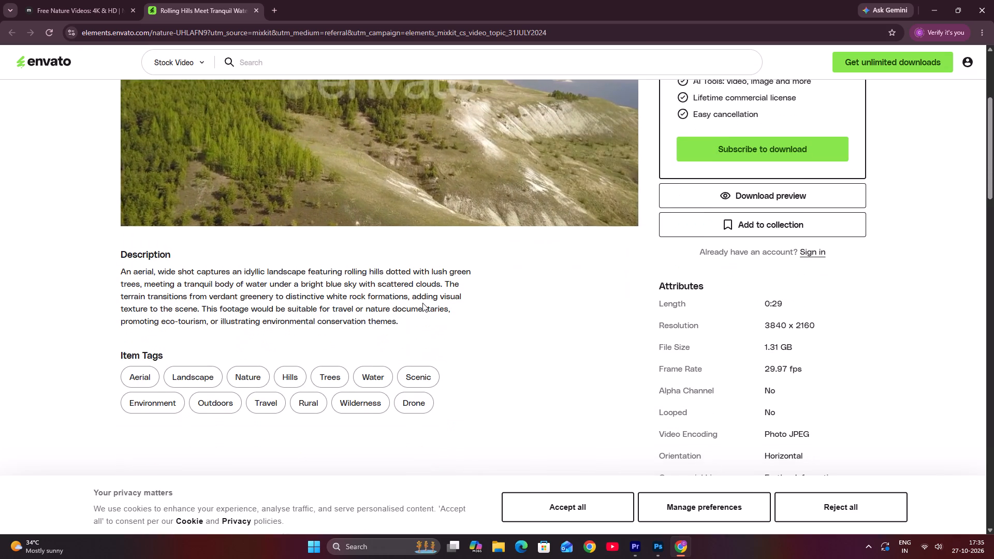
{"action": "scroll", "coordinate": [422, 303], "scroll_direction": "up", "scroll_amount": 2}
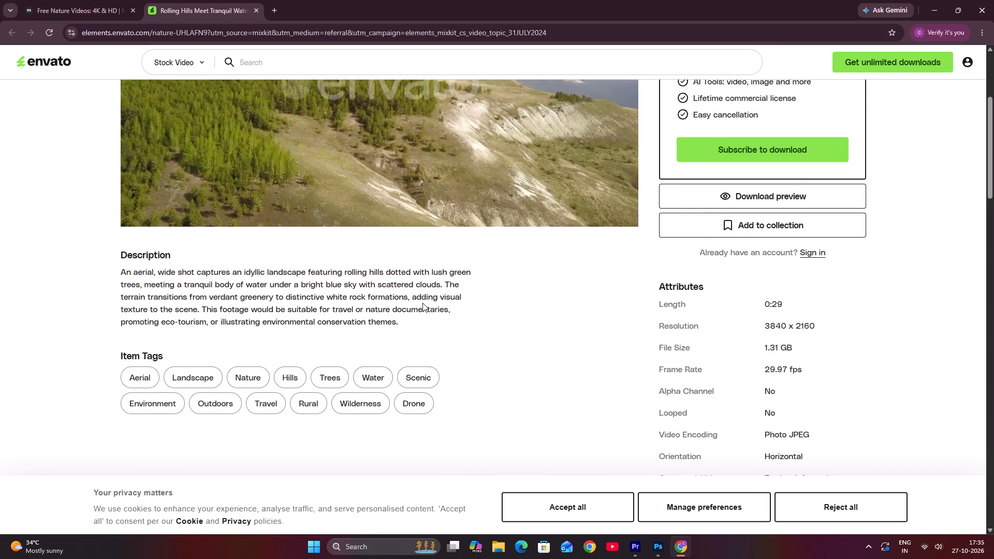
{"action": "scroll", "coordinate": [422, 303], "scroll_direction": "up", "scroll_amount": 2}
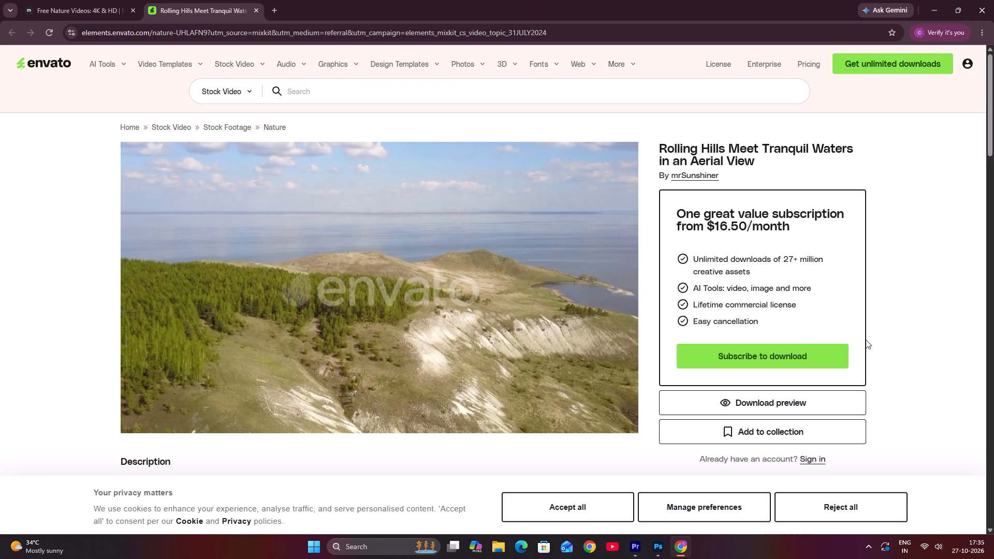
{"action": "left_click", "coordinate": [729, 404]}
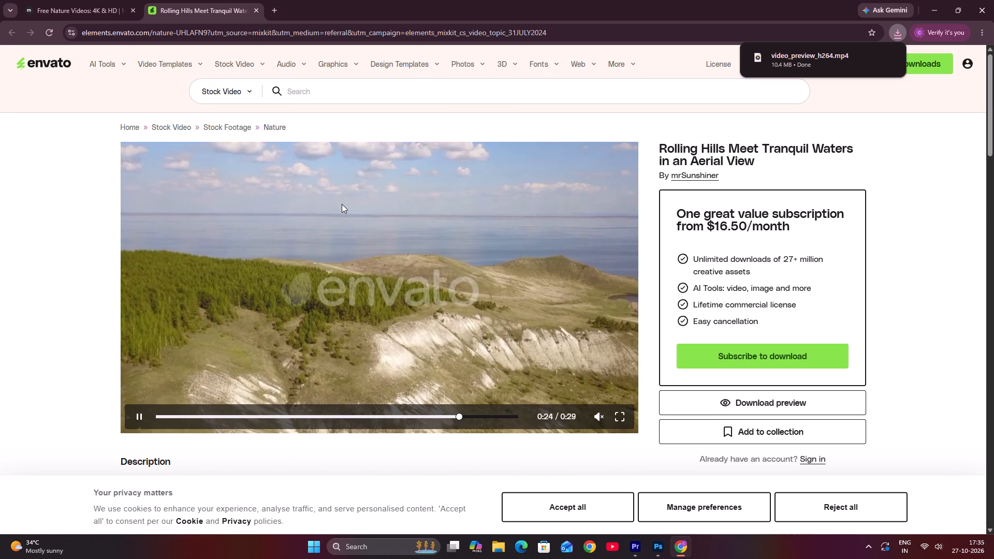
Open the "Nature Landscape" clip by Heritagemovies from the similar stock videos.
{"action": "scroll", "coordinate": [364, 266], "scroll_direction": "down", "scroll_amount": 8}
{"action": "scroll", "coordinate": [364, 266], "scroll_direction": "up", "scroll_amount": 2}
{"action": "scroll", "coordinate": [364, 266], "scroll_direction": "down", "scroll_amount": 7}
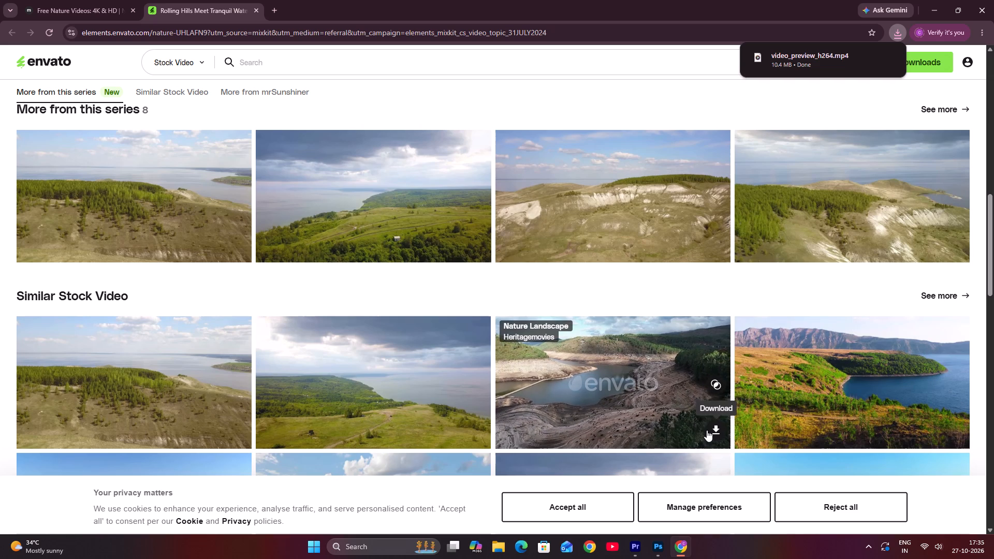
{"action": "left_click", "coordinate": [634, 409]}
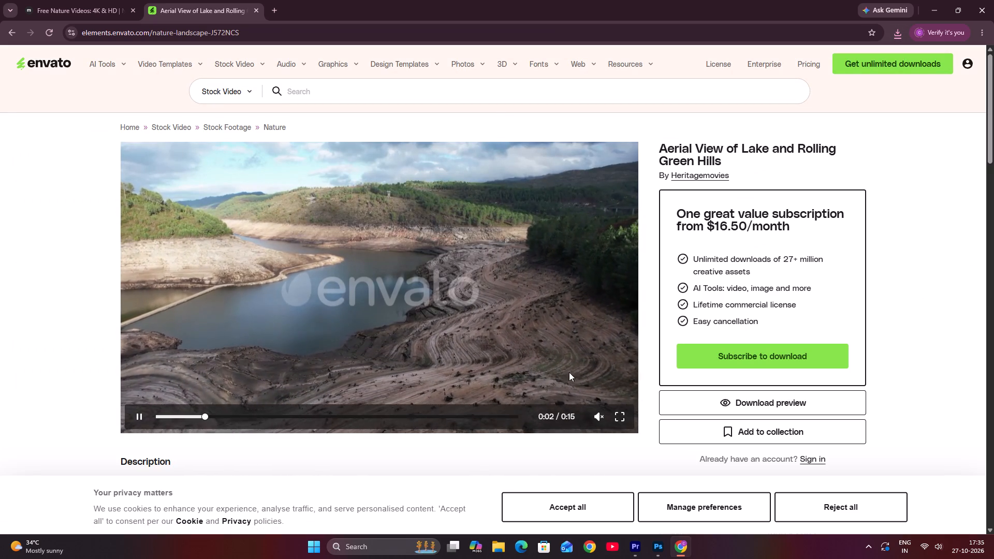
Open Envato's subscription plans through the lake clip's subscribe-to-download option and examine what each plan includes.
{"action": "scroll", "coordinate": [591, 365], "scroll_direction": "down", "scroll_amount": 4}
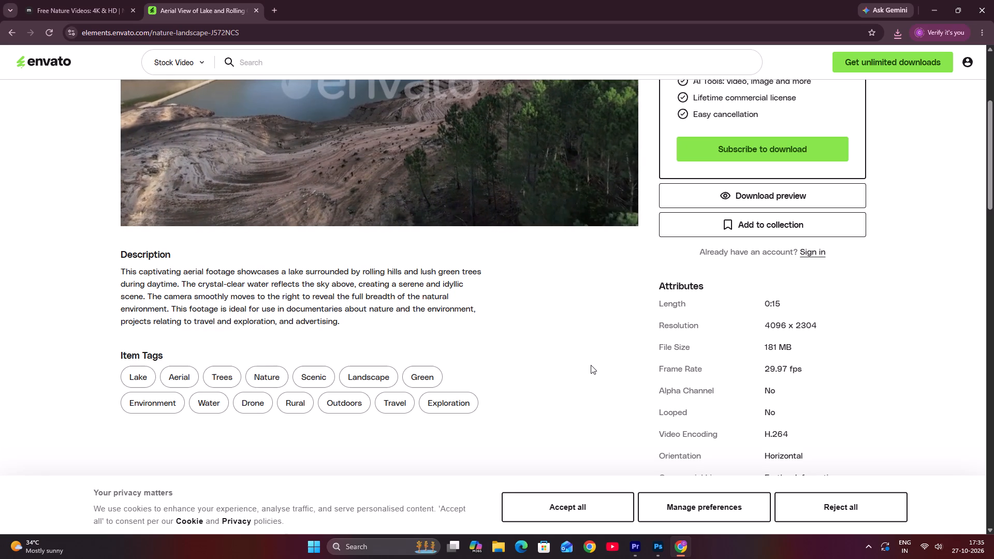
{"action": "scroll", "coordinate": [590, 365], "scroll_direction": "up", "scroll_amount": 4}
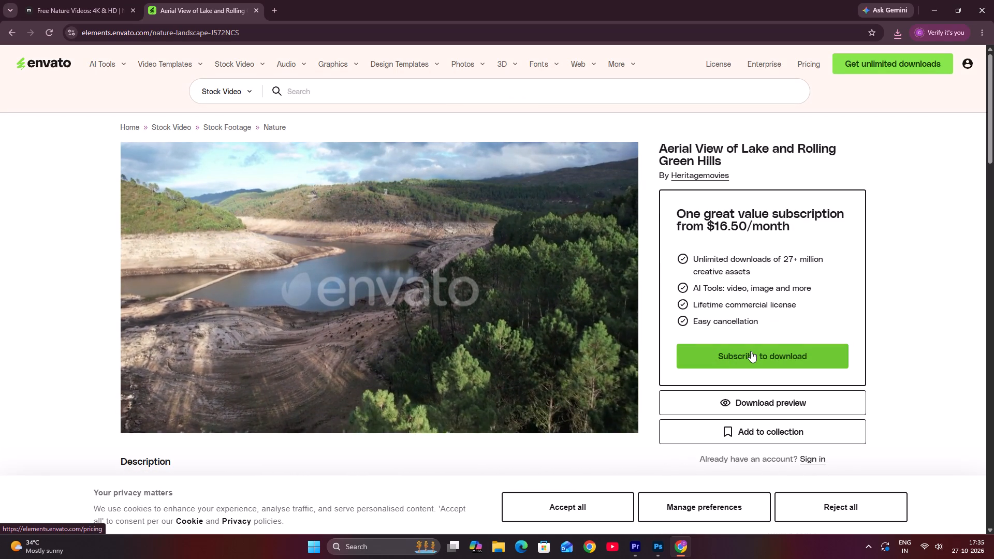
{"action": "left_click", "coordinate": [747, 359]}
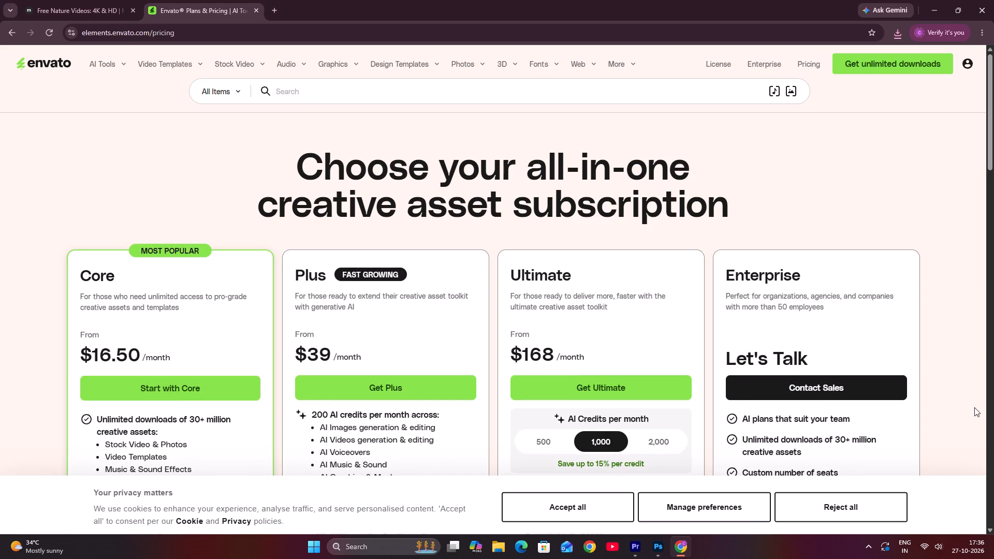
{"action": "scroll", "coordinate": [861, 465], "scroll_direction": "down", "scroll_amount": 8}
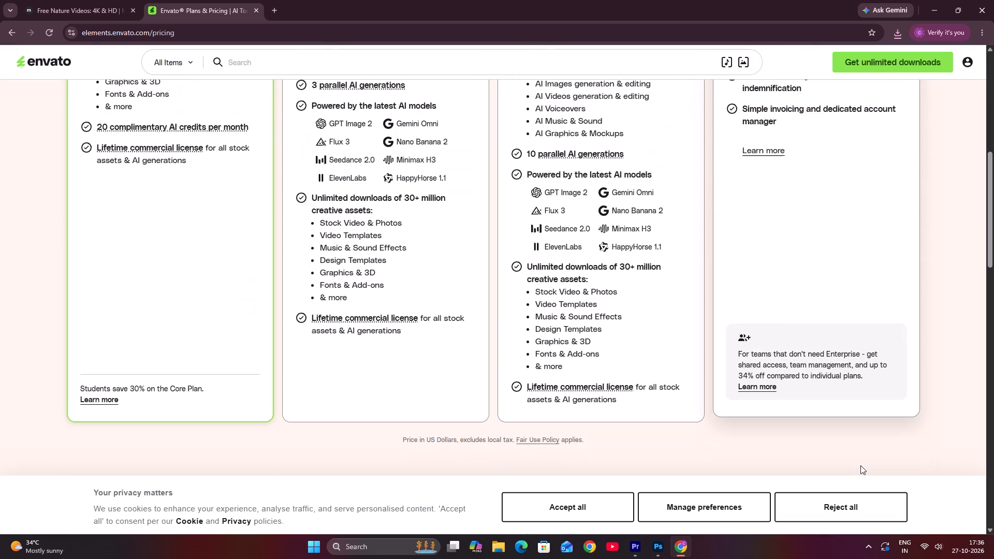
Return from the plans page to the similar stock videos of the "Rolling Hills Meet Tranquil Waters" clip.
{"action": "scroll", "coordinate": [860, 465], "scroll_direction": "up", "scroll_amount": 14}
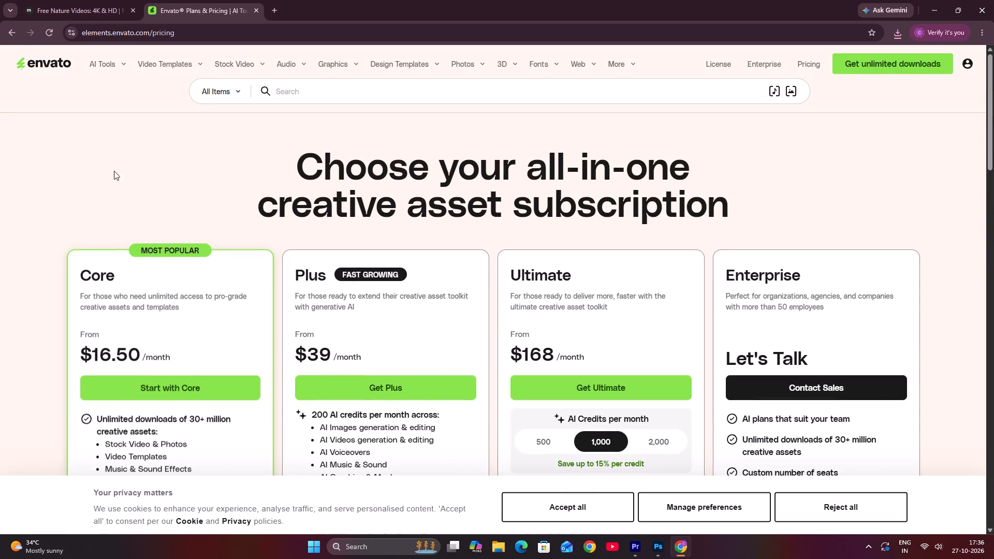
{"action": "left_click", "coordinate": [17, 31]}
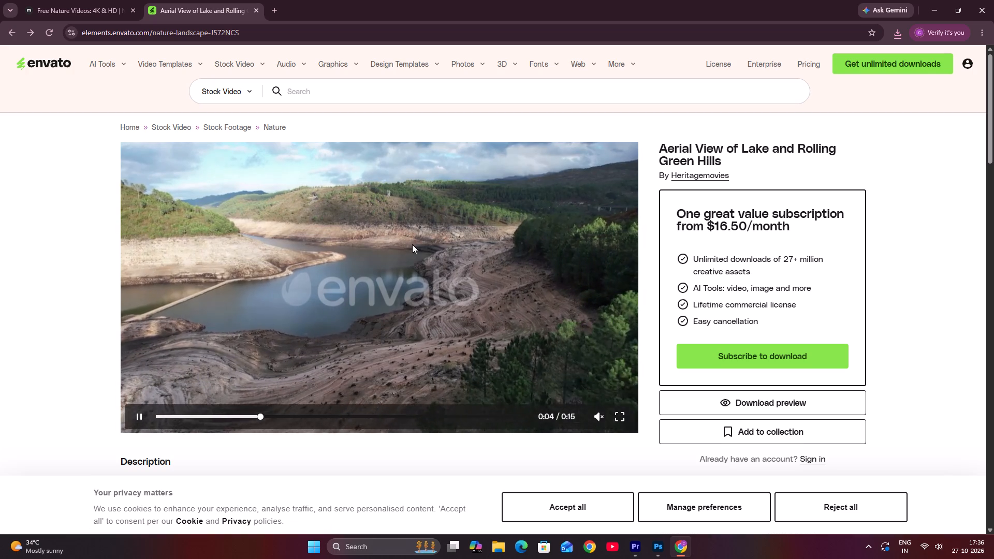
{"action": "scroll", "coordinate": [412, 246], "scroll_direction": "down", "scroll_amount": 4}
{"action": "scroll", "coordinate": [412, 251], "scroll_direction": "up", "scroll_amount": 4}
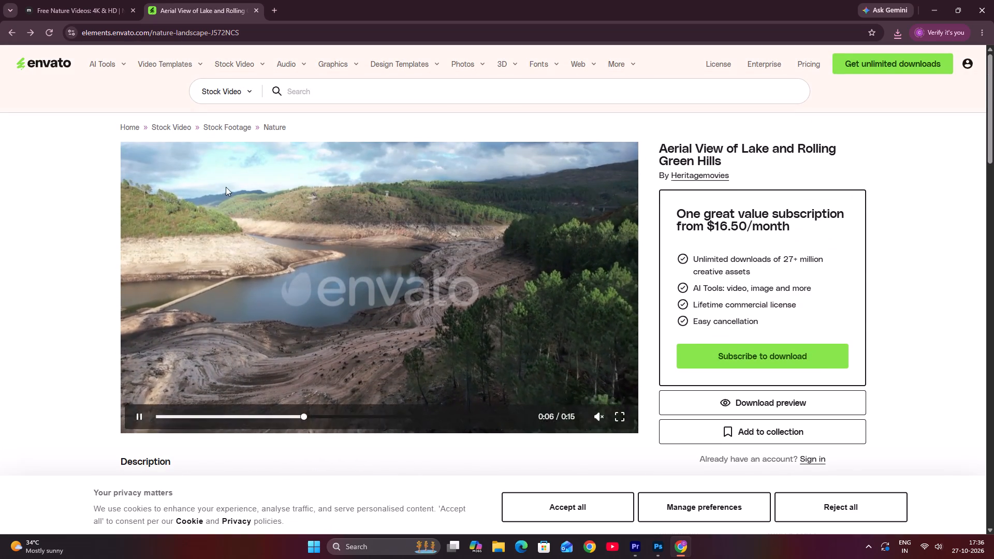
{"action": "left_click", "coordinate": [9, 32]}
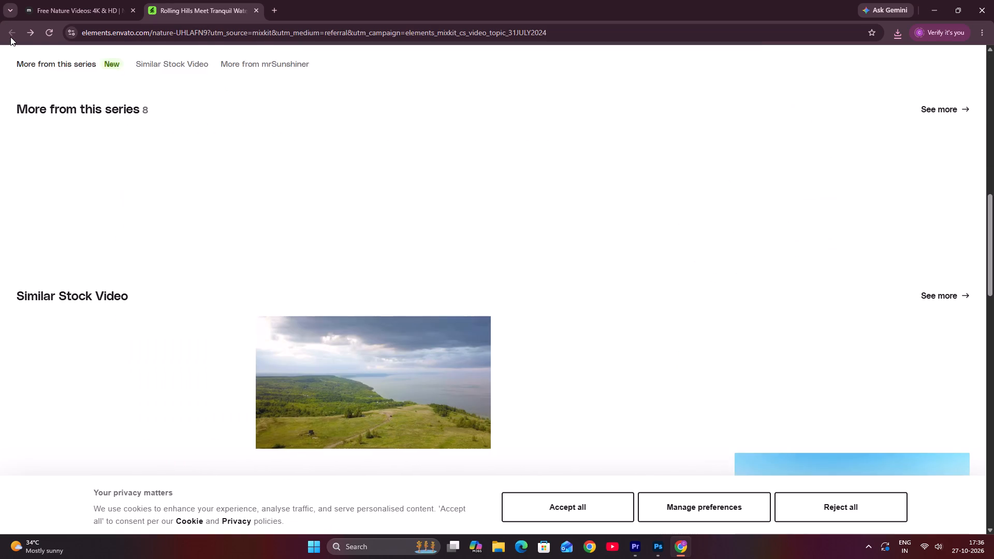
{"action": "scroll", "coordinate": [816, 475], "scroll_direction": "down", "scroll_amount": 4}
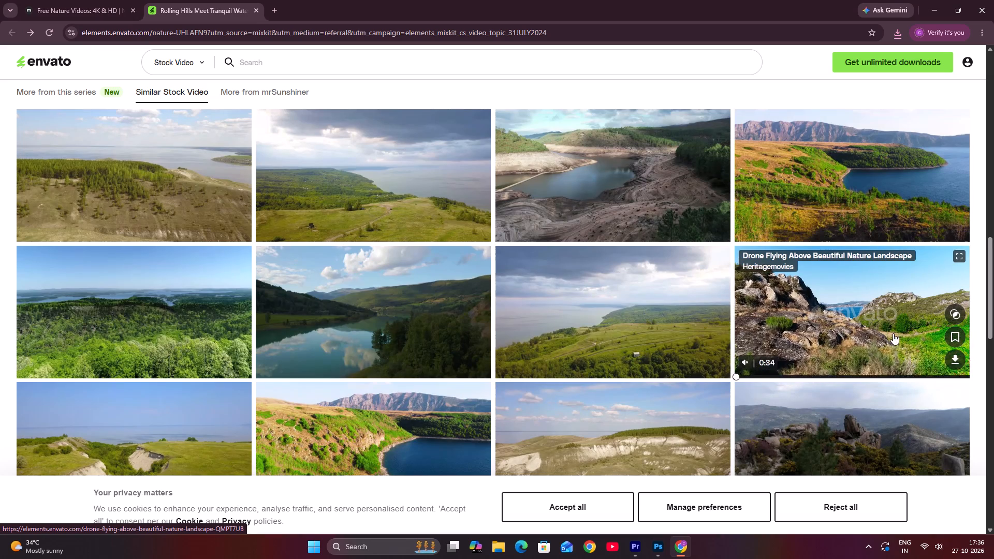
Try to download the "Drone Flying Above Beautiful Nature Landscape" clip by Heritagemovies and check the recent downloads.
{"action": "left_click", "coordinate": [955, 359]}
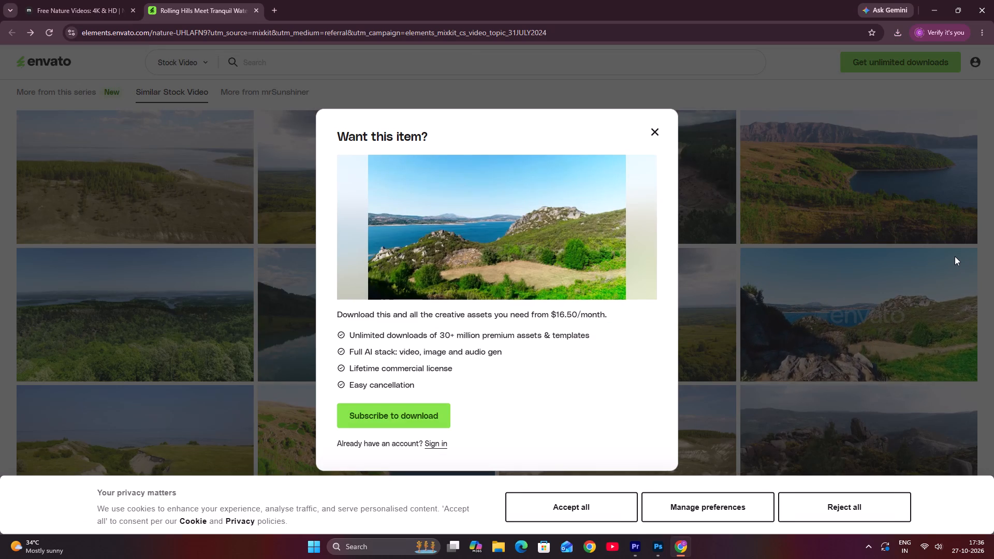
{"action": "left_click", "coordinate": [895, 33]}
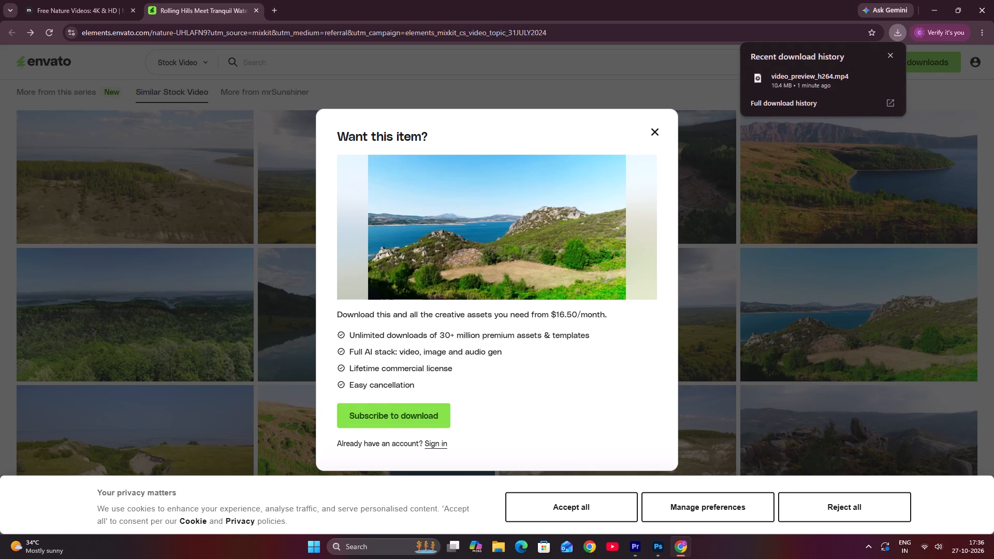
Follow the drone clip's subscribe-to-download offer to Envato's plans and examine their prices and included features.
{"action": "left_click", "coordinate": [405, 415]}
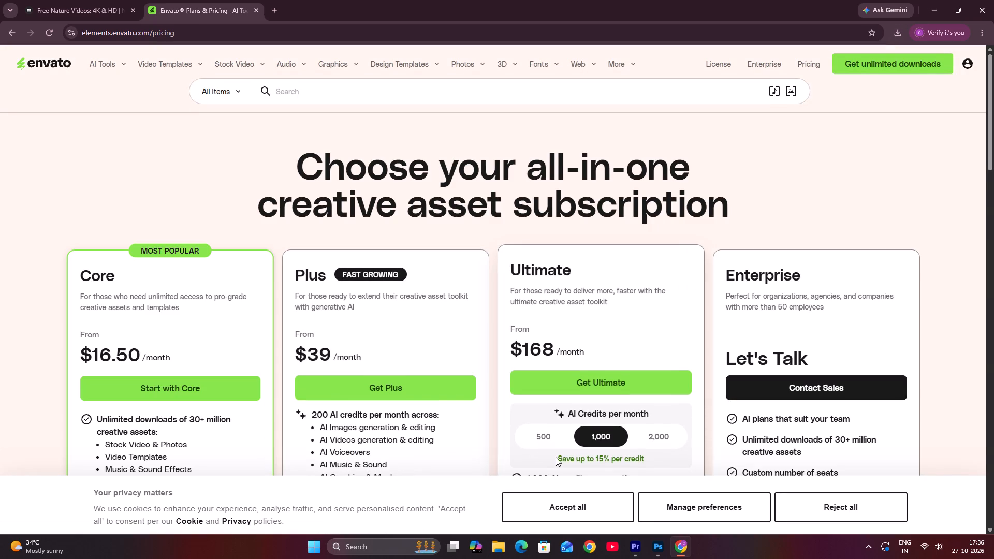
{"action": "scroll", "coordinate": [556, 457], "scroll_direction": "down", "scroll_amount": 11}
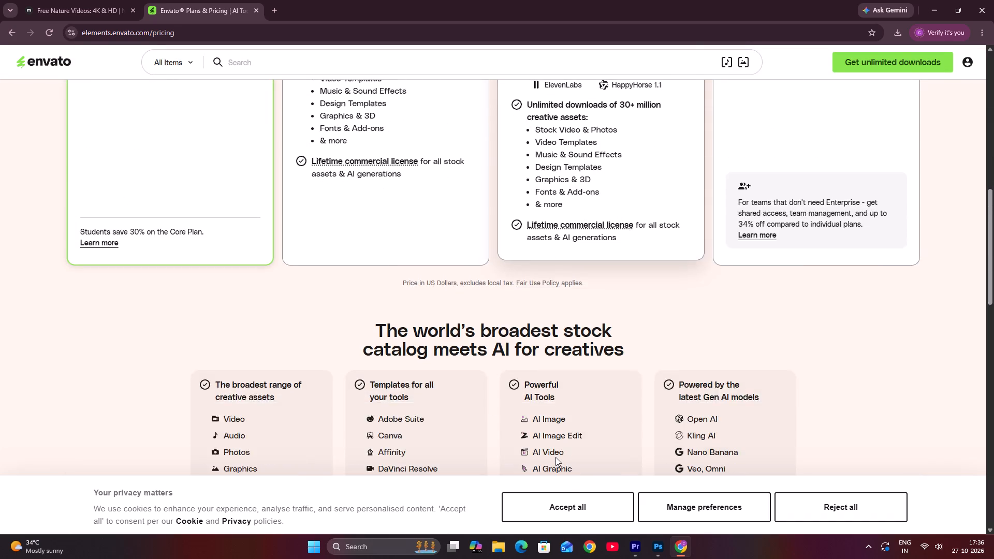
{"action": "scroll", "coordinate": [556, 457], "scroll_direction": "down", "scroll_amount": 4}
{"action": "scroll", "coordinate": [555, 458], "scroll_direction": "up", "scroll_amount": 12}
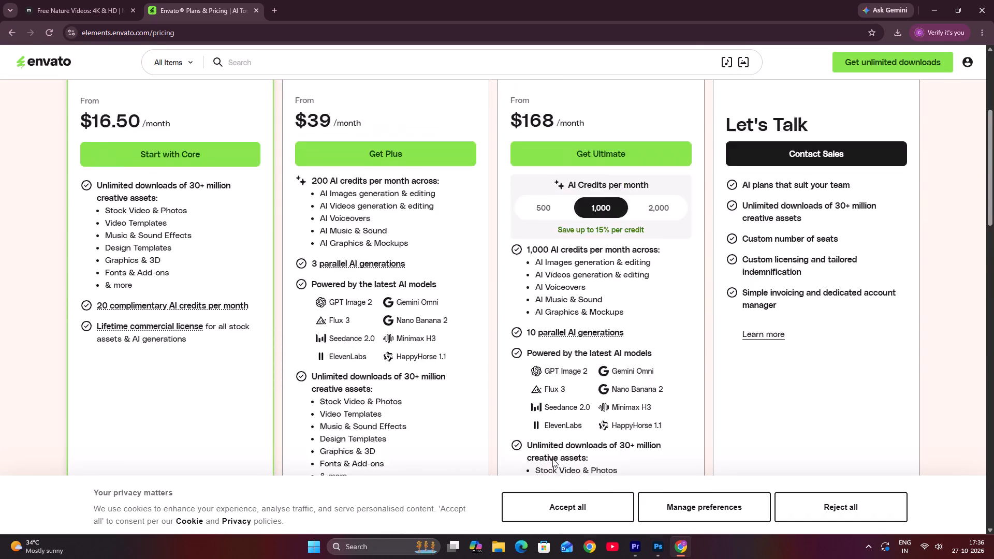
{"action": "scroll", "coordinate": [552, 459], "scroll_direction": "up", "scroll_amount": 12}
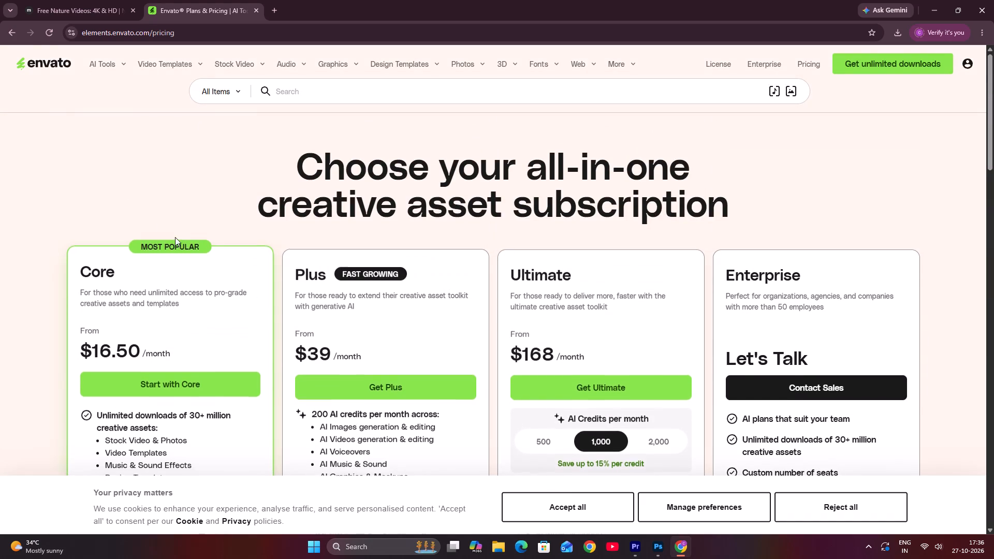
Go back to the similar stock videos, open the forested rolling hills drone clip by DepictionImages, and review its description and attributes.
{"action": "left_click", "coordinate": [16, 27]}
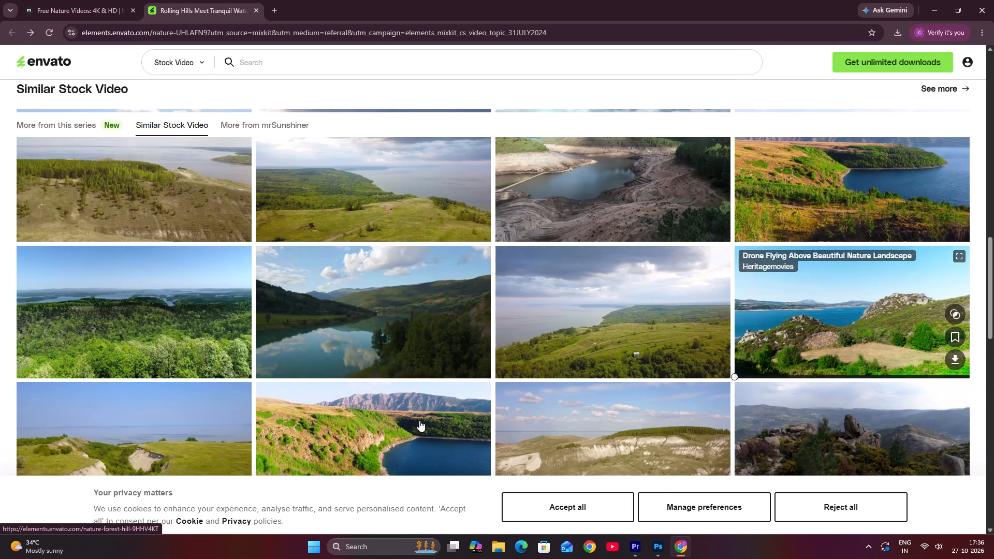
{"action": "left_click", "coordinate": [111, 340]}
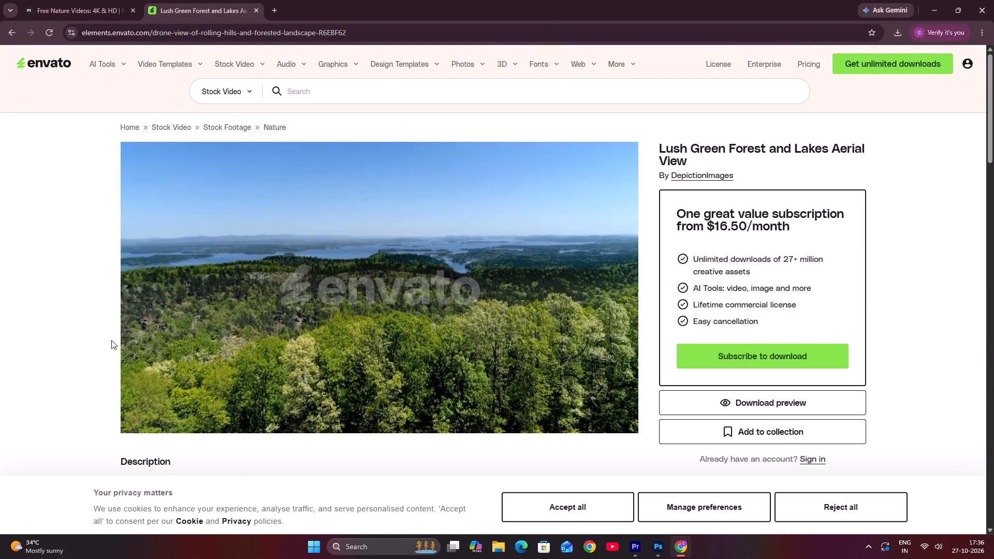
{"action": "scroll", "coordinate": [111, 340], "scroll_direction": "down", "scroll_amount": 1}
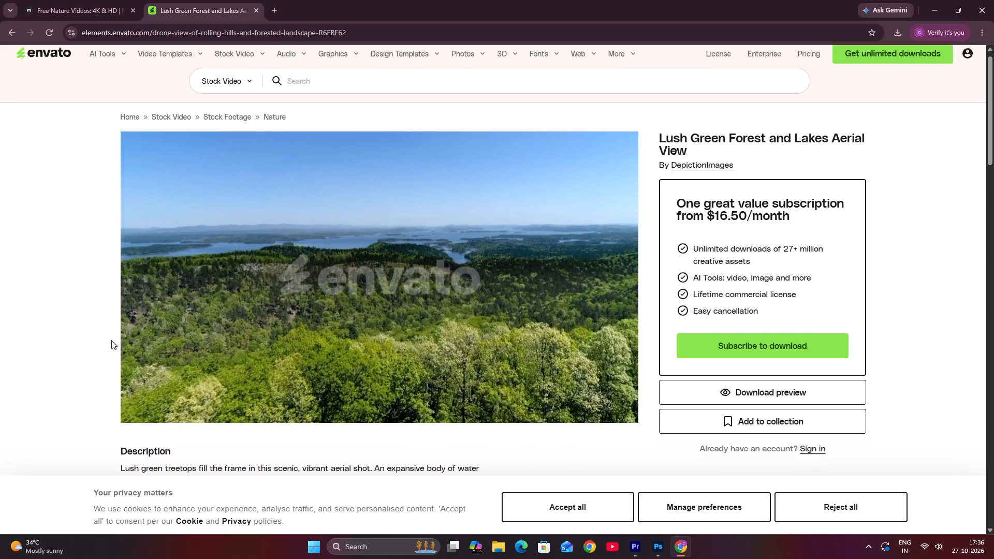
{"action": "scroll", "coordinate": [111, 340], "scroll_direction": "down", "scroll_amount": 5}
{"action": "scroll", "coordinate": [110, 342], "scroll_direction": "up", "scroll_amount": 2}
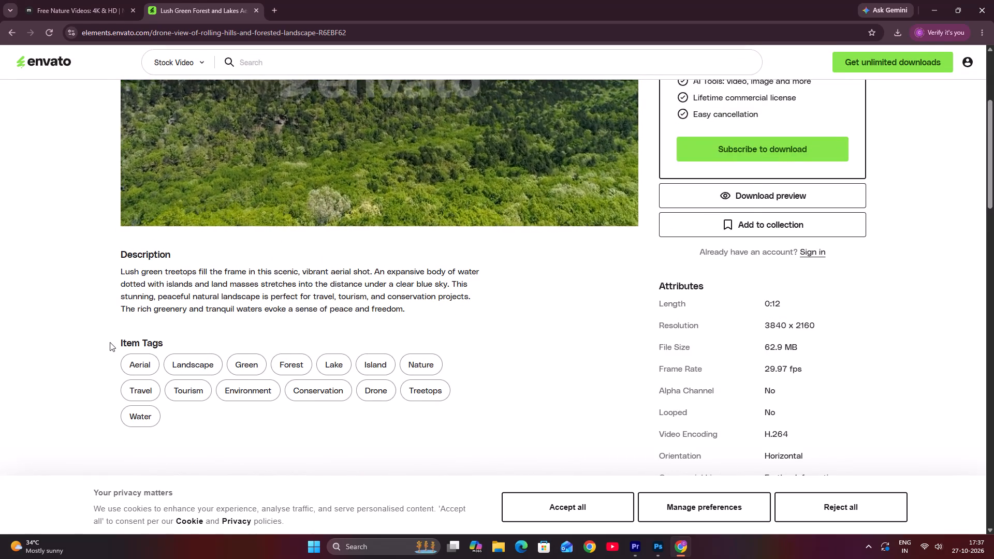
{"action": "scroll", "coordinate": [110, 342], "scroll_direction": "up", "scroll_amount": 4}
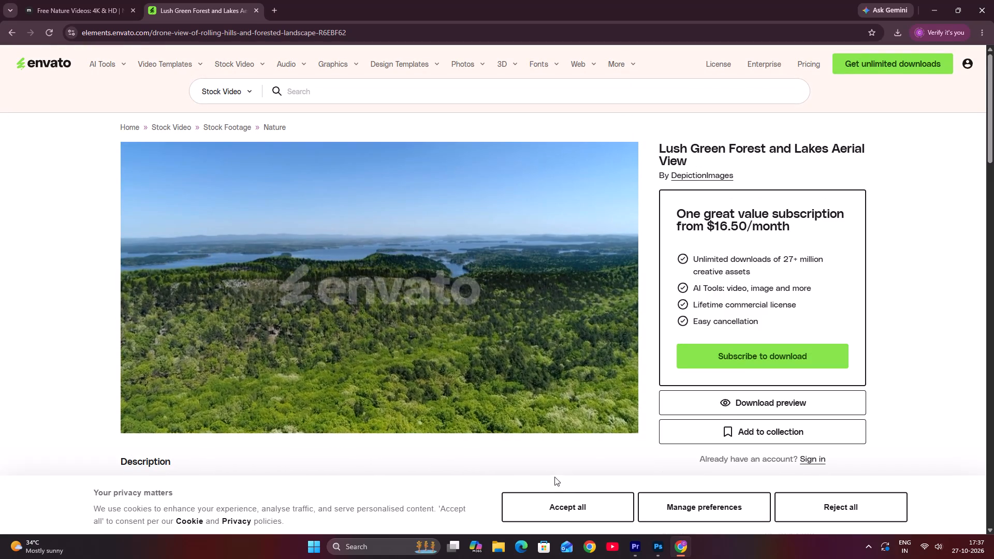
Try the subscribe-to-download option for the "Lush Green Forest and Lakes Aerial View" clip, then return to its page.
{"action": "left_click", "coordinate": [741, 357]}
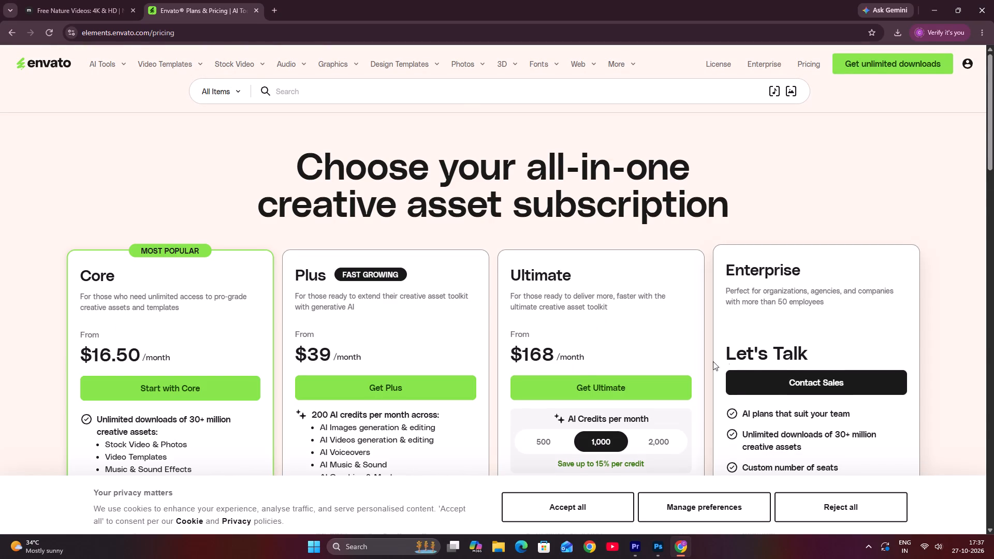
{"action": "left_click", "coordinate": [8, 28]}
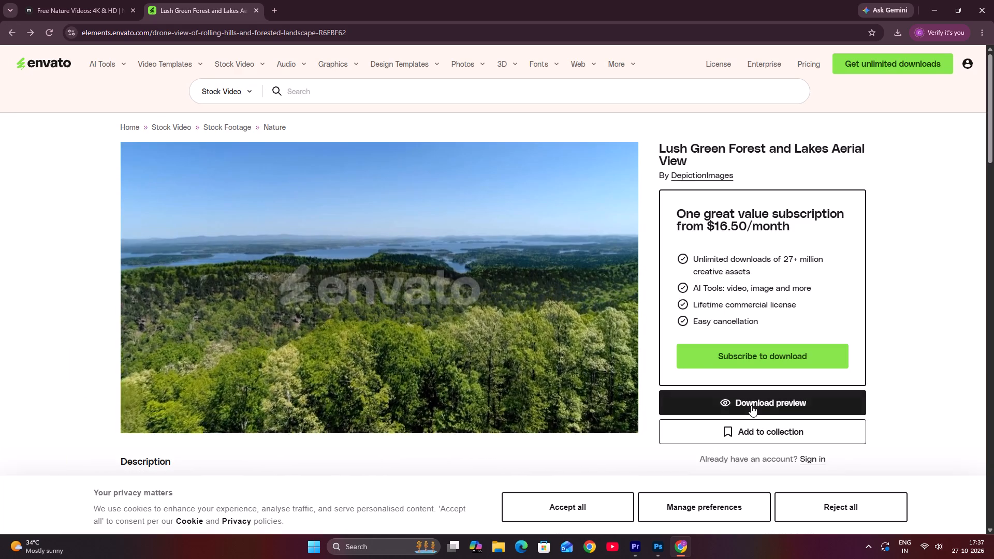
Download the preview video of the "Lush Green Forest and Lakes Aerial View" clip and check it in the recent downloads.
{"action": "left_click", "coordinate": [751, 405]}
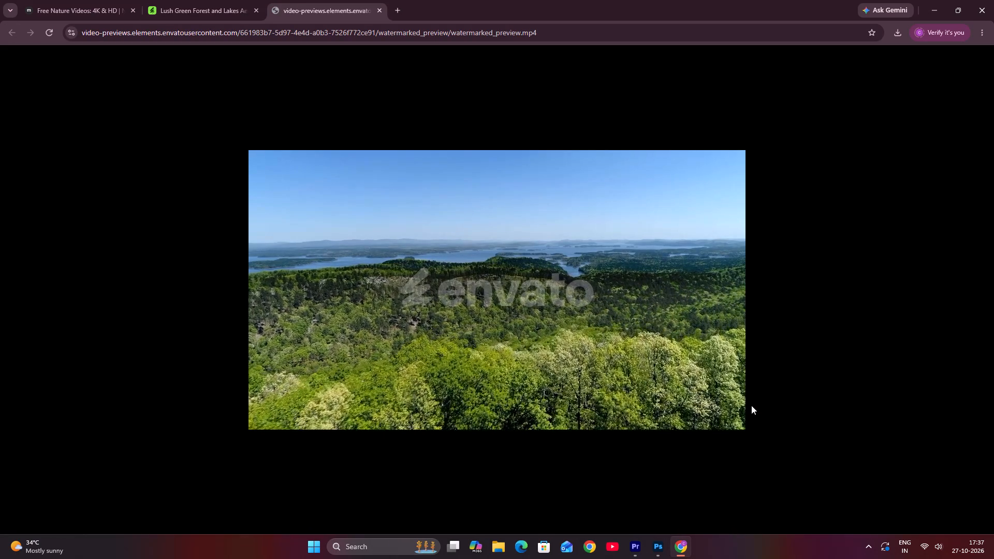
{"action": "left_click", "coordinate": [892, 31]}
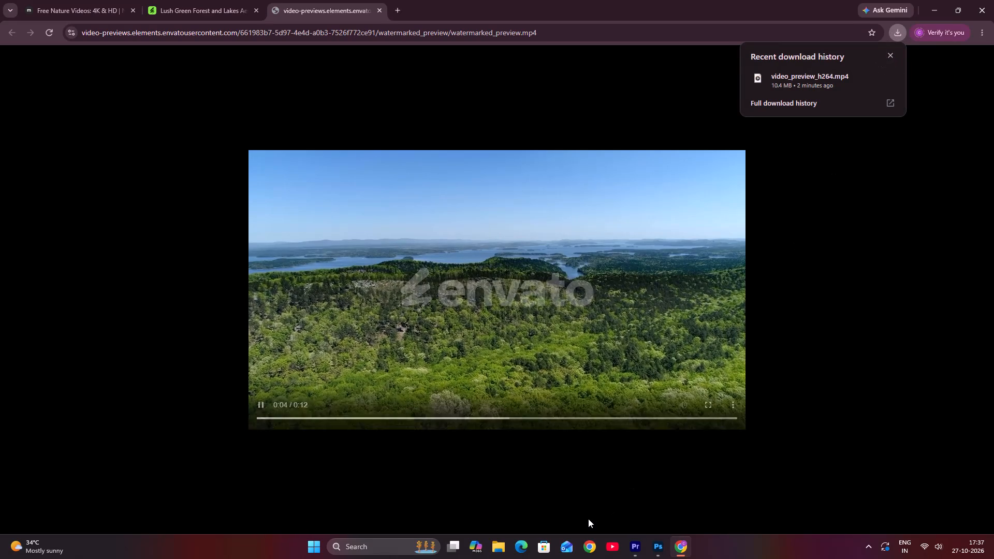
{"action": "left_click", "coordinate": [595, 353]}
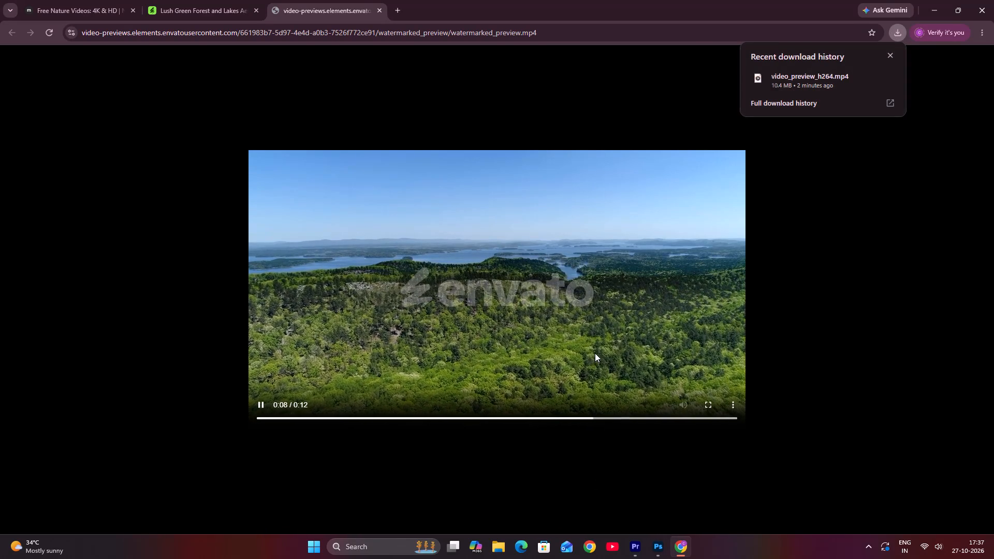
{"action": "left_click", "coordinate": [731, 404]}
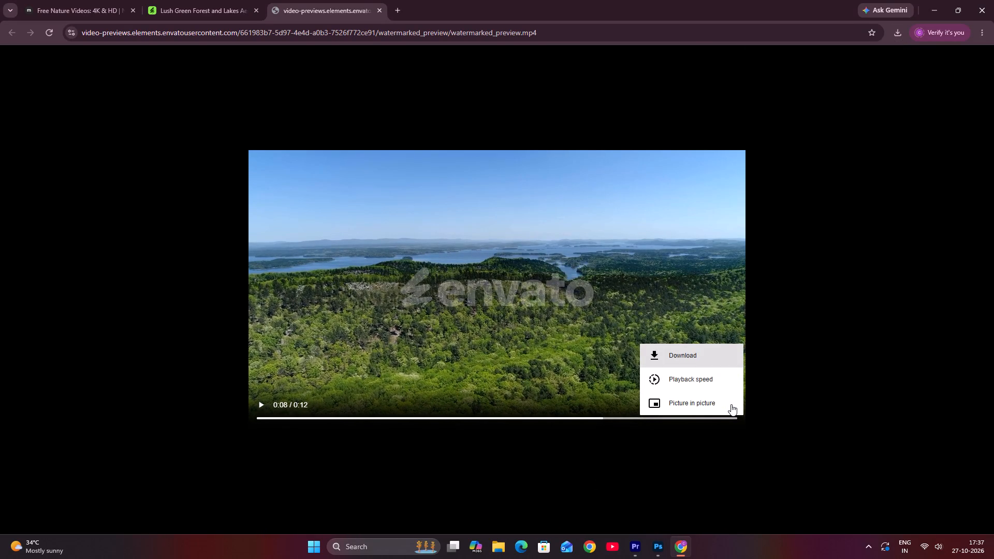
{"action": "scroll", "coordinate": [582, 372], "scroll_direction": "down", "scroll_amount": 3}
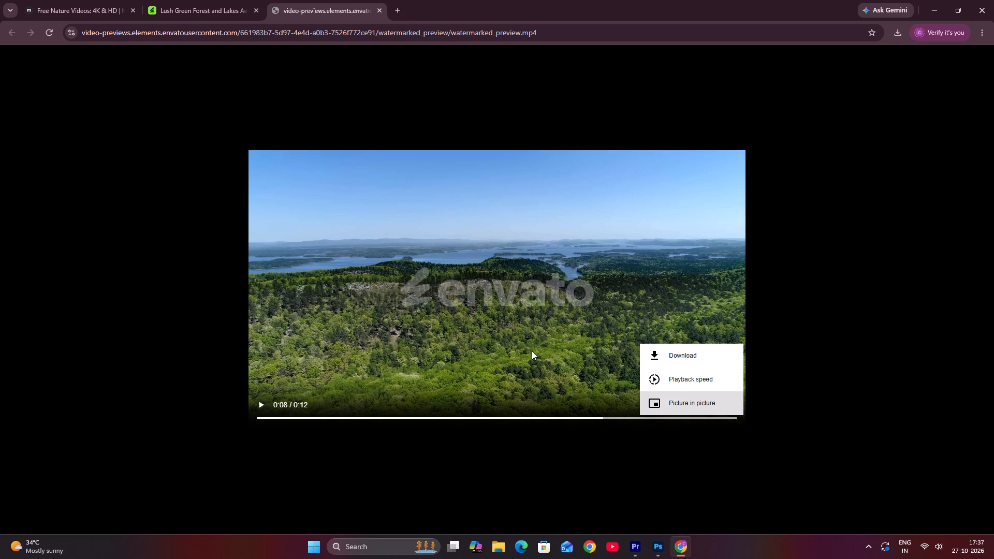
{"action": "left_click", "coordinate": [652, 356]}
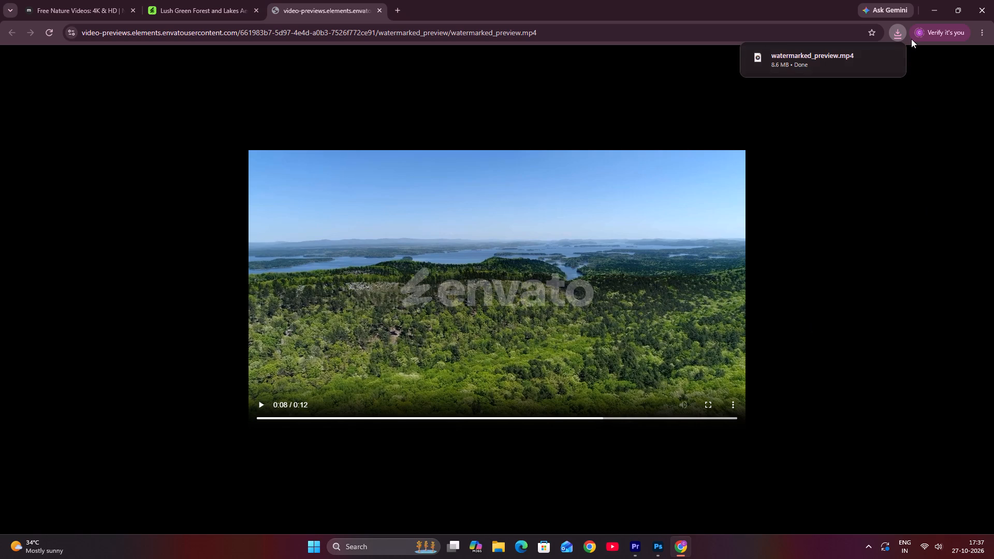
{"action": "left_click", "coordinate": [896, 37]}
{"action": "left_click", "coordinate": [896, 37]}
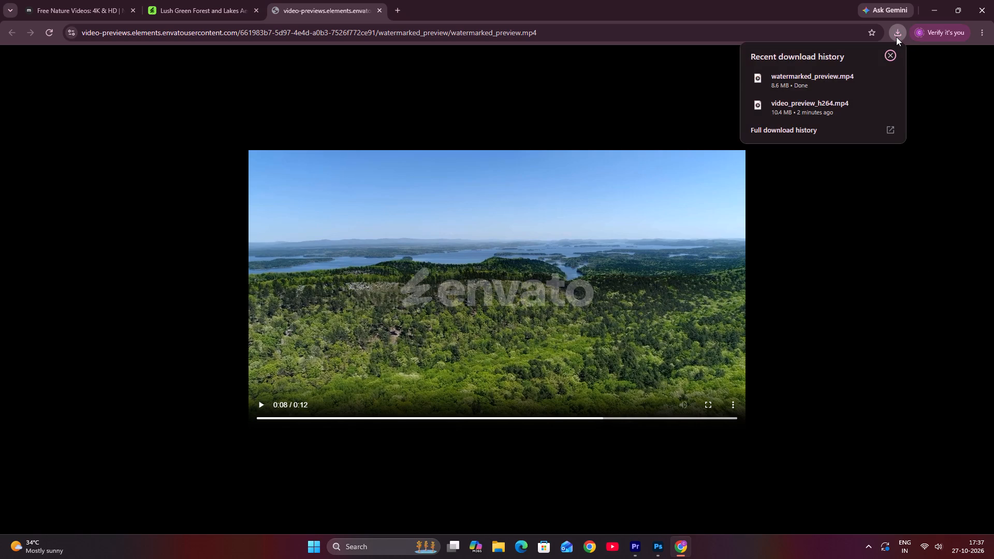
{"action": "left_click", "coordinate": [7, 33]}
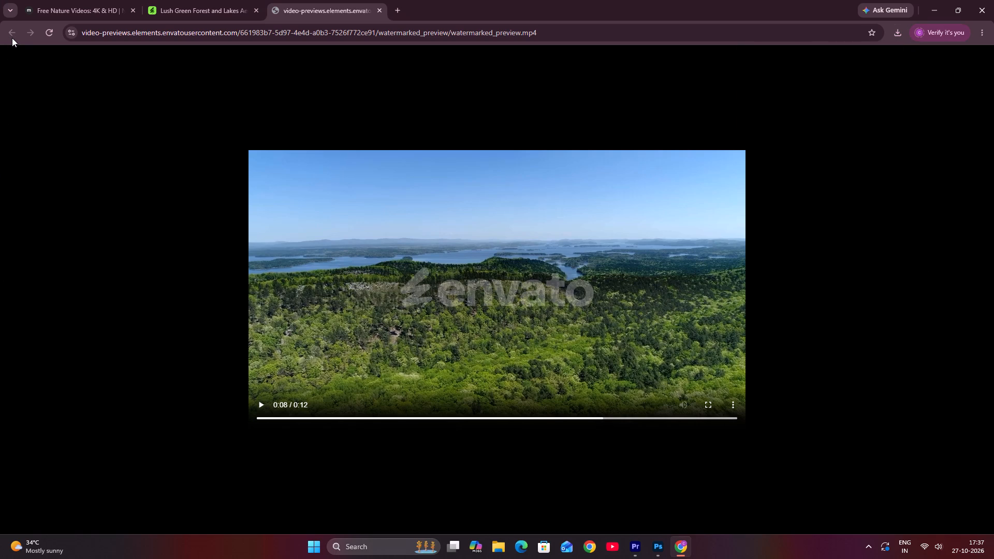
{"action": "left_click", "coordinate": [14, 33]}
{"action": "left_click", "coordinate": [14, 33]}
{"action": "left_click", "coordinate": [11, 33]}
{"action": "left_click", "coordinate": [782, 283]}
View the forest and lakes preview in full screen, playing and pausing it briefly.
{"action": "left_click", "coordinate": [282, 401]}
{"action": "double_click", "coordinate": [322, 315]}
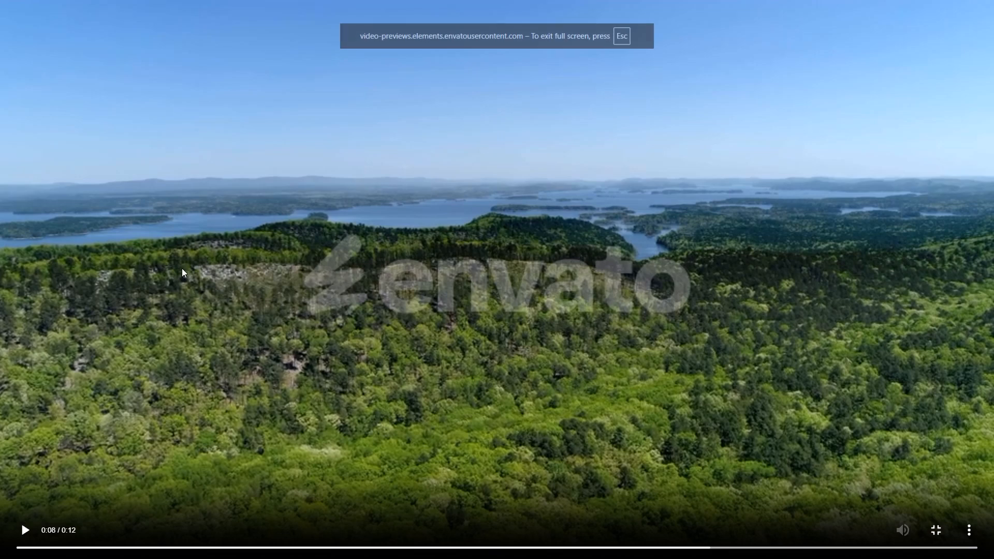
{"action": "left_click", "coordinate": [721, 161]}
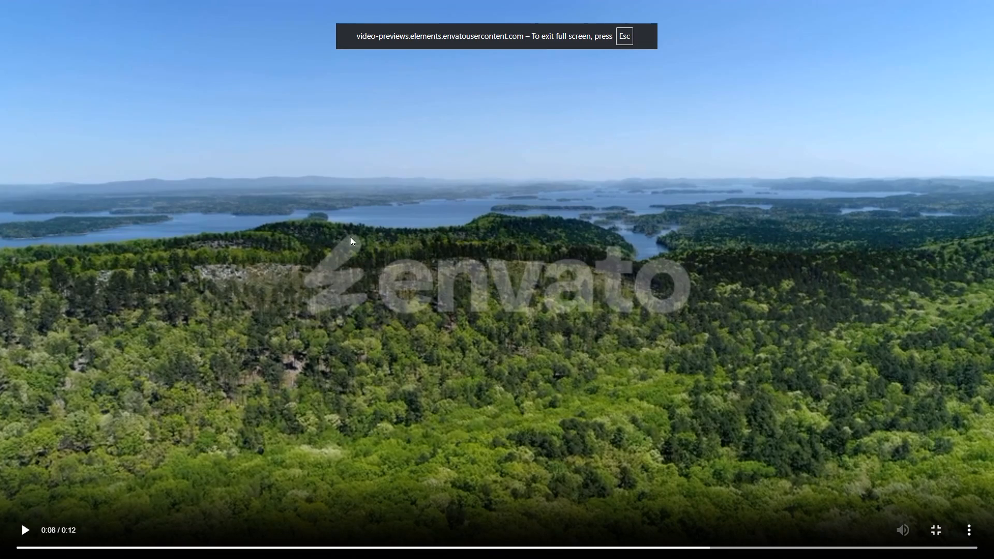
{"action": "left_click_drag", "start_coordinate": [34, 72], "coordinate": [39, 77]}
{"action": "left_click", "coordinate": [700, 536]}
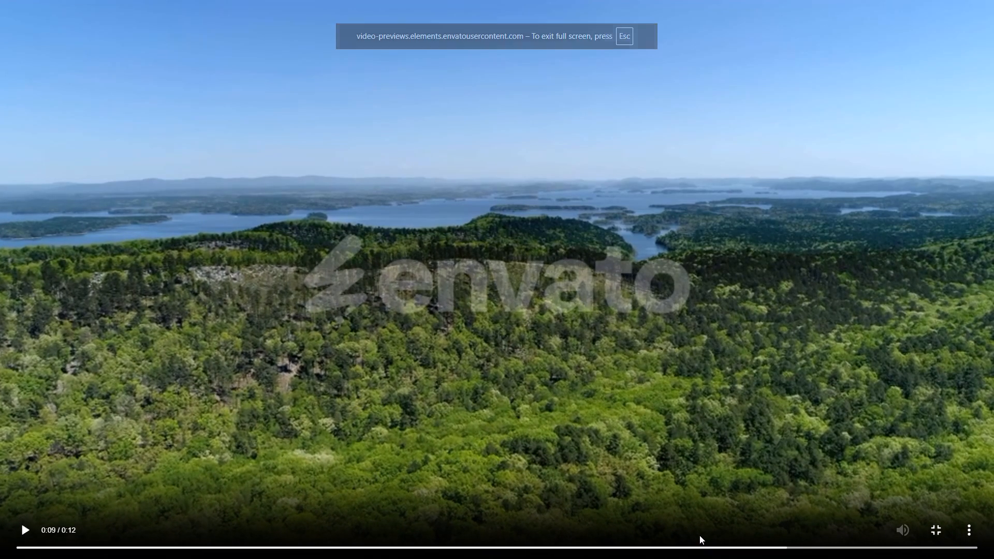
{"action": "left_click", "coordinate": [30, 531]}
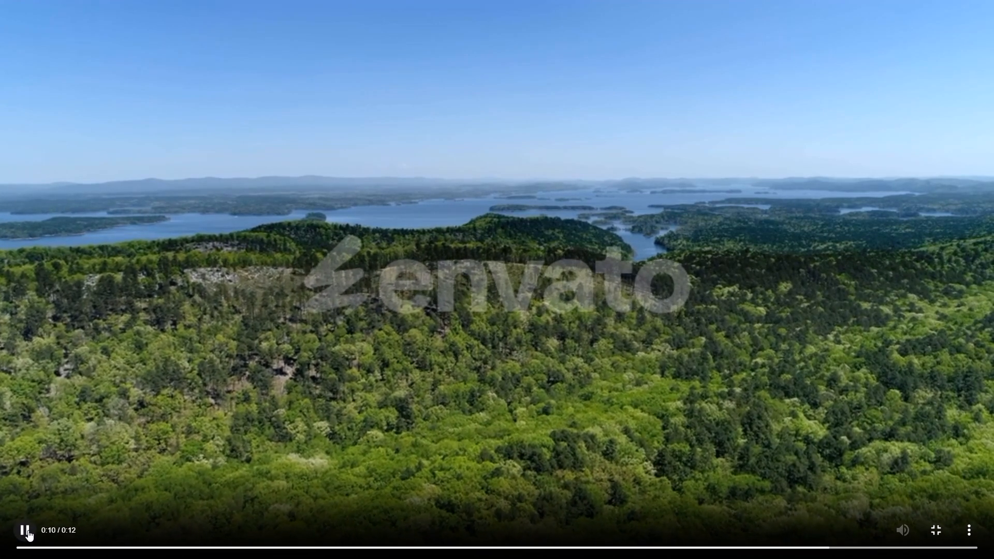
{"action": "left_click", "coordinate": [28, 530]}
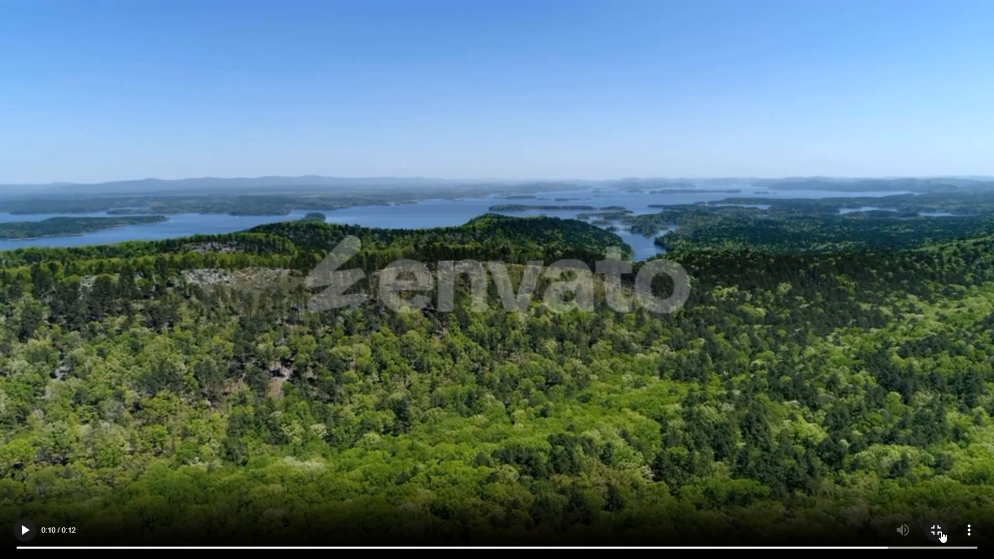
Download another copy of the forest and lakes preview video from the full-screen player.
{"action": "left_click", "coordinate": [968, 529]}
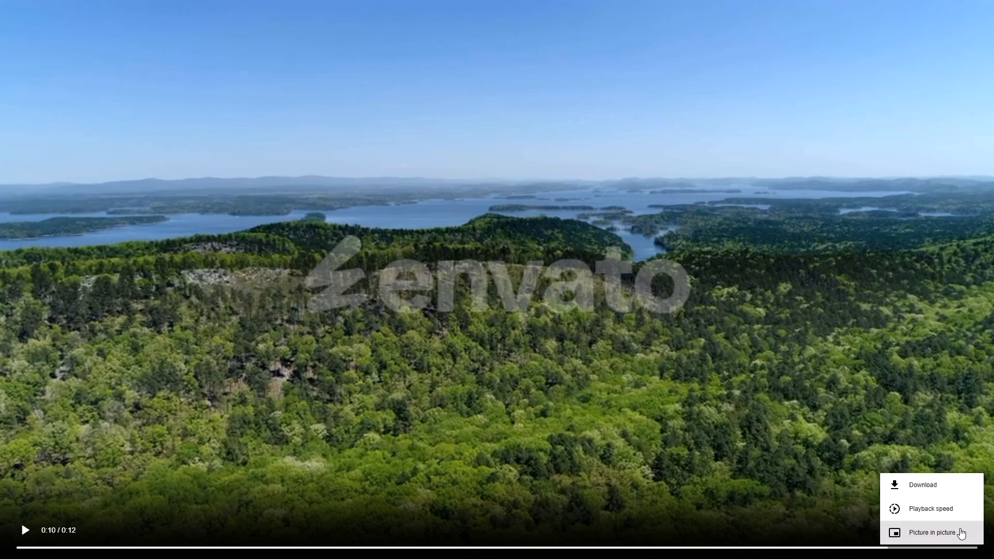
{"action": "left_click", "coordinate": [919, 487]}
{"action": "left_click", "coordinate": [784, 459]}
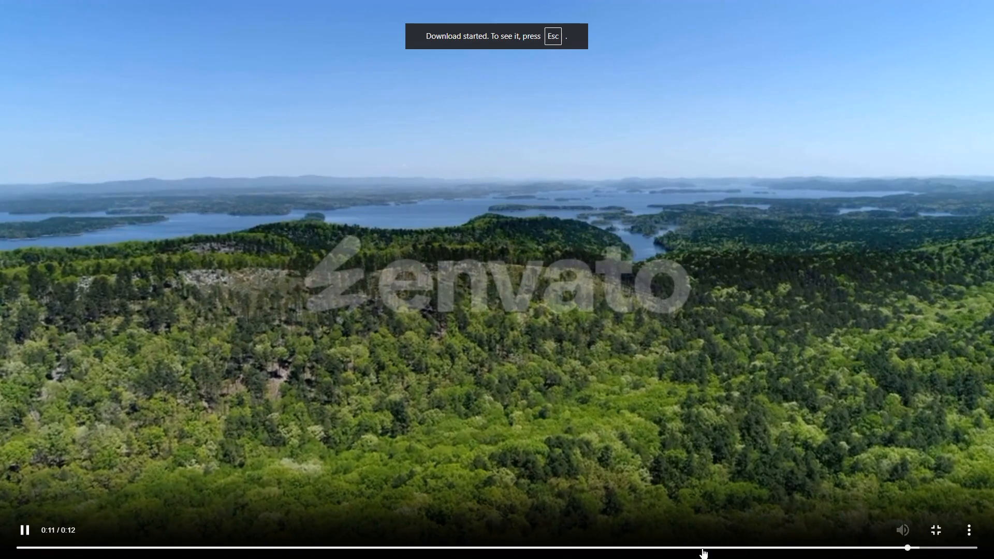
Replay the forest and lakes preview from the start and leave full screen.
{"action": "left_click", "coordinate": [606, 546]}
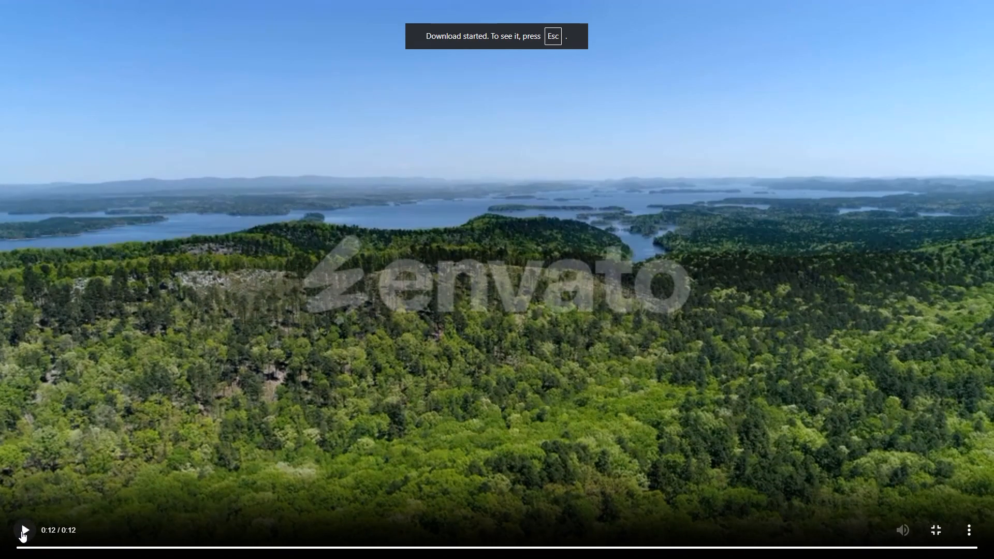
{"action": "left_click", "coordinate": [21, 531]}
{"action": "left_click", "coordinate": [16, 0]}
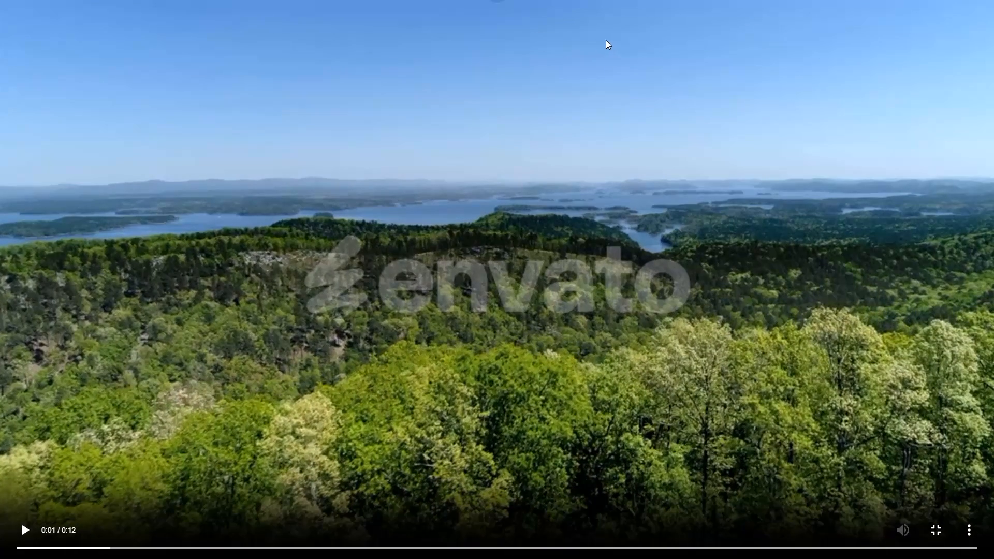
{"action": "left_click_drag", "start_coordinate": [188, 0], "coordinate": [265, 1]}
{"action": "left_click", "coordinate": [500, 31]}
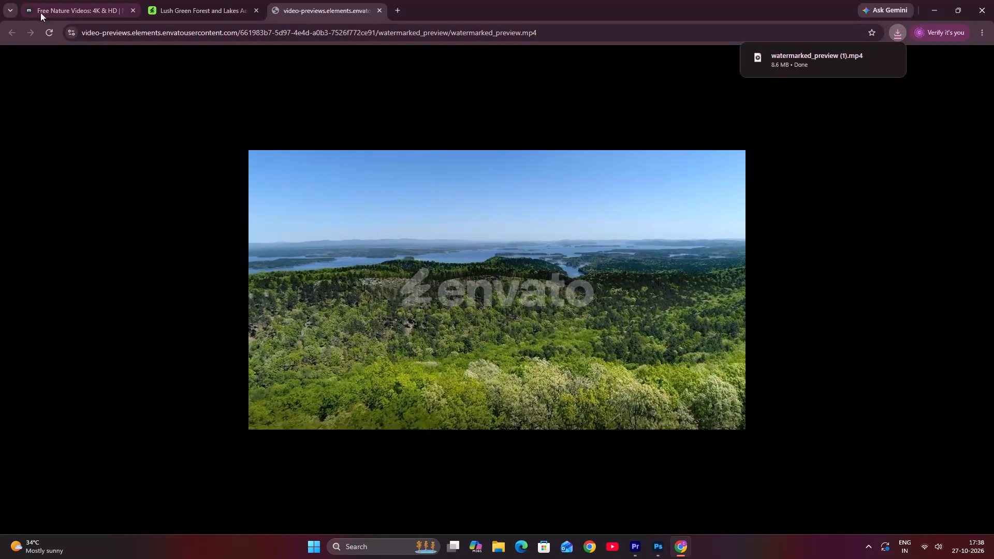
Close the preview video's tab and go back to the similar stock videos.
{"action": "left_click", "coordinate": [11, 29]}
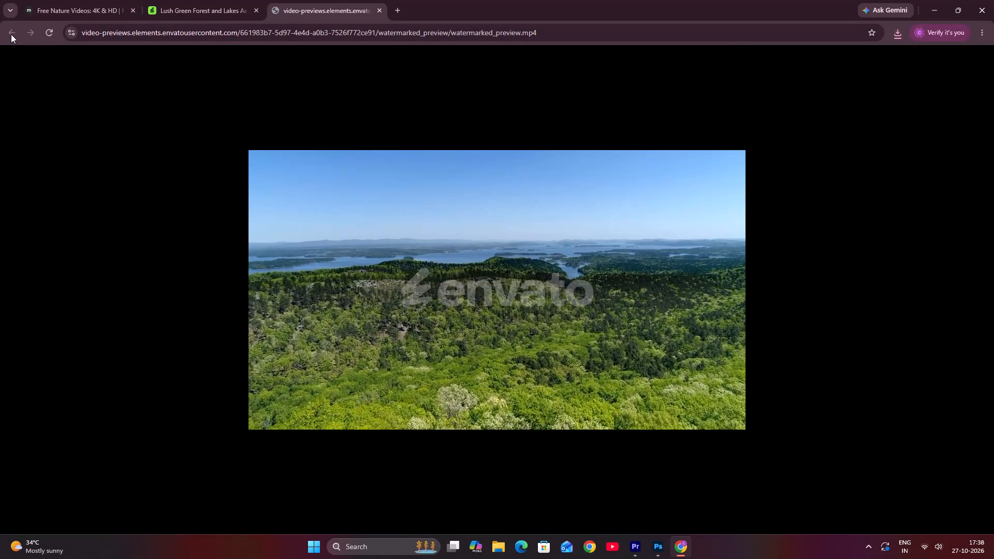
{"action": "left_click", "coordinate": [382, 11]}
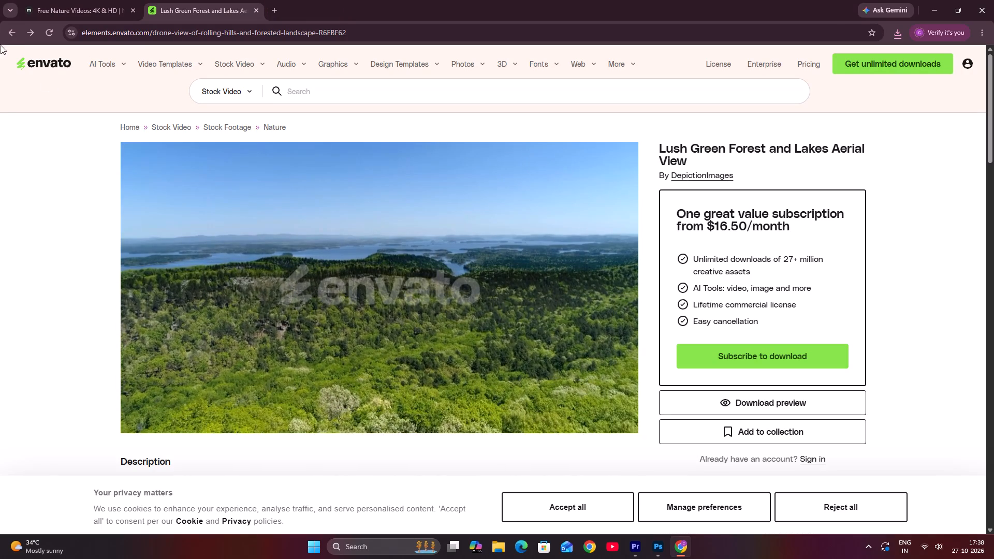
{"action": "left_click", "coordinate": [9, 31]}
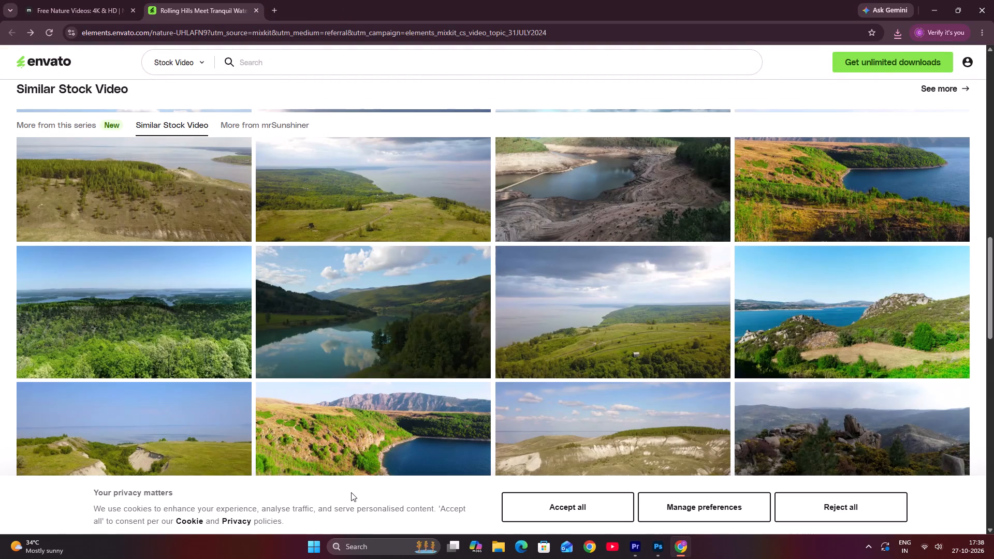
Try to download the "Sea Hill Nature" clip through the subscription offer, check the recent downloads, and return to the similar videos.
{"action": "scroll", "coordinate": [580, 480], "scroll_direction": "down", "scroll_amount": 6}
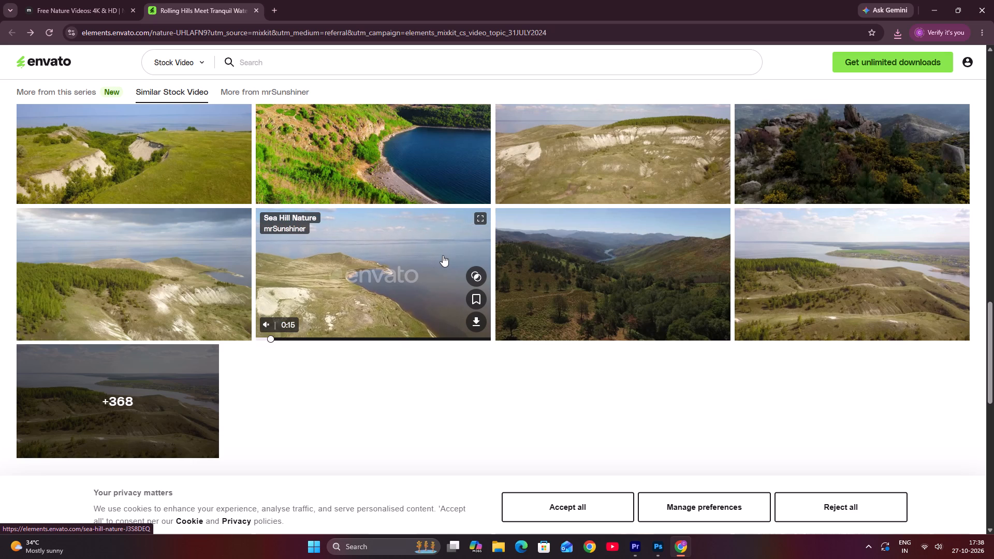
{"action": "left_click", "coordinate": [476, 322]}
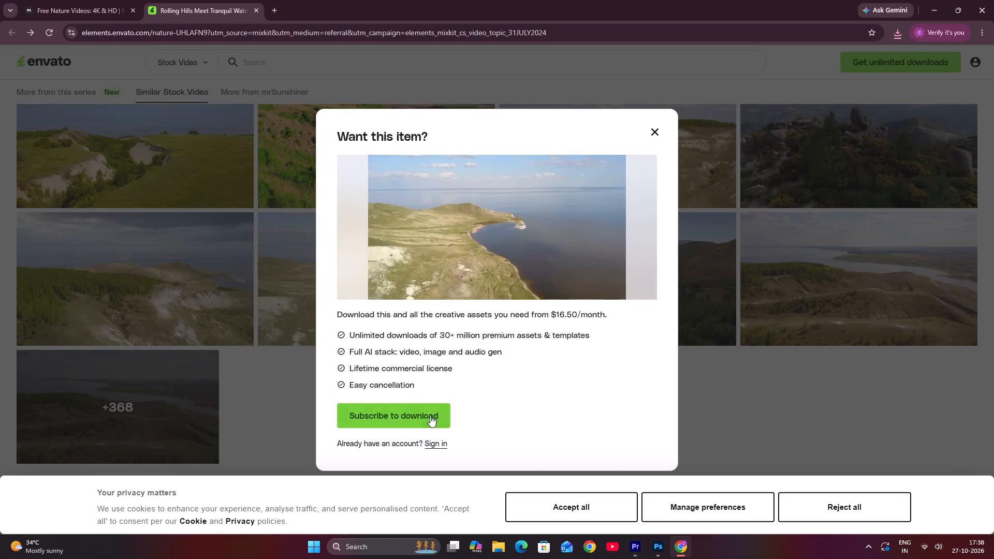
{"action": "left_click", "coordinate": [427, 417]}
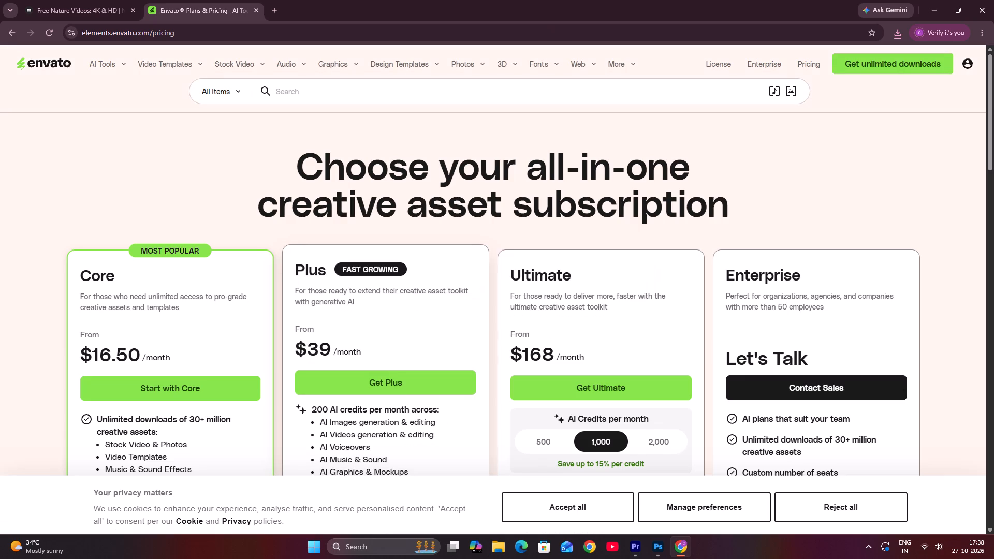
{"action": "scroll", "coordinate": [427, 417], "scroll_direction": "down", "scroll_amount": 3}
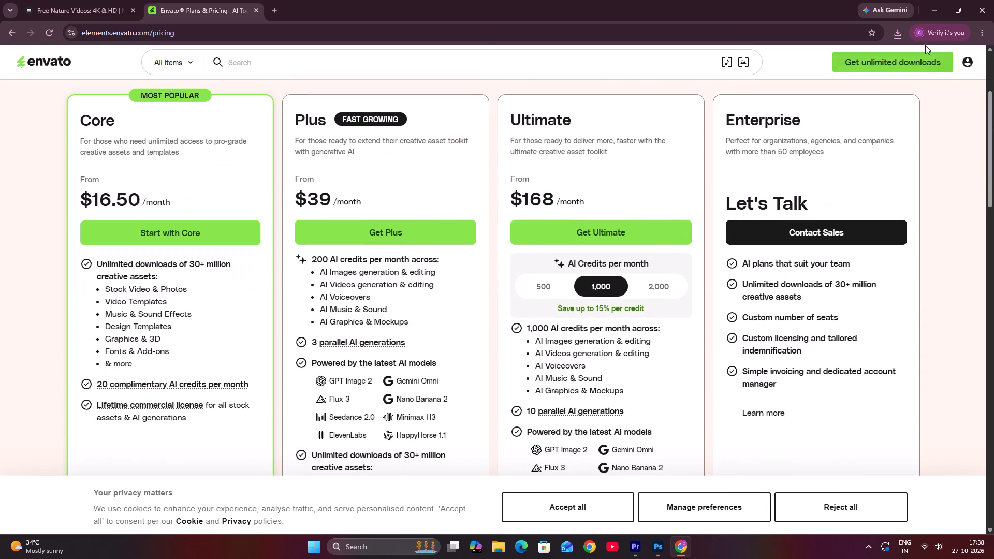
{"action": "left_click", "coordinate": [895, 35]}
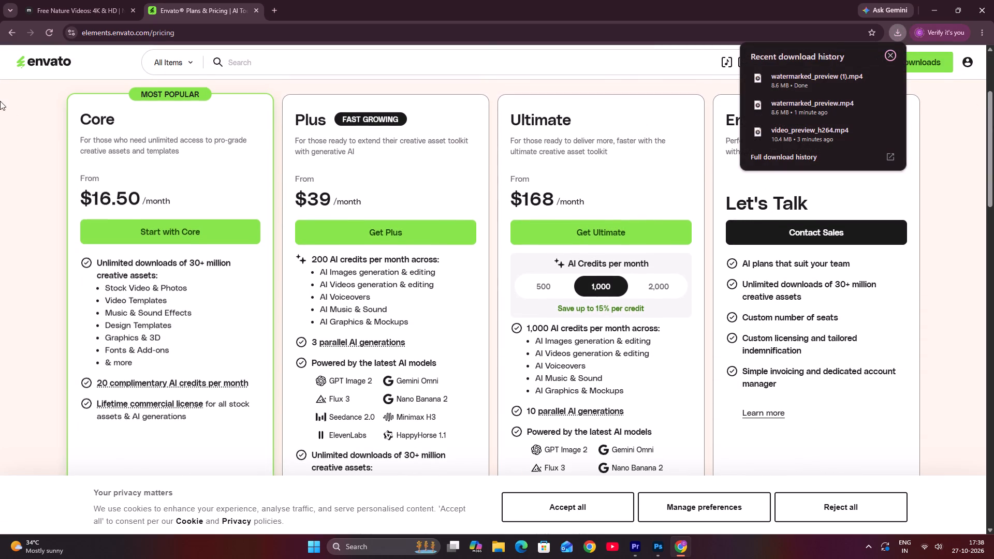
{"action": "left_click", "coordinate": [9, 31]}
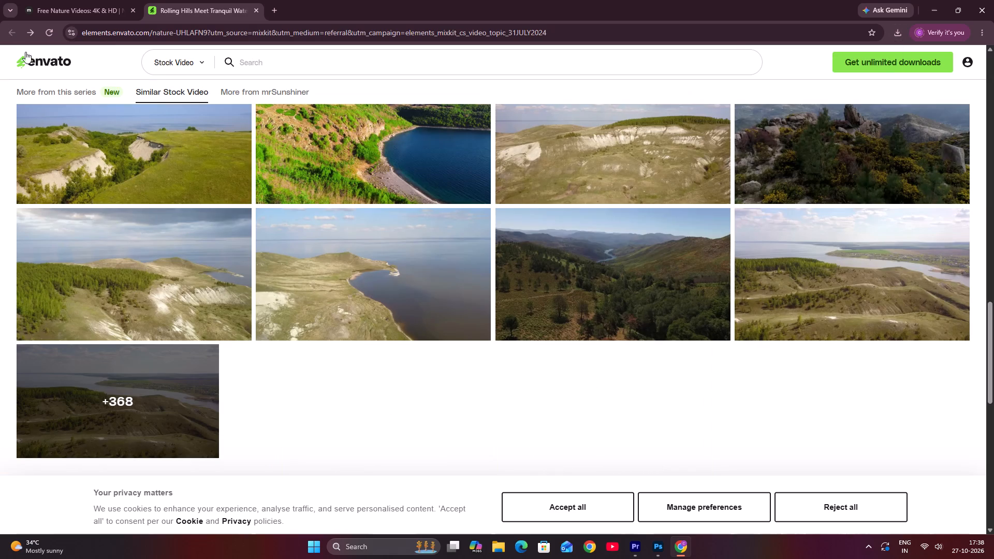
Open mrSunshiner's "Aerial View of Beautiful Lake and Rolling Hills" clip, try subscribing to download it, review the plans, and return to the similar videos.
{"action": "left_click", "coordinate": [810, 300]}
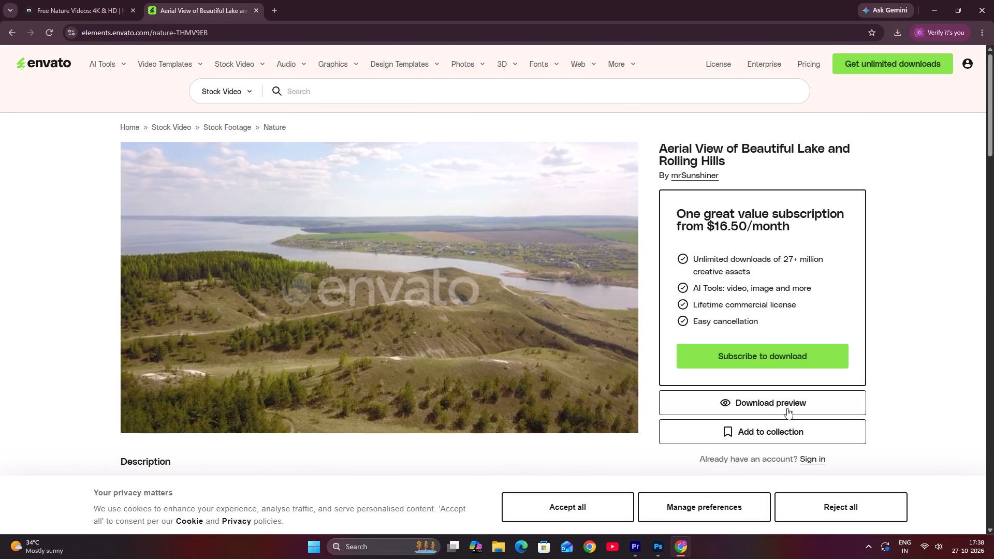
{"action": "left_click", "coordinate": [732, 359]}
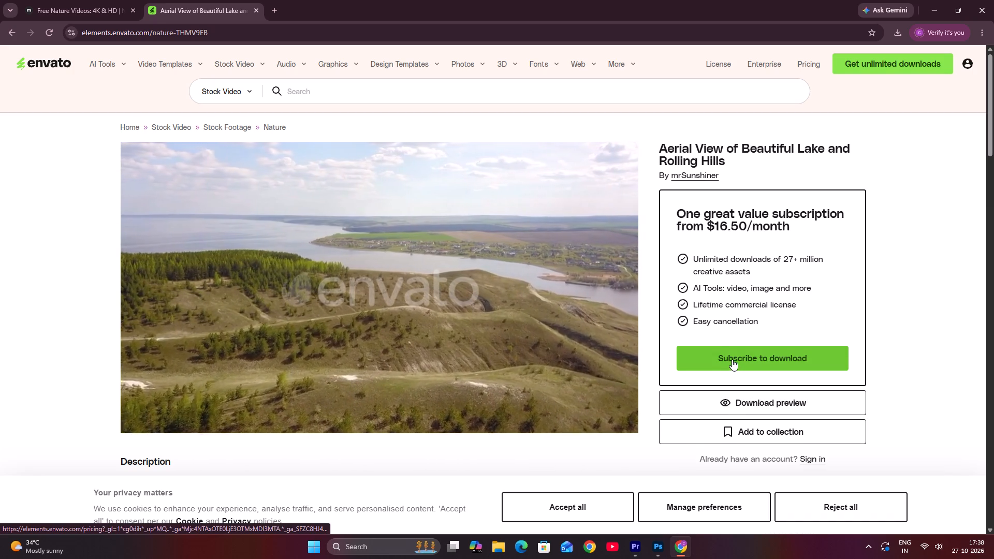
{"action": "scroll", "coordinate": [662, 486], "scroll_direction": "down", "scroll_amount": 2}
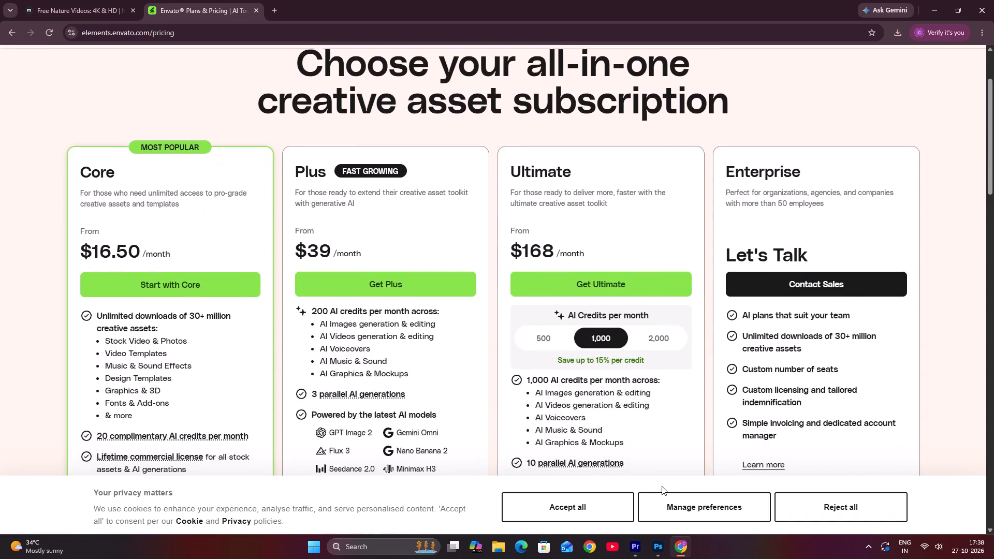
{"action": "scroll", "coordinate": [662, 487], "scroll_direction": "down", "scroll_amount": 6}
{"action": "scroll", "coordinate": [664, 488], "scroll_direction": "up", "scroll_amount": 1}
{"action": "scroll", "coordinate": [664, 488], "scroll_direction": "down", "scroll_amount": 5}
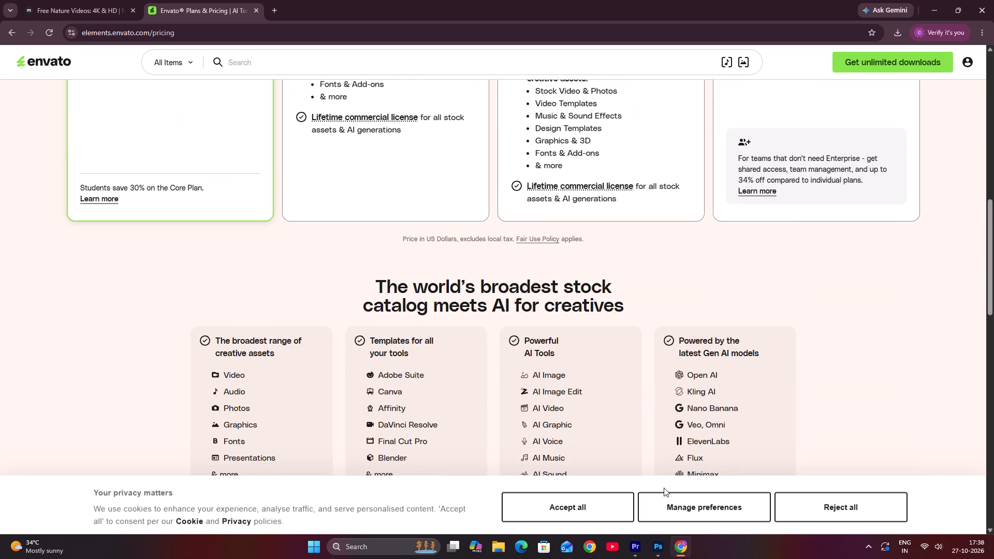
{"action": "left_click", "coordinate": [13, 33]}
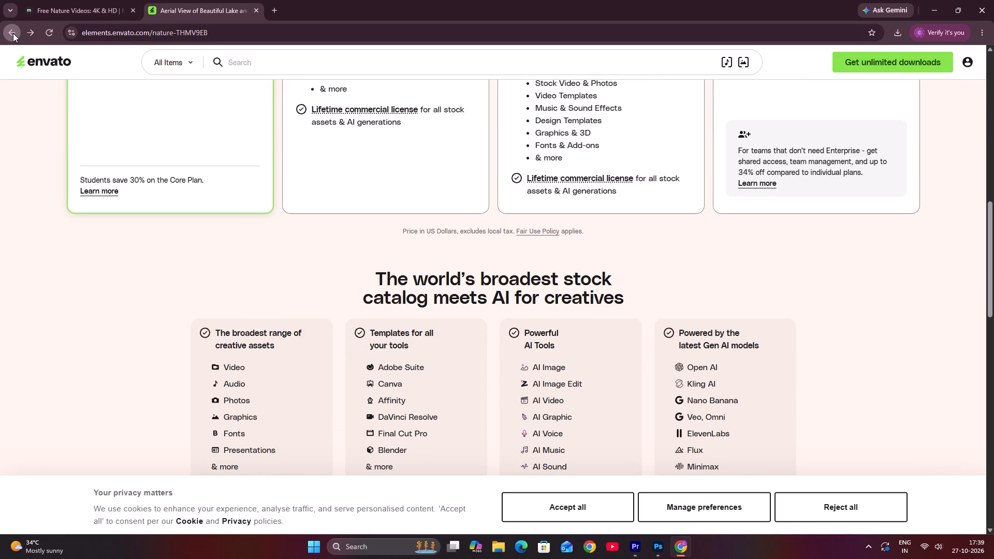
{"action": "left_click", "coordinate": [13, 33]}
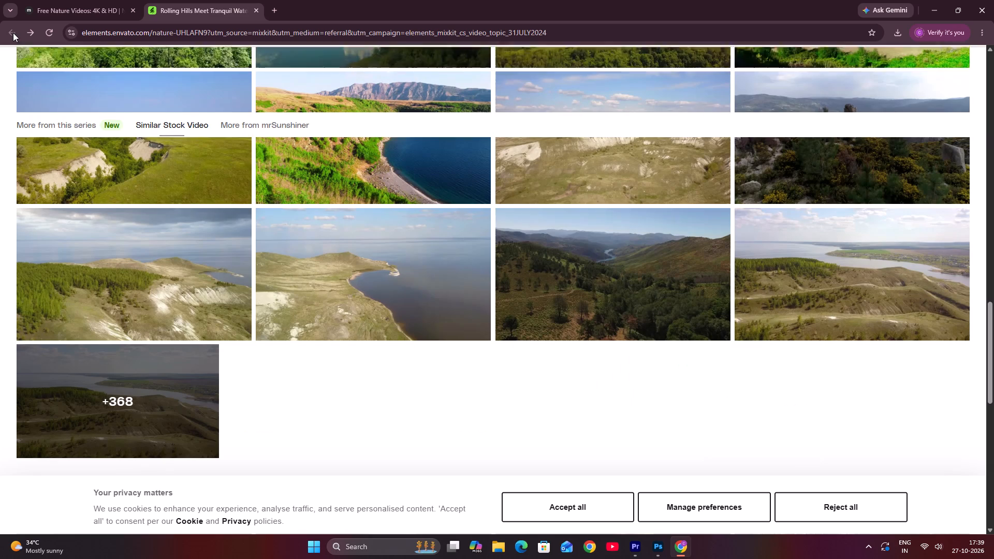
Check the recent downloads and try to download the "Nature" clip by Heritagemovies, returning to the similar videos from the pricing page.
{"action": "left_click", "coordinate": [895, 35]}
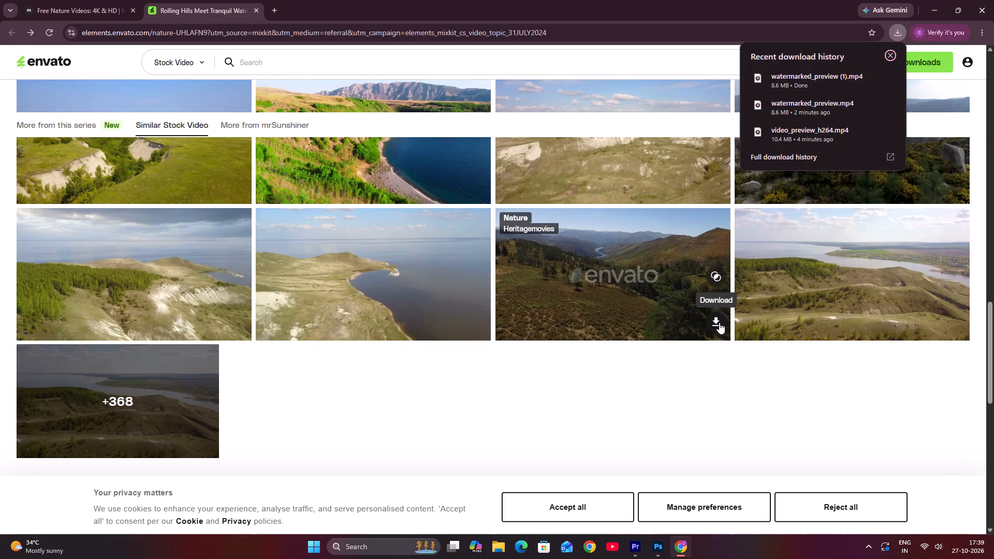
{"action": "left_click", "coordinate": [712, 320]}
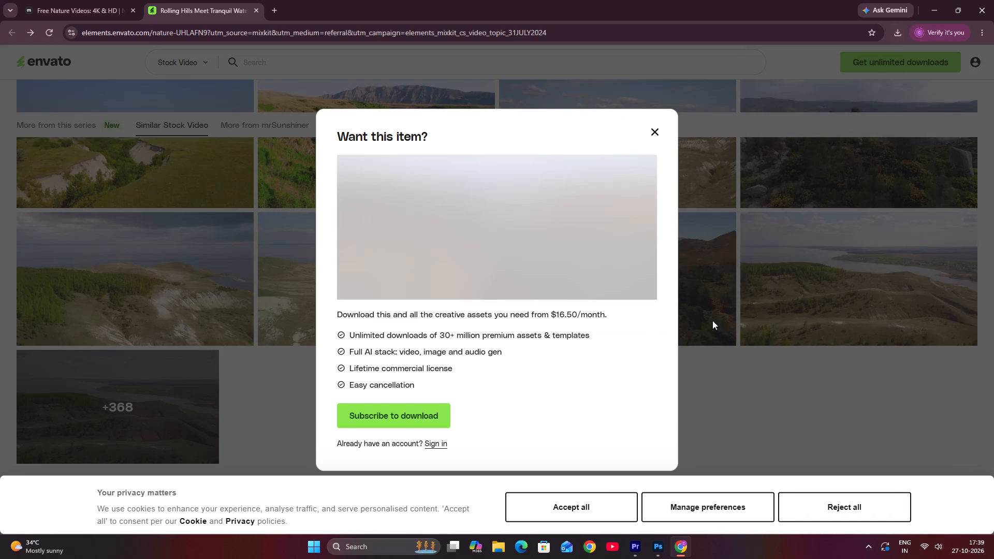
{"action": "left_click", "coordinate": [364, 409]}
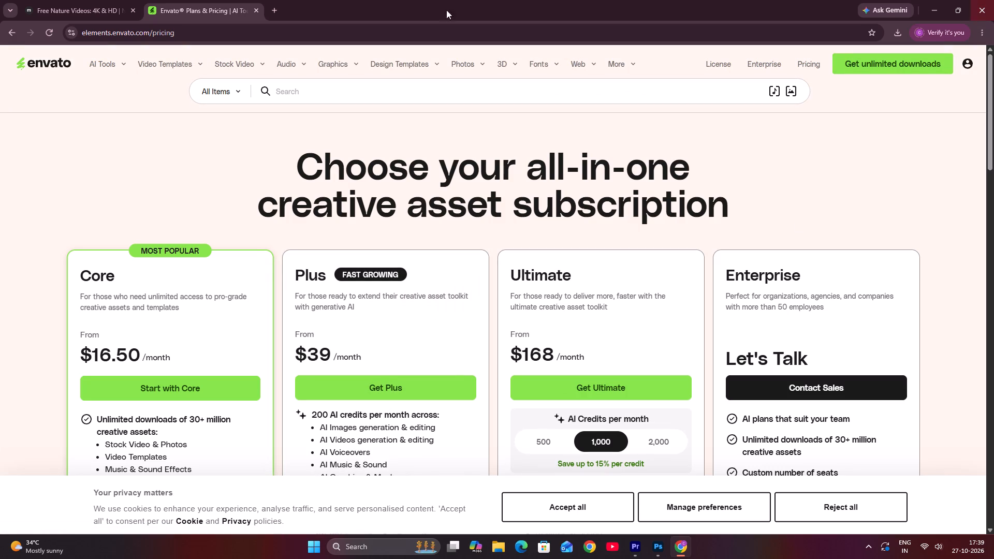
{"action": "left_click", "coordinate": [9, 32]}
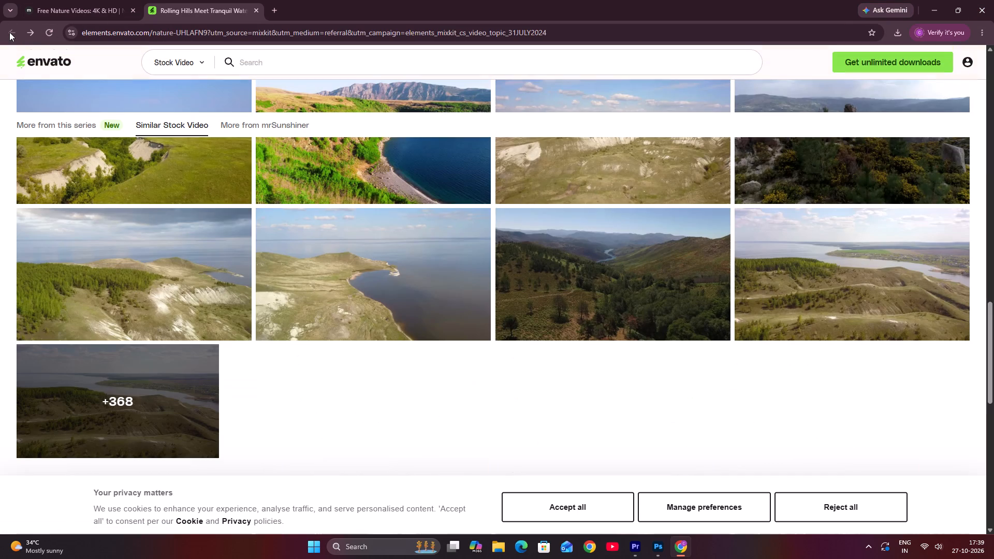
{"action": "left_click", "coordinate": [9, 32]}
Close the Chrome window and reopen Chrome with the same user profile.
{"action": "left_click", "coordinate": [982, 6]}
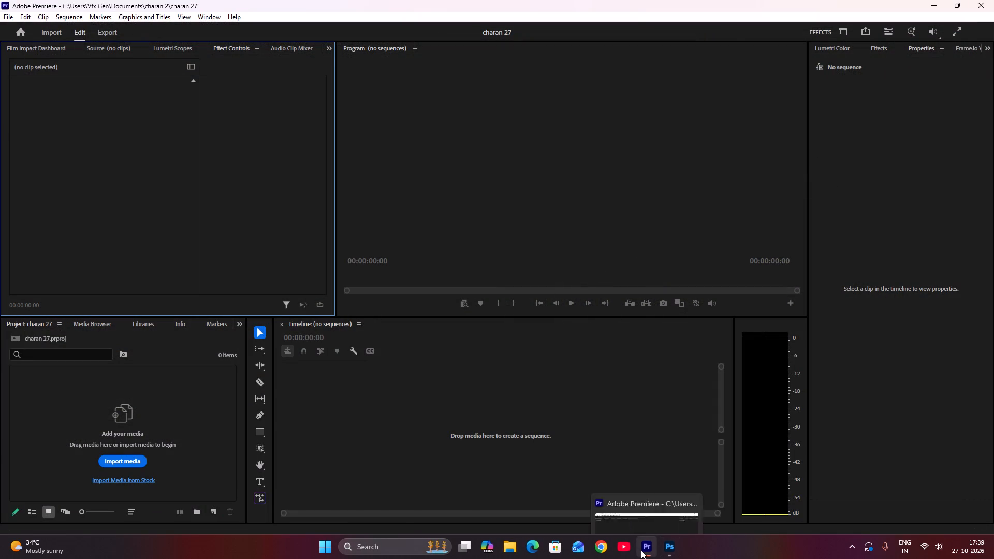
{"action": "left_click", "coordinate": [602, 547]}
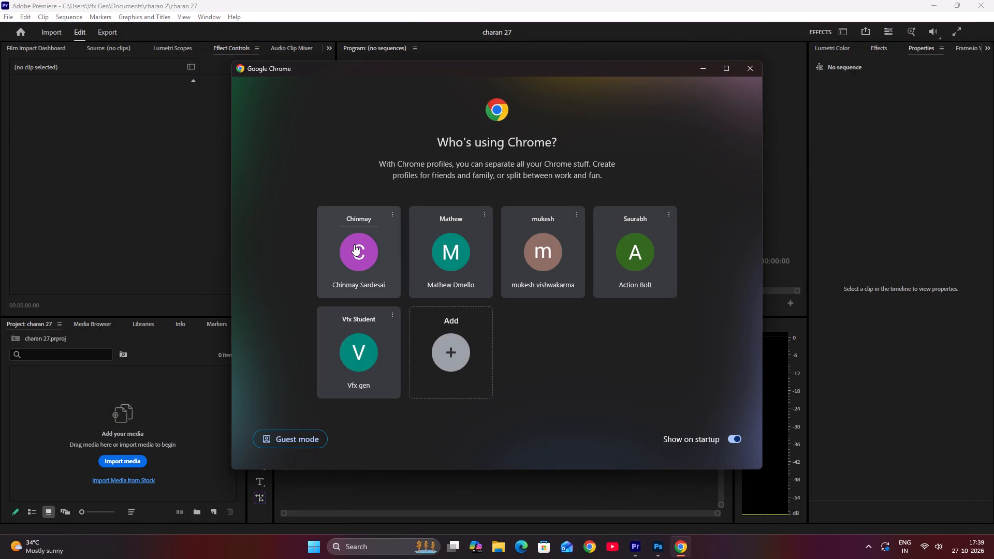
{"action": "left_click", "coordinate": [354, 244]}
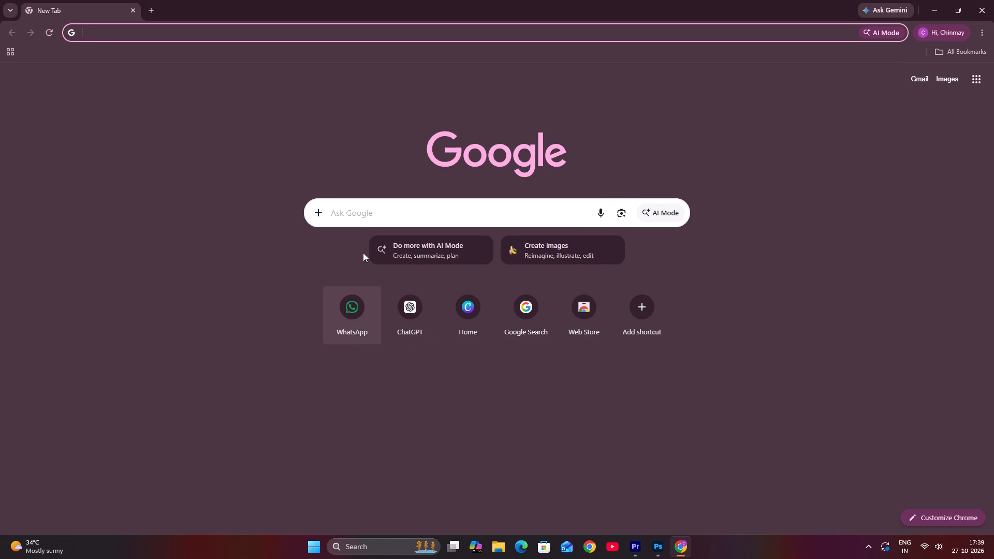
Search Google for "mixkit".
{"action": "left_click", "coordinate": [352, 207]}
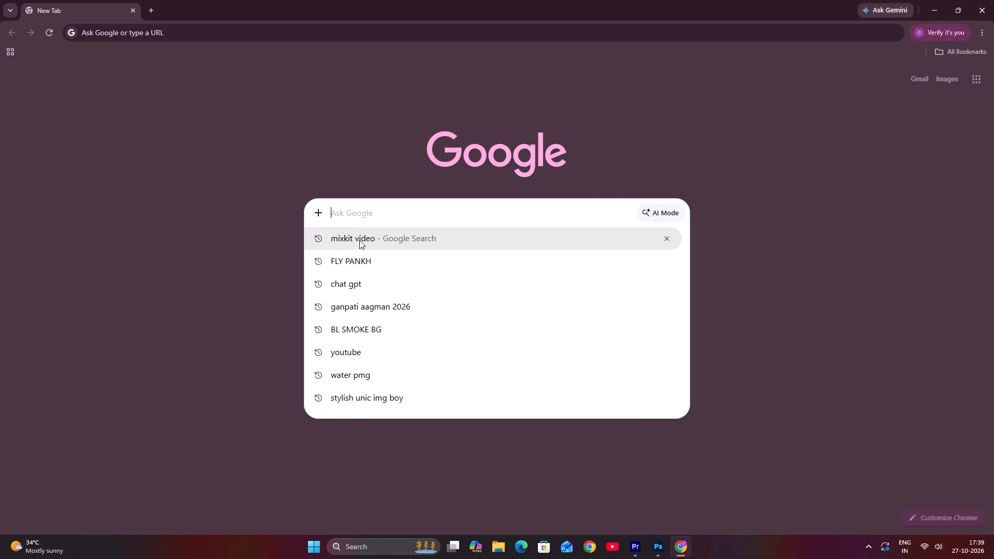
{"action": "type", "text": "mi"}
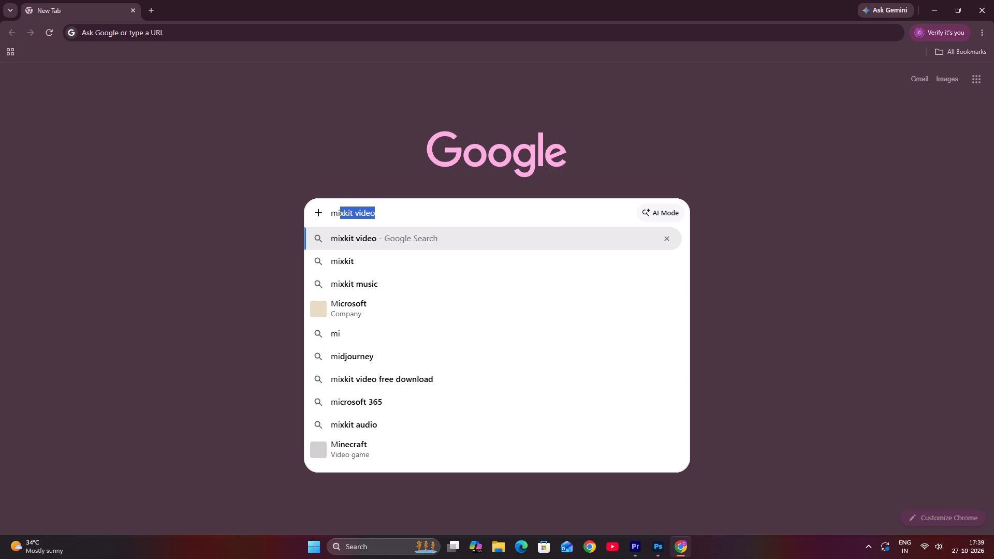
{"action": "key", "text": "x"}
{"action": "type", "text": "ki"}
{"action": "key", "text": "t"}
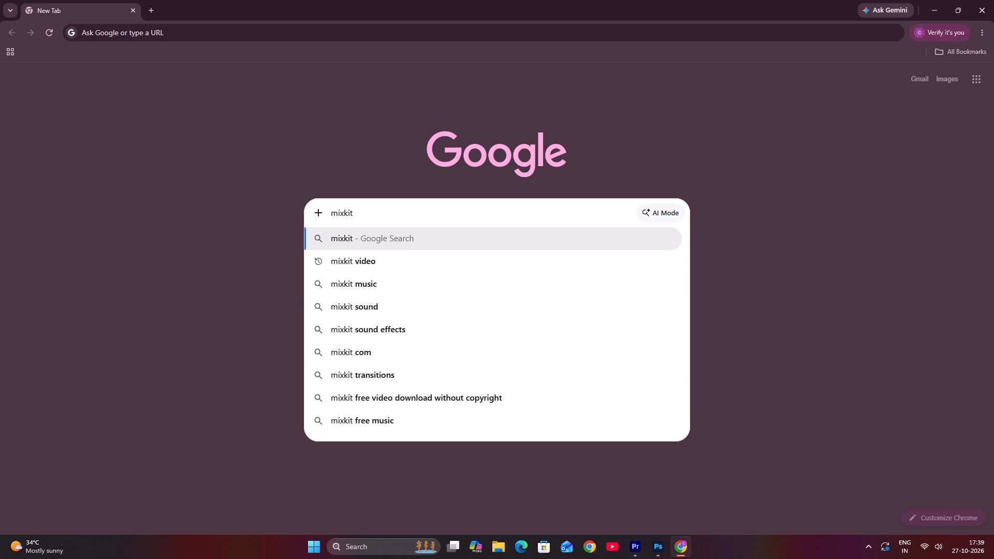
{"action": "key", "text": "Return"}
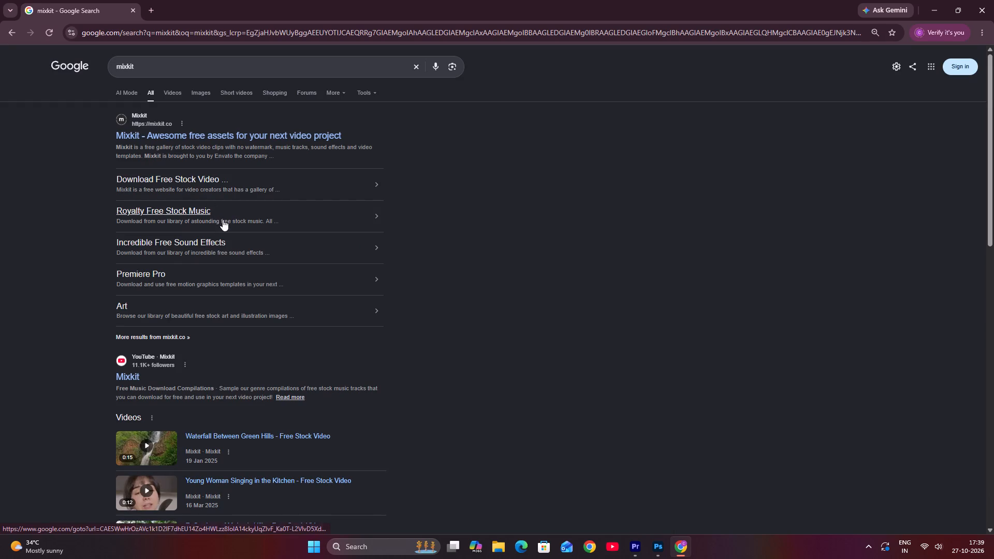
Open Mixkit's free sound effects page from the search results and download the "Classic alarm" sound, dismissing the Envato promotion.
{"action": "left_click", "coordinate": [216, 245]}
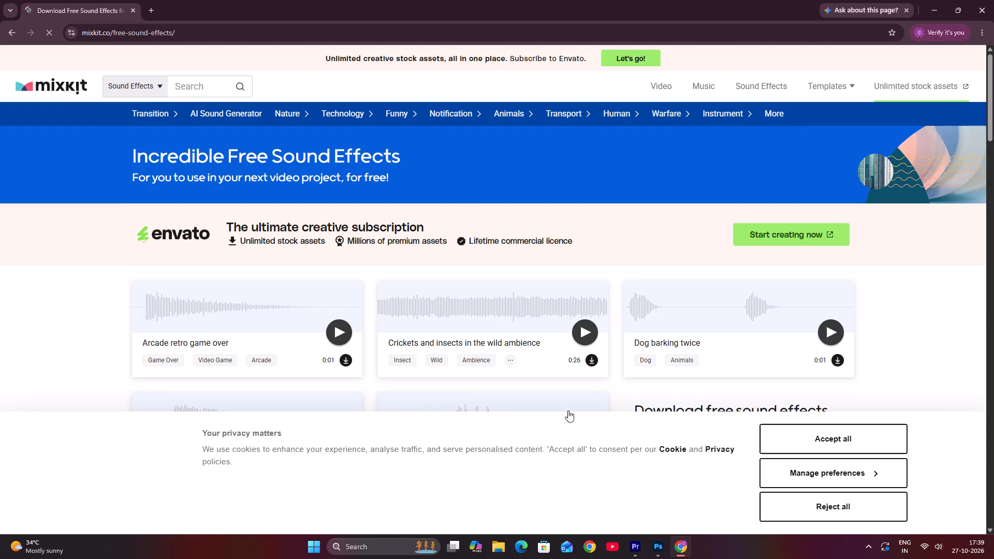
{"action": "scroll", "coordinate": [556, 398], "scroll_direction": "down", "scroll_amount": 3}
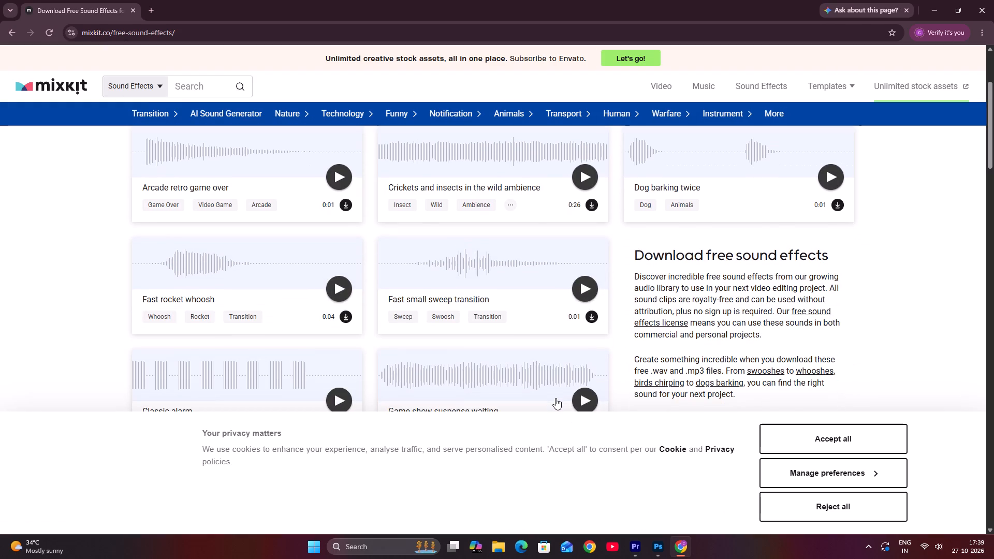
{"action": "scroll", "coordinate": [340, 404], "scroll_direction": "down", "scroll_amount": 3}
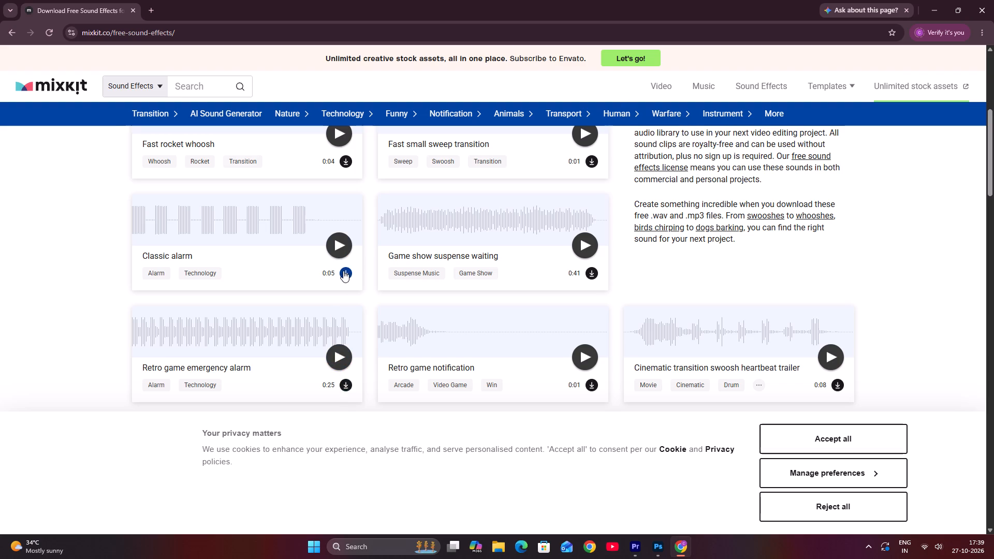
{"action": "left_click", "coordinate": [343, 271]}
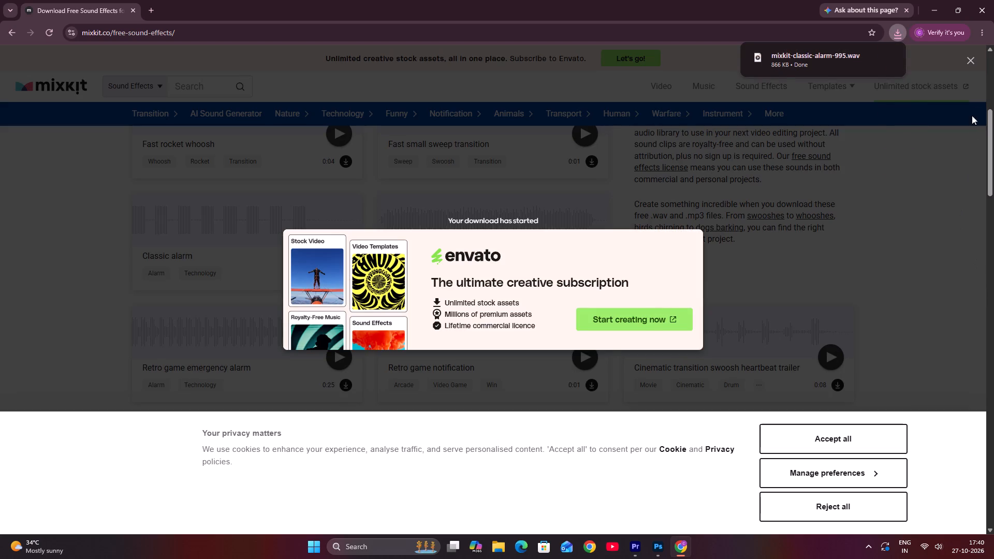
{"action": "left_click", "coordinate": [973, 56]}
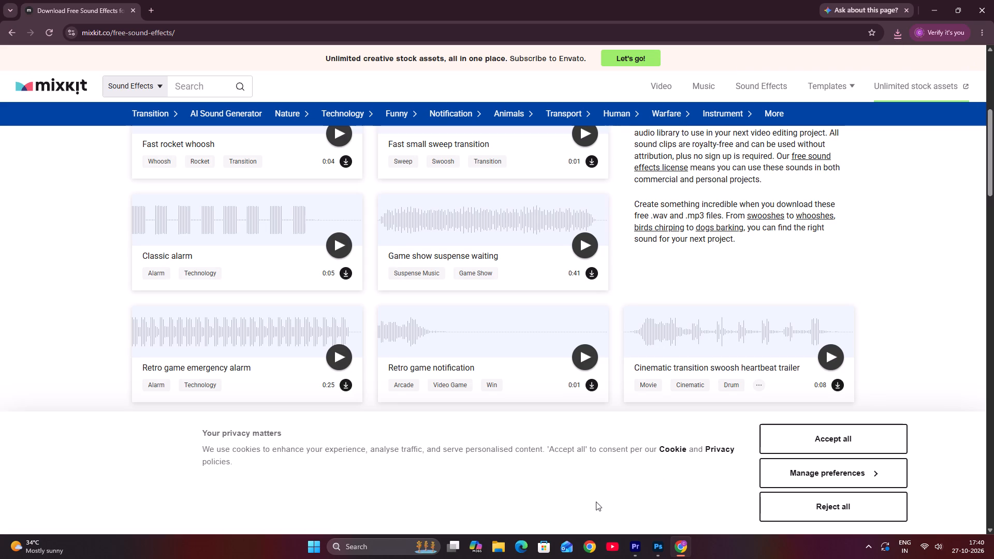
Download the "Cinematic transition swoosh heartbeat trailer" sound effect and dismiss the Envato promotion.
{"action": "left_click", "coordinate": [836, 387]}
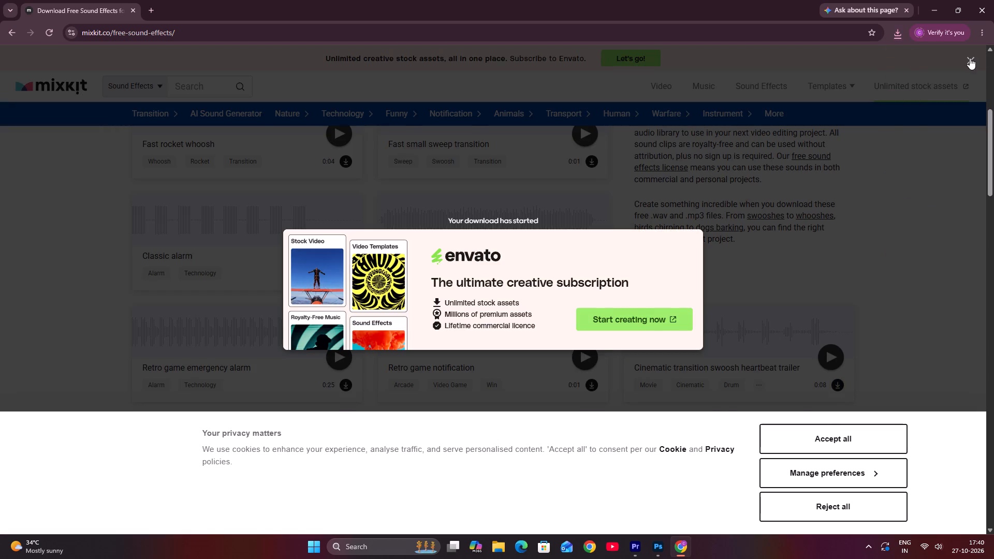
{"action": "left_click", "coordinate": [970, 58]}
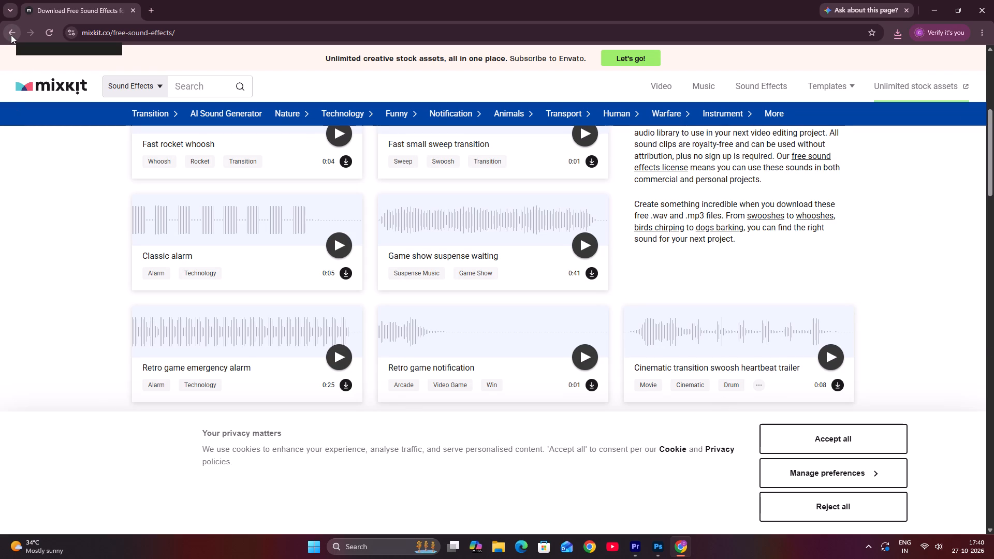
Switch to Adobe Premiere and import both Mixkit sounds, both watermarked_preview clips and video_preview_h264 from Downloads into the charan 27 project.
{"action": "left_click", "coordinate": [937, 9]}
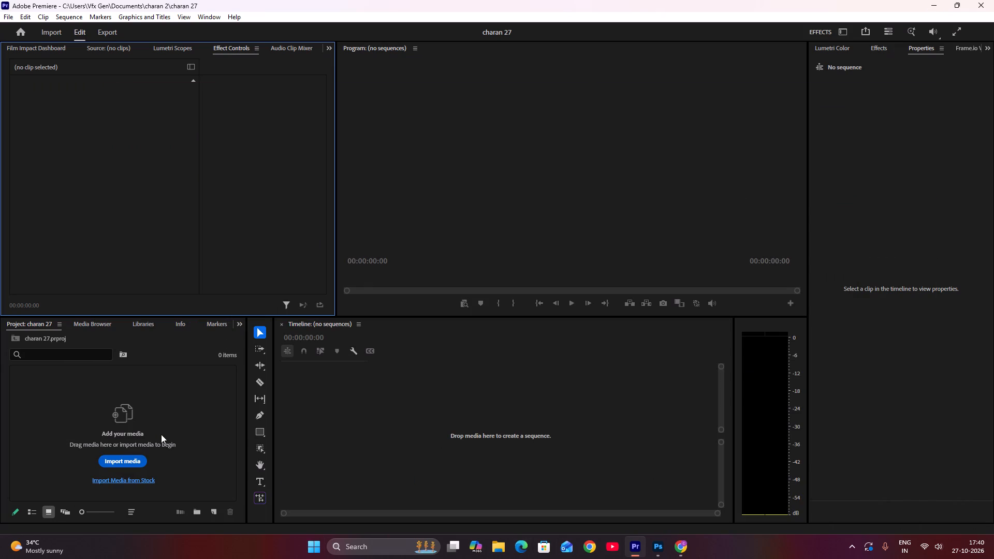
{"action": "double_click", "coordinate": [130, 462]}
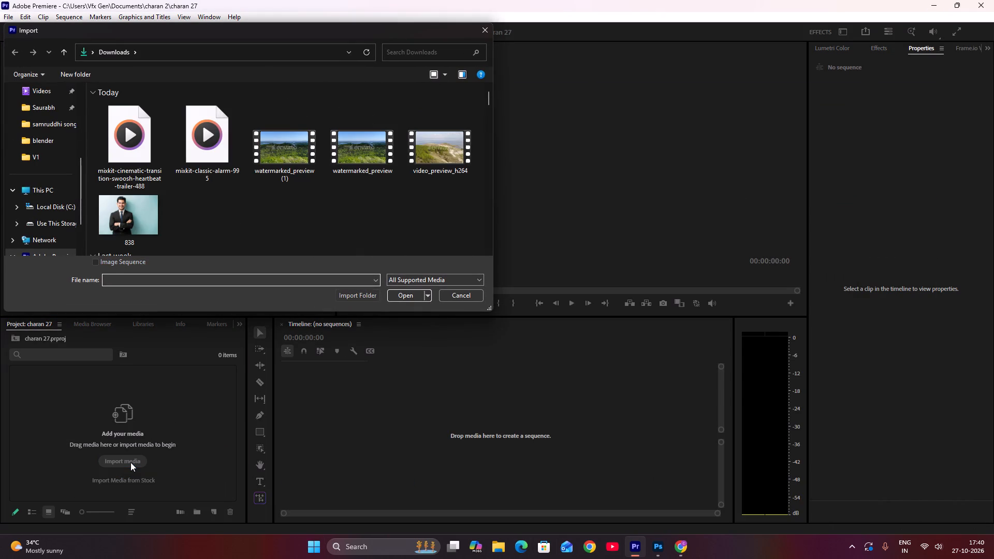
{"action": "left_click", "coordinate": [133, 154]}
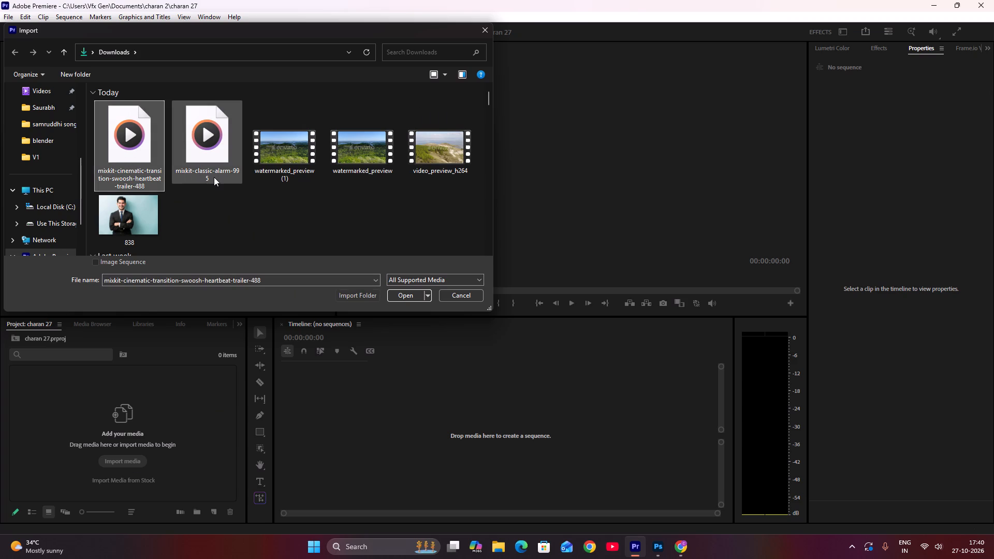
{"action": "left_click", "coordinate": [216, 169], "text": "ctrl"}
{"action": "left_click", "coordinate": [291, 164], "text": "ctrl"}
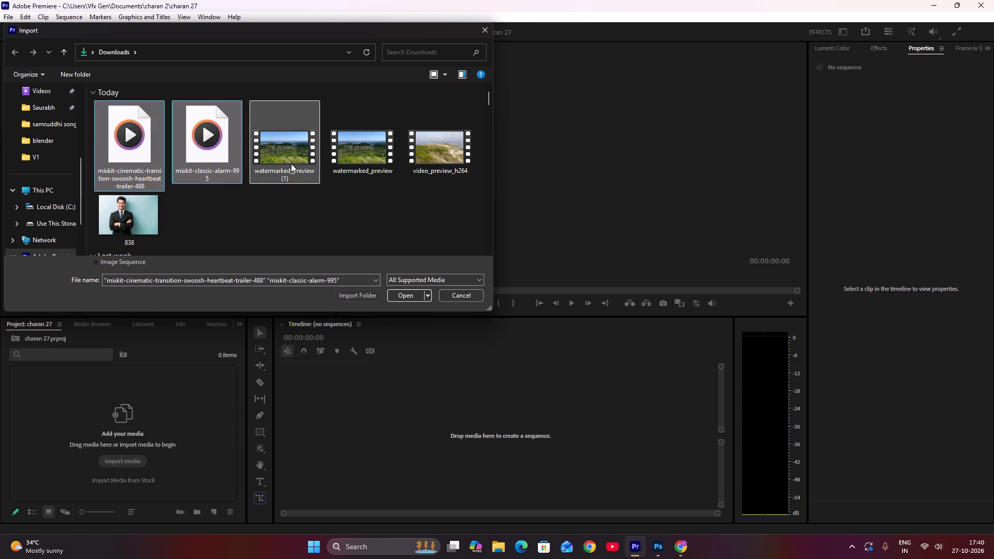
{"action": "left_click", "coordinate": [346, 161], "text": "ctrl"}
{"action": "left_click", "coordinate": [438, 155], "text": "ctrl"}
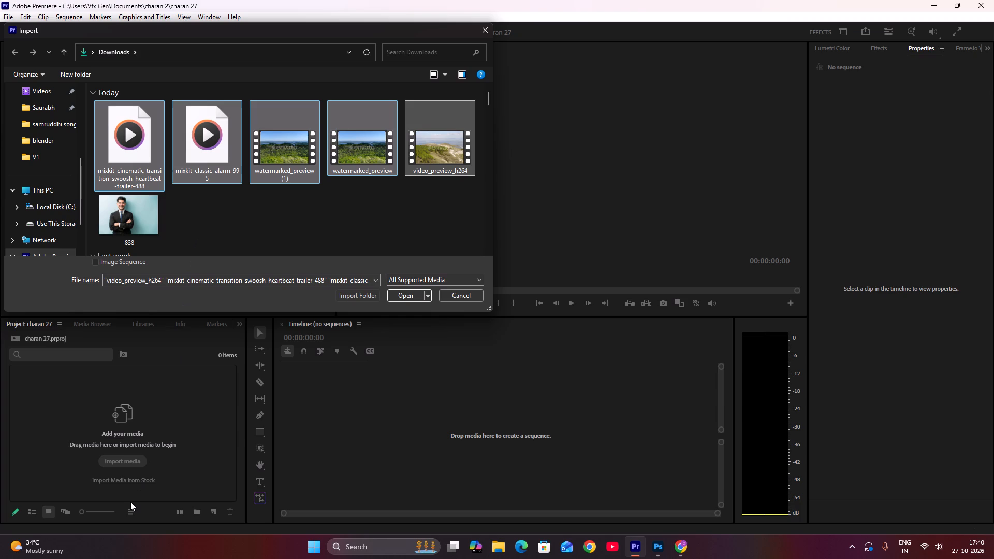
{"action": "double_click", "coordinate": [184, 429]}
{"action": "scroll", "coordinate": [319, 322], "scroll_direction": "down", "scroll_amount": 3}
{"action": "left_click", "coordinate": [399, 297]}
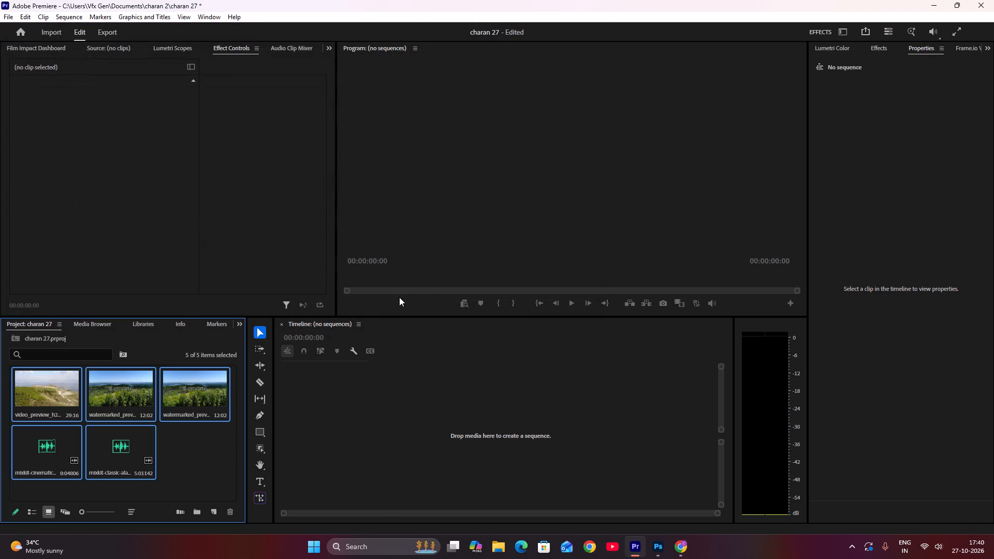
Create a sequence by placing all five imported media items together in the empty timeline.
{"action": "left_click", "coordinate": [408, 451]}
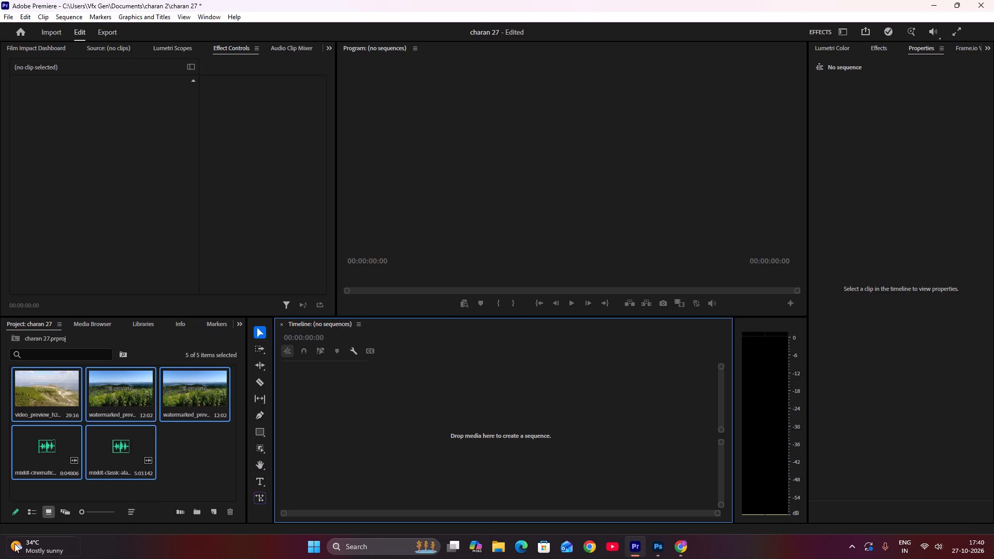
{"action": "left_click_drag", "start_coordinate": [117, 444], "coordinate": [342, 444]}
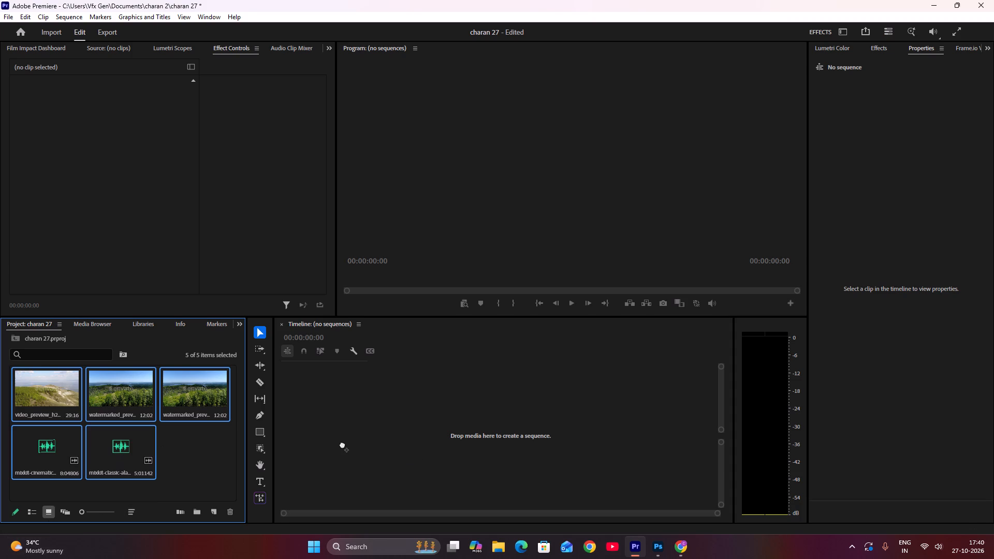
{"action": "left_click_drag", "start_coordinate": [342, 444], "coordinate": [348, 436]}
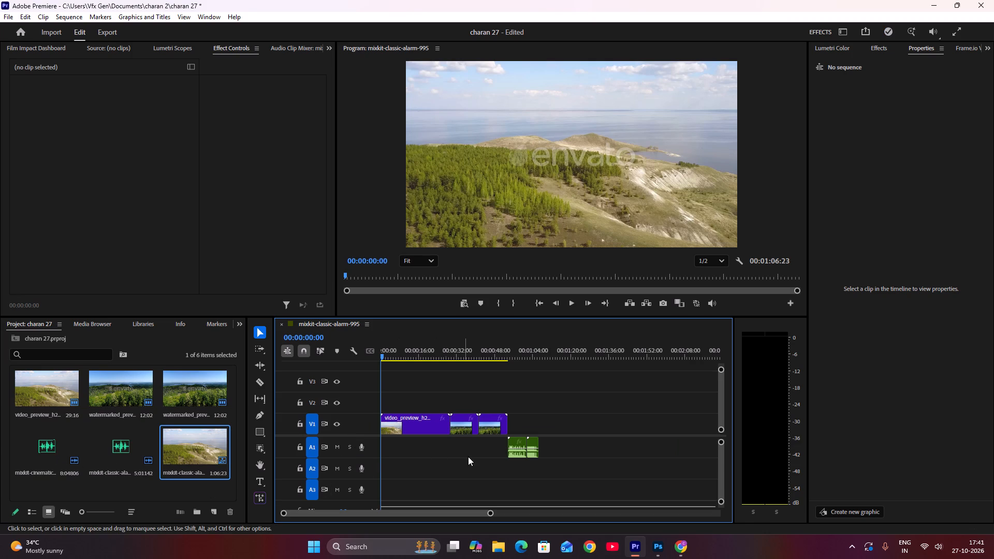
Play the new sequence from its beginning to review the footage.
{"action": "left_click", "coordinate": [523, 451]}
{"action": "left_click", "coordinate": [380, 417]}
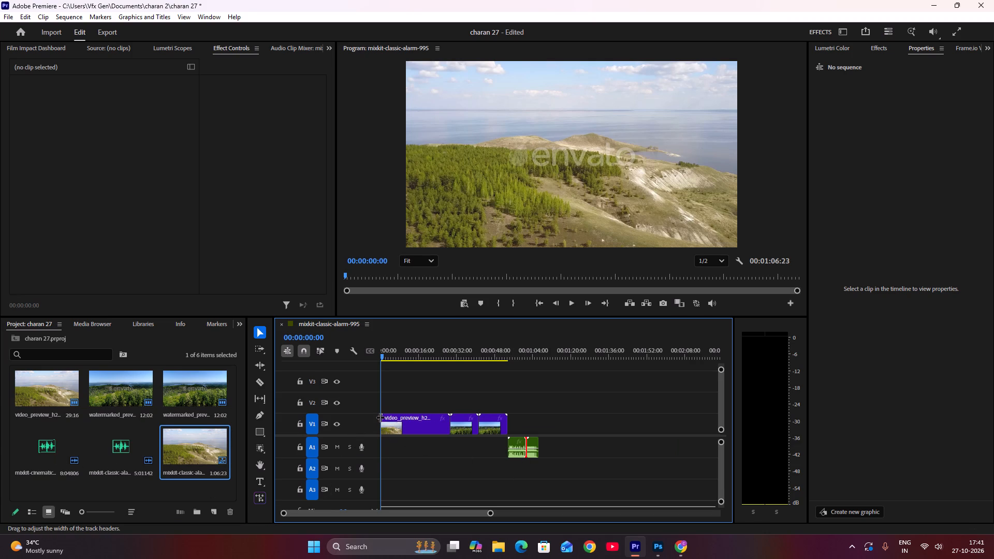
{"action": "key", "text": "space"}
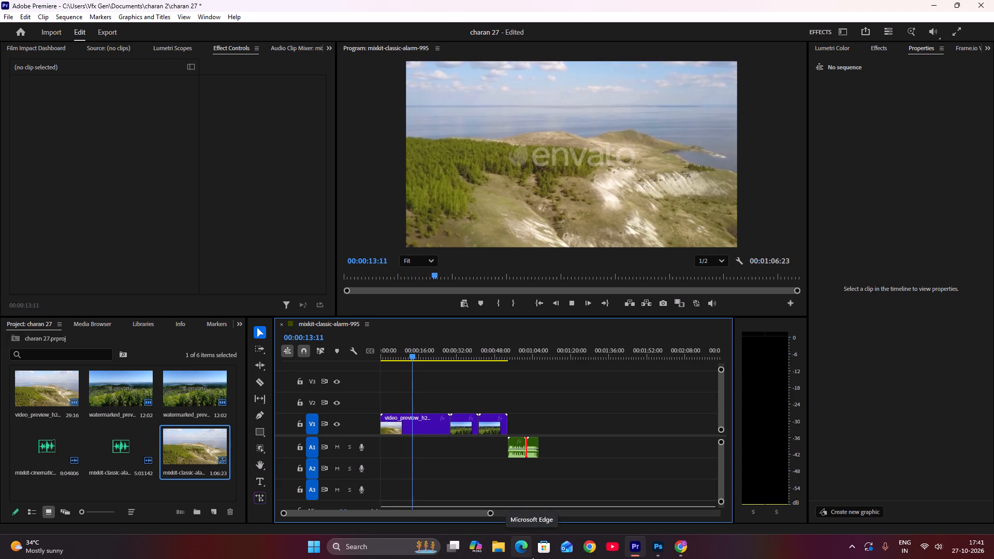
{"action": "left_click", "coordinate": [466, 496]}
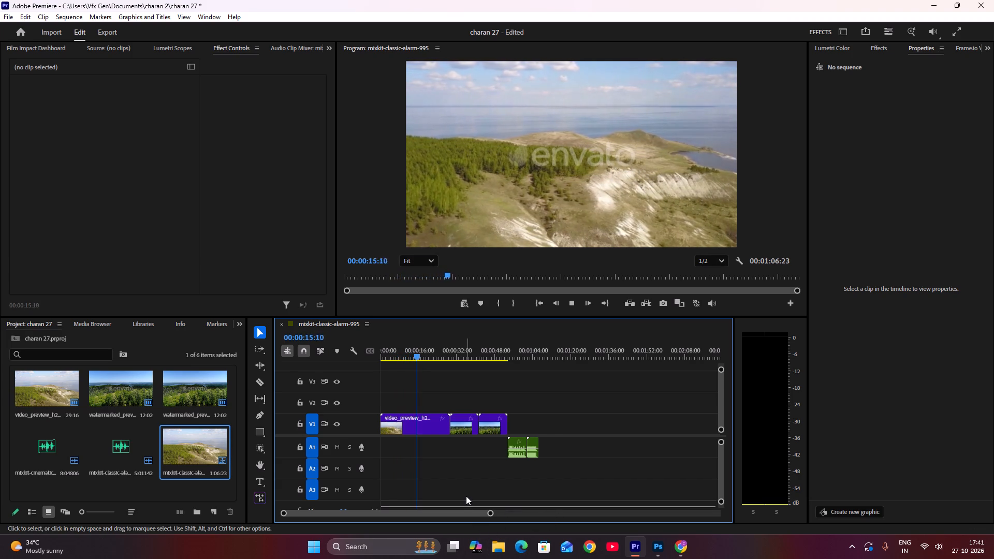
{"action": "left_click", "coordinate": [535, 375]}
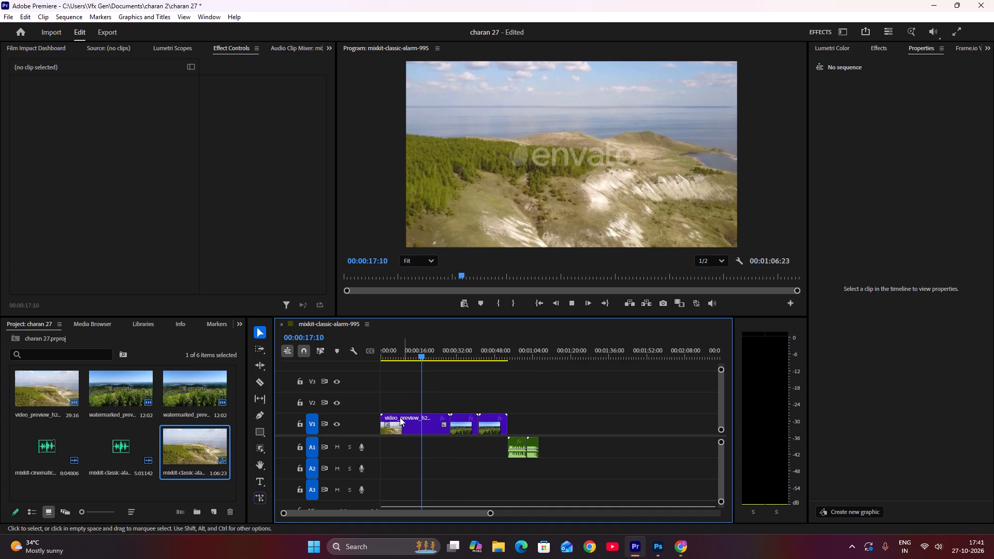
Delete the video_preview_h264 and watermarked_preview (1) clips from track V1 and stop playback.
{"action": "left_click_drag", "start_coordinate": [398, 419], "coordinate": [502, 444]}
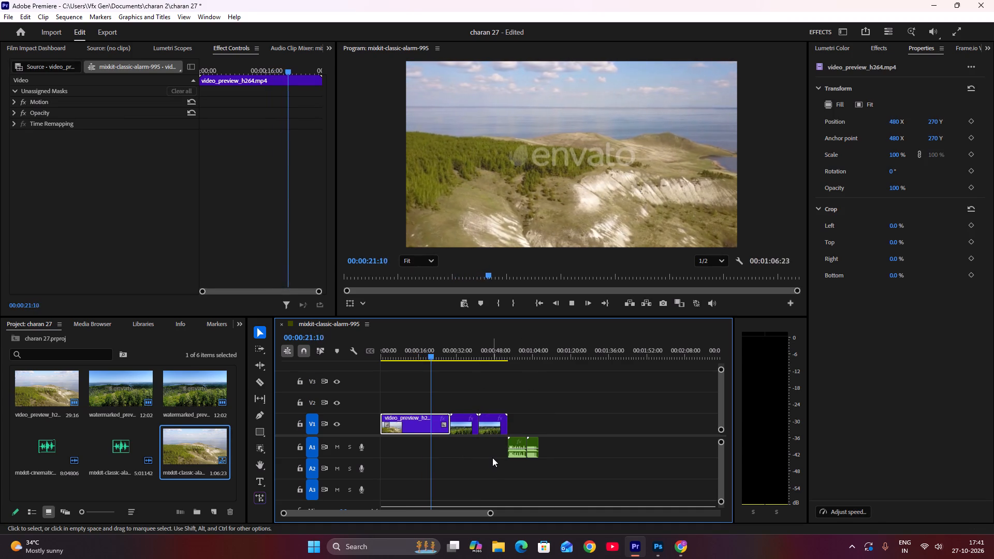
{"action": "key", "text": "Delete"}
{"action": "left_click", "coordinate": [466, 432]}
{"action": "key", "text": "Delete"}
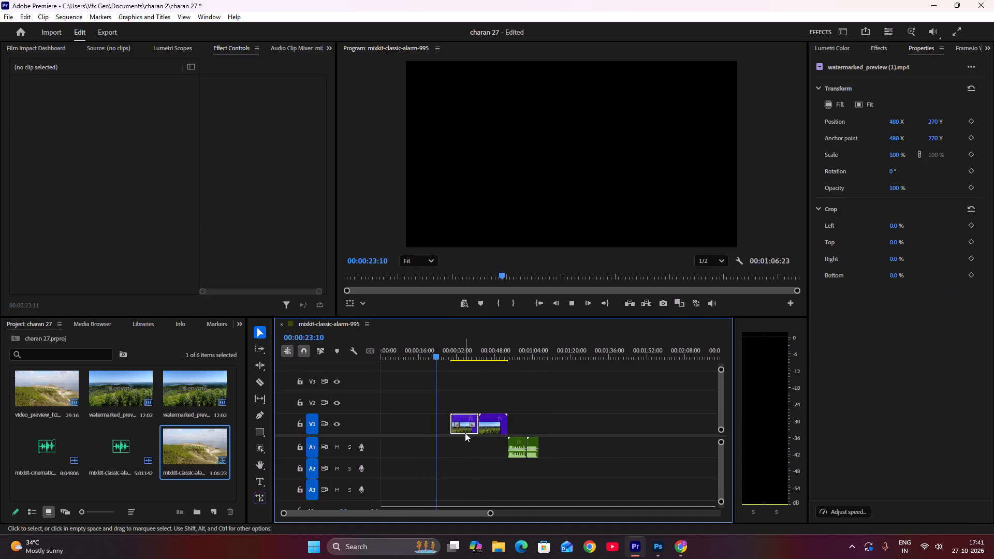
{"action": "left_click", "coordinate": [505, 433]}
{"action": "key", "text": "Delete"}
{"action": "left_click", "coordinate": [513, 455]}
{"action": "key", "text": "Delete"}
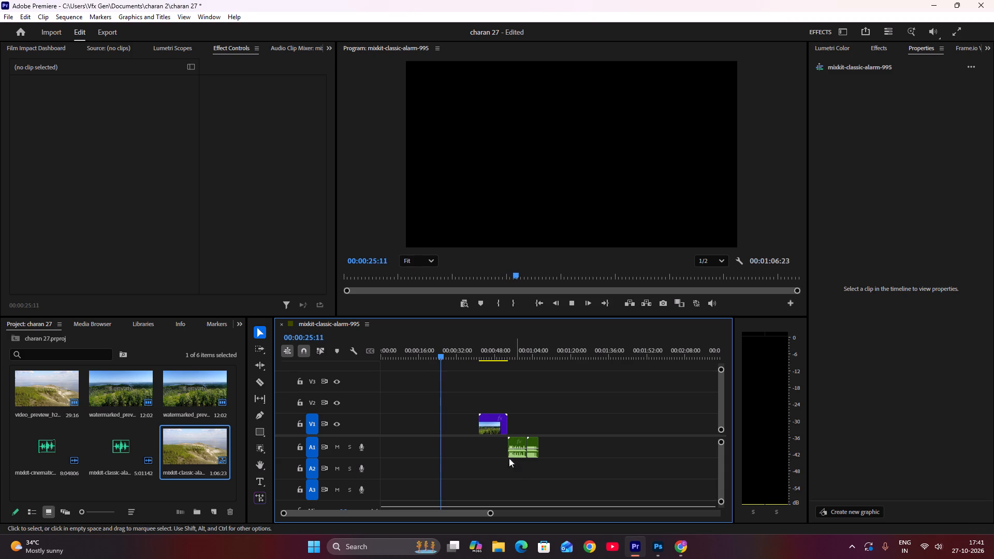
{"action": "left_click_drag", "start_coordinate": [500, 425], "coordinate": [580, 453]}
{"action": "key", "text": "Delete"}
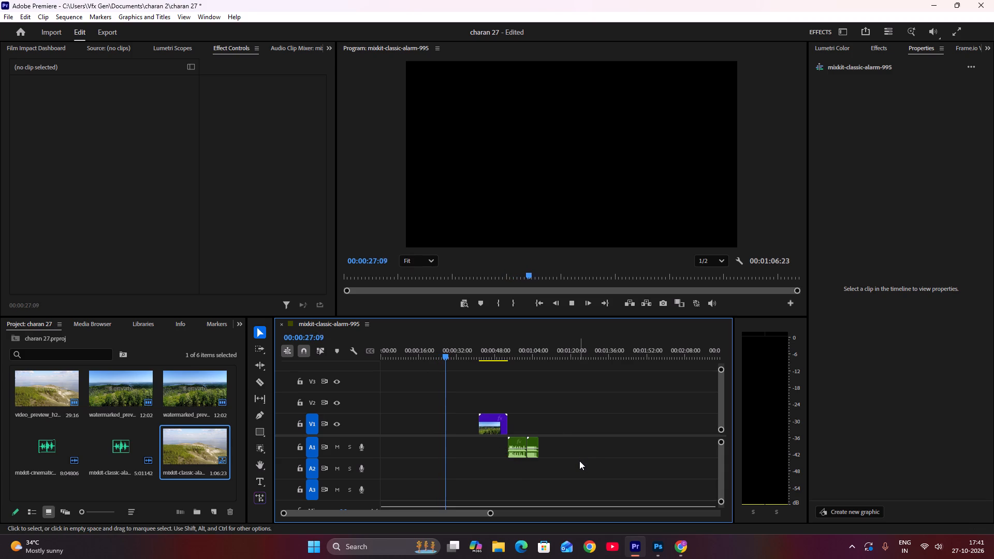
{"action": "key", "text": "space"}
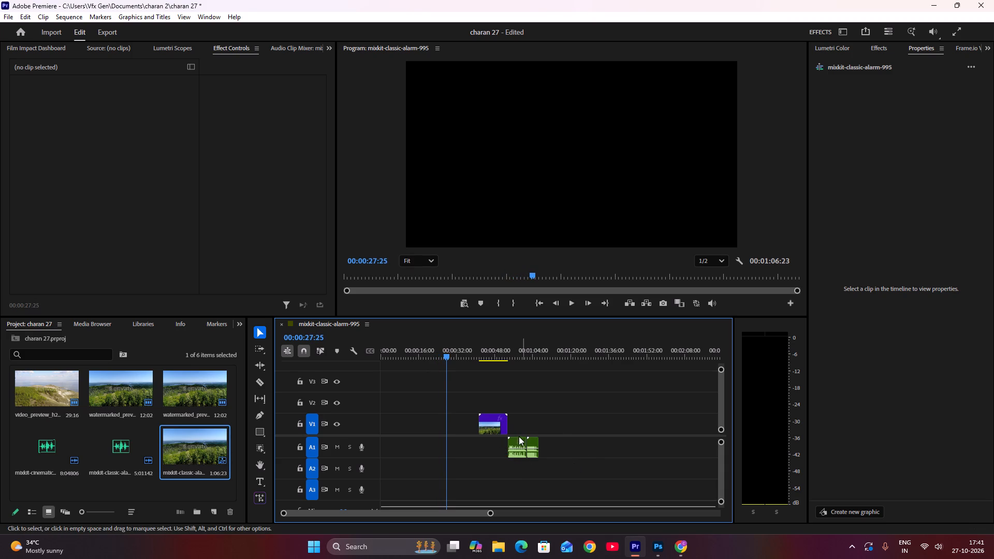
Clear the timeline by deleting the last watermarked preview clip from V1 and both Mixkit sound effects from A1.
{"action": "left_click", "coordinate": [519, 447]}
{"action": "key", "text": "Return"}
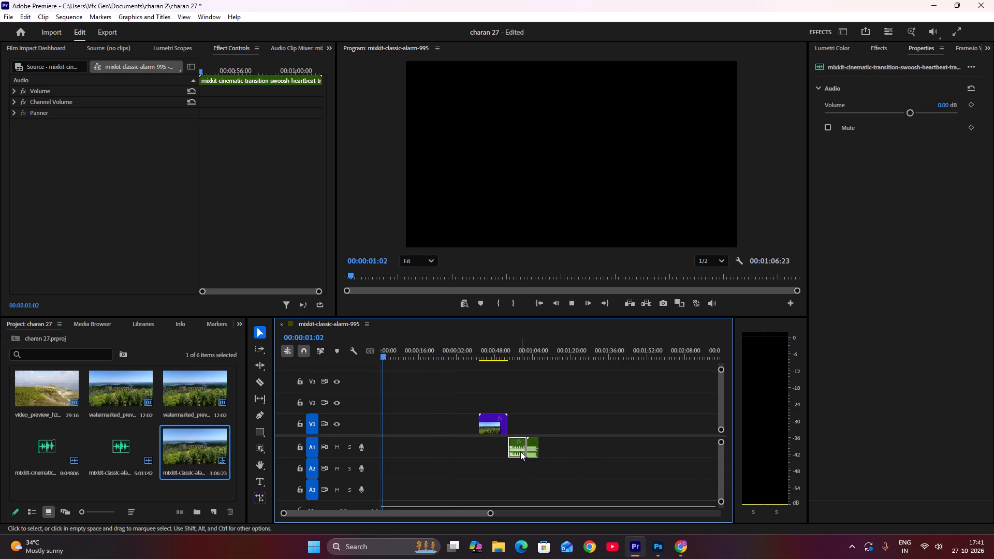
{"action": "left_click", "coordinate": [501, 426]}
{"action": "key", "text": "Delete"}
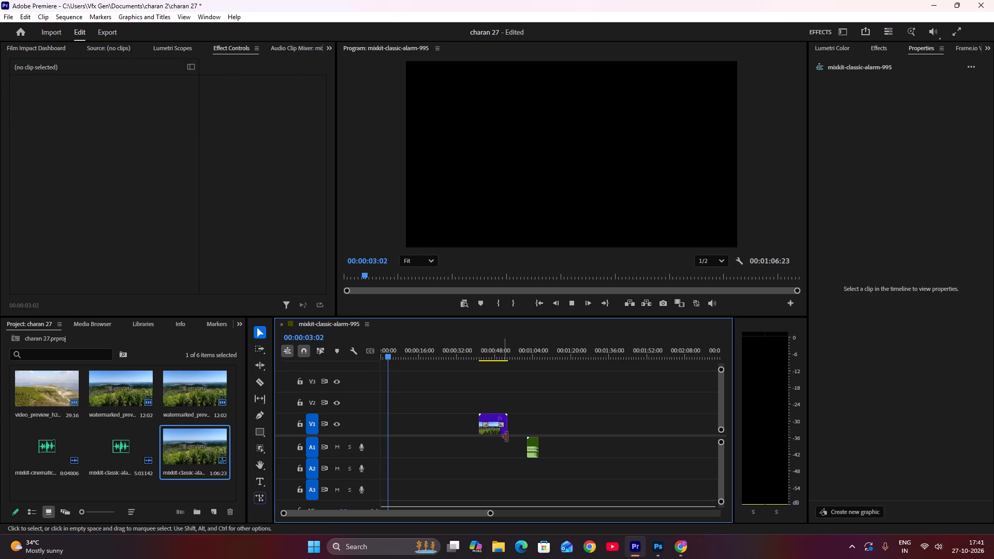
{"action": "left_click", "coordinate": [537, 452]}
{"action": "key", "text": "Delete"}
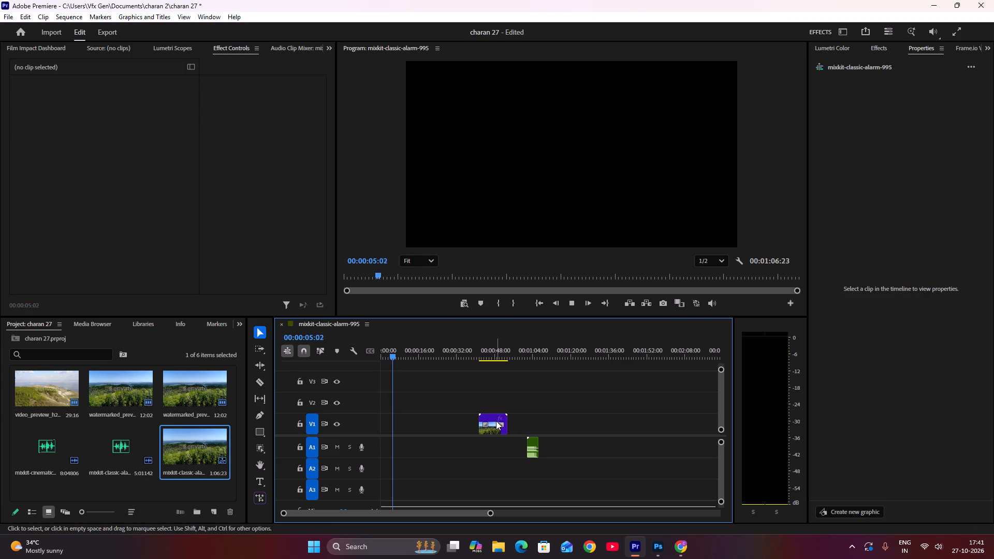
{"action": "left_click", "coordinate": [496, 421]}
{"action": "key", "text": "Delete"}
{"action": "left_click", "coordinate": [537, 449]}
{"action": "key", "text": "Delete"}
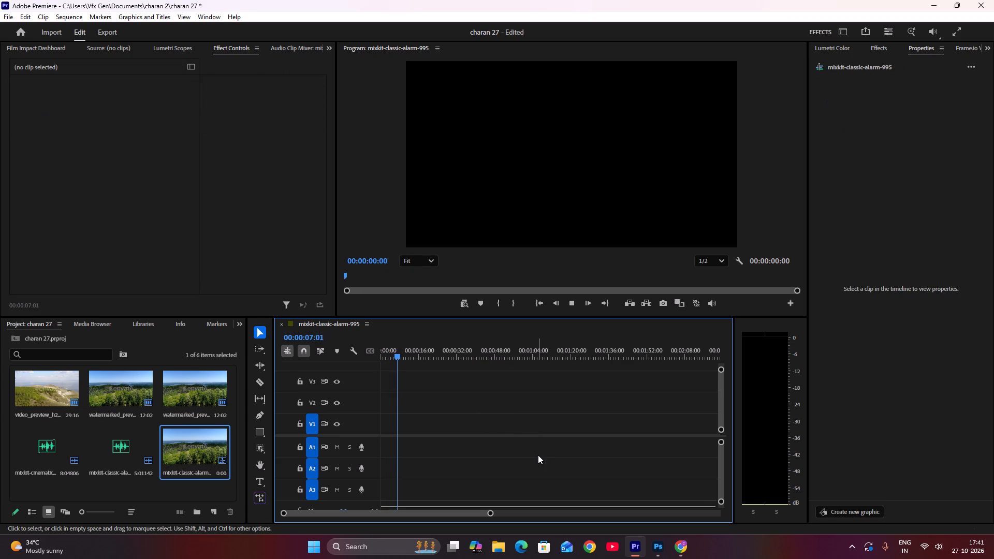
Place the Mixkit cinematic transition swoosh sound on track A1, starting at the playhead at about 00:00:08:18.
{"action": "left_click", "coordinate": [139, 450]}
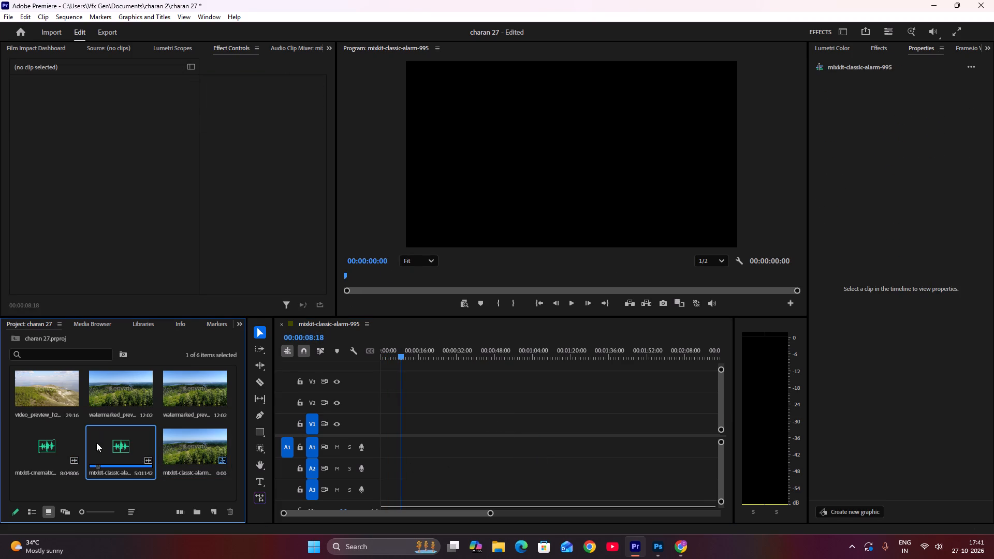
{"action": "left_click", "coordinate": [64, 442]}
{"action": "left_click_drag", "start_coordinate": [54, 442], "coordinate": [248, 472]}
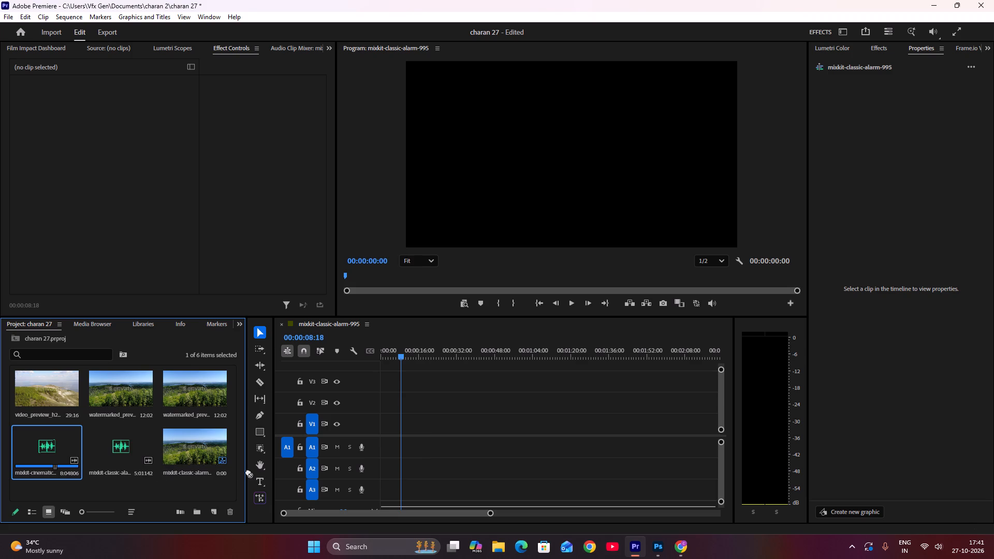
{"action": "left_click_drag", "start_coordinate": [248, 472], "coordinate": [400, 450]}
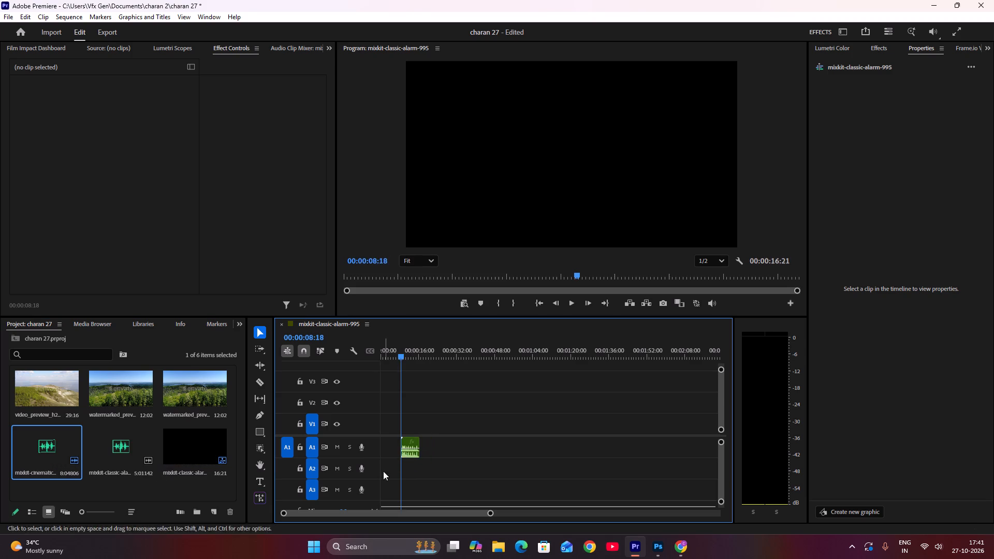
Place the Mixkit classic alarm sound on track A1 directly after the cinematic swoosh sound.
{"action": "left_click_drag", "start_coordinate": [123, 448], "coordinate": [450, 471]}
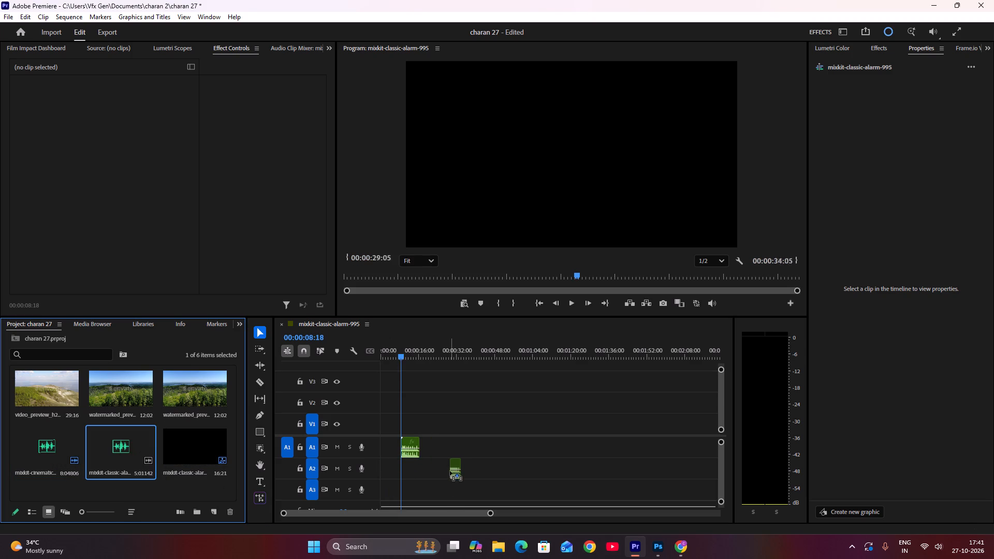
{"action": "left_click_drag", "start_coordinate": [450, 471], "coordinate": [422, 449]}
{"action": "left_click", "coordinate": [480, 467]}
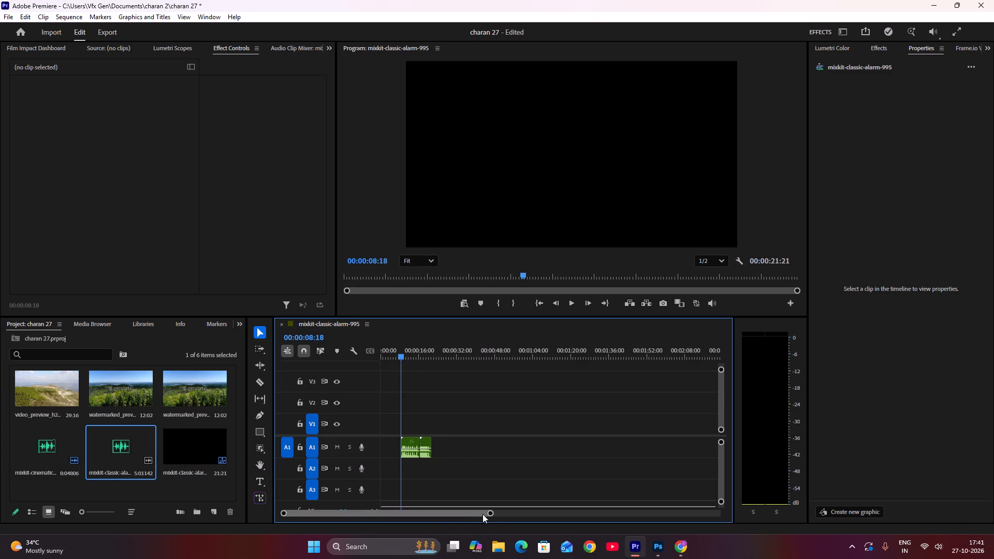
Place the video_preview_h264 clip on track V1, starting at the playhead at 00:00:08:18, aligned with the swoosh sound.
{"action": "left_click_drag", "start_coordinate": [490, 514], "coordinate": [536, 525]}
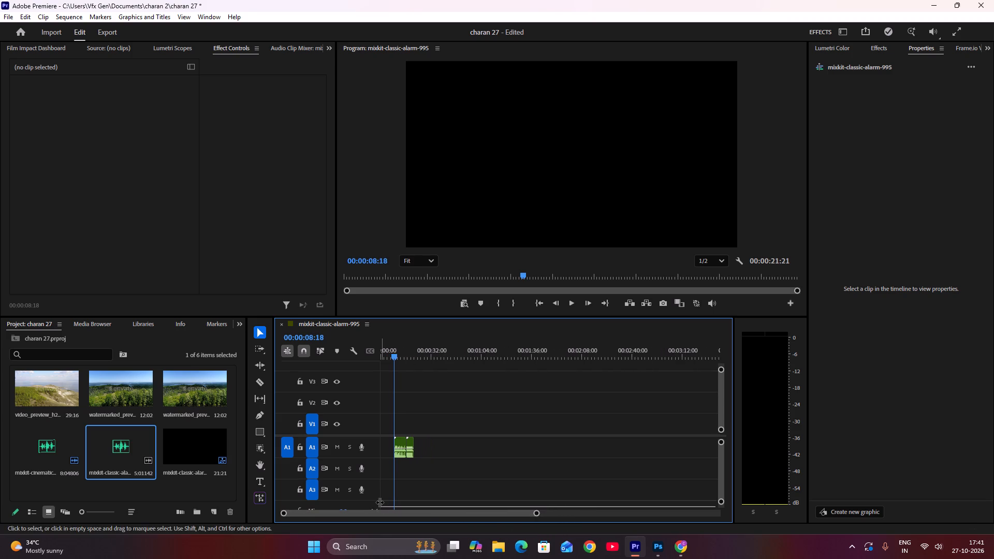
{"action": "left_click_drag", "start_coordinate": [286, 514], "coordinate": [290, 514]}
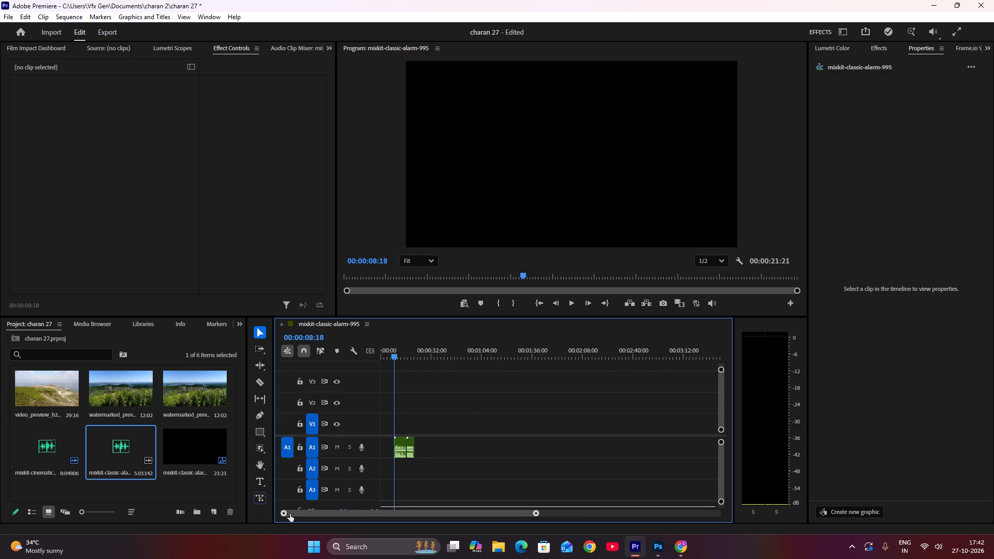
{"action": "left_click_drag", "start_coordinate": [290, 514], "coordinate": [408, 524]}
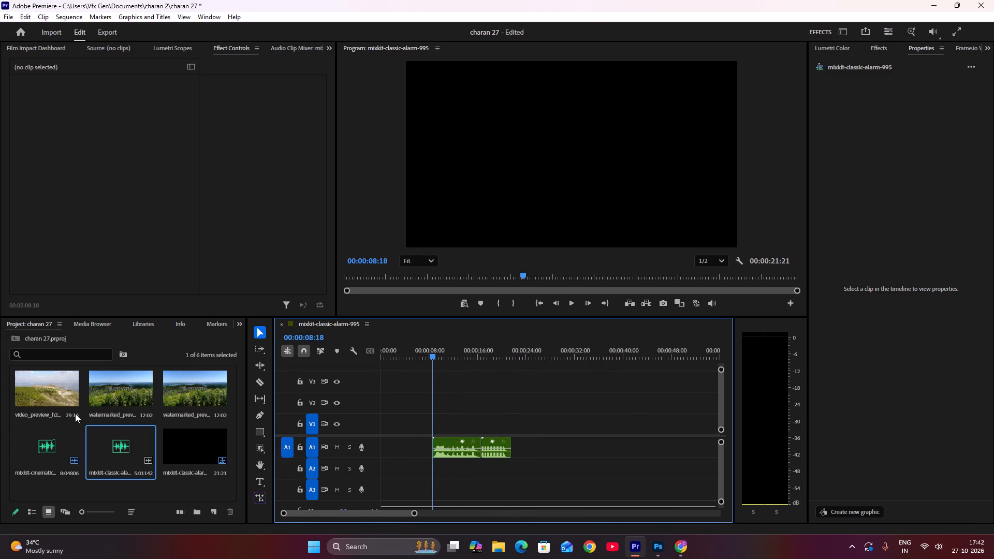
{"action": "left_click_drag", "start_coordinate": [61, 394], "coordinate": [430, 427]}
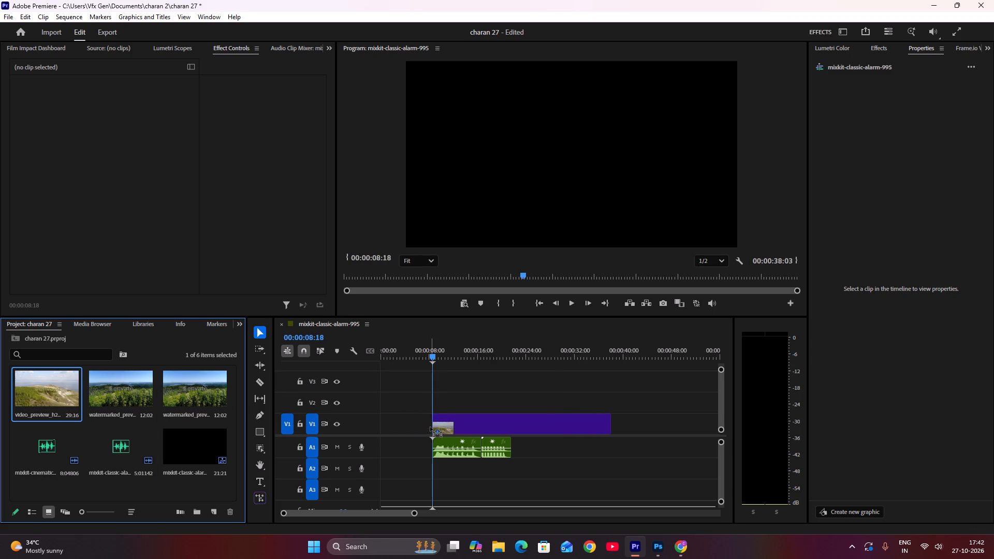
{"action": "left_click_drag", "start_coordinate": [430, 427], "coordinate": [431, 427]}
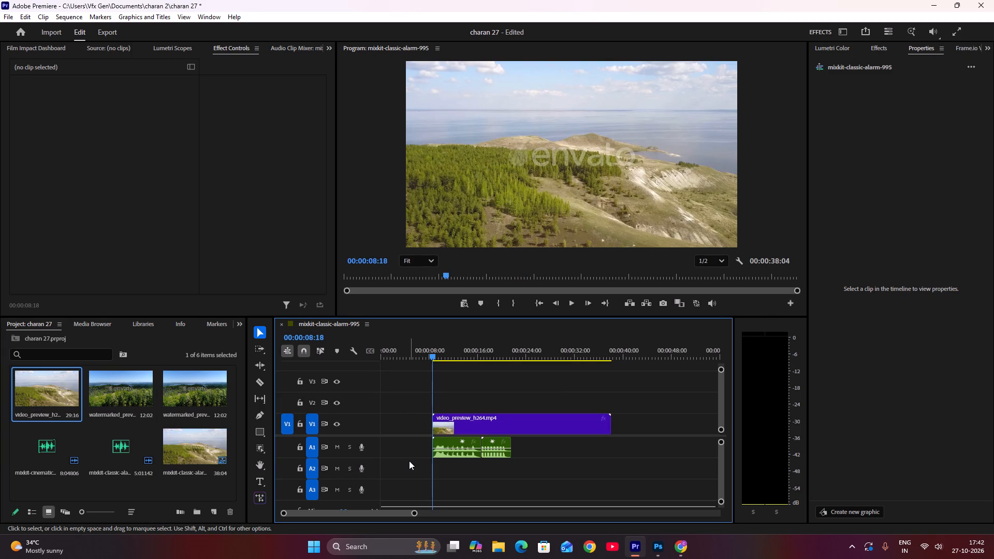
Play the start of the sequence, split the video_preview_h264 clip about 4 seconds in, and delete its remaining part.
{"action": "key", "text": "space"}
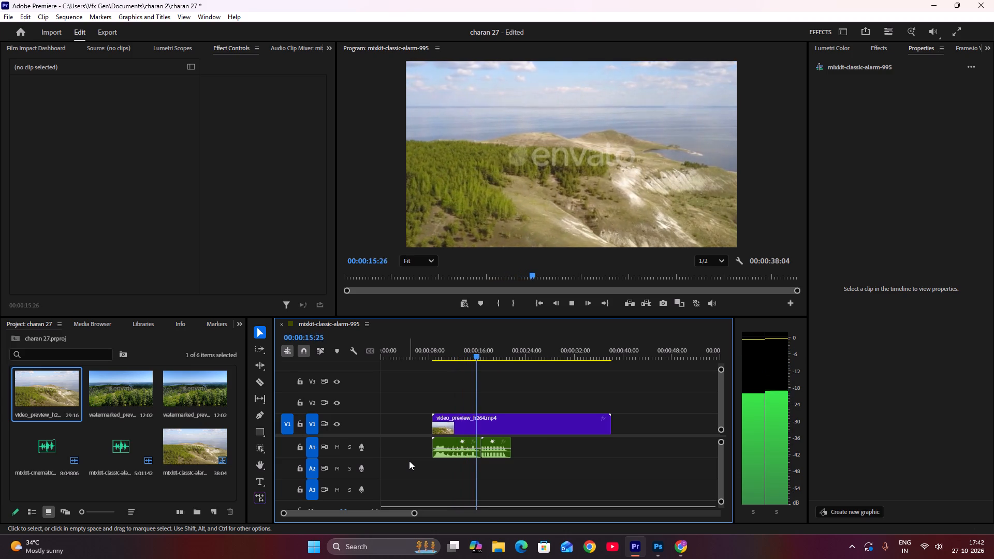
{"action": "left_click", "coordinate": [620, 399]}
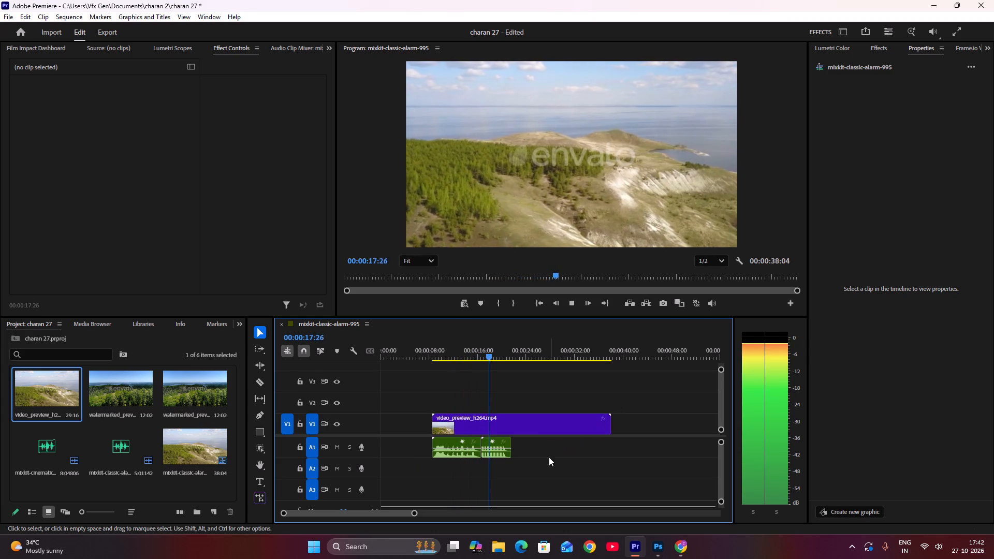
{"action": "left_click", "coordinate": [529, 432]}
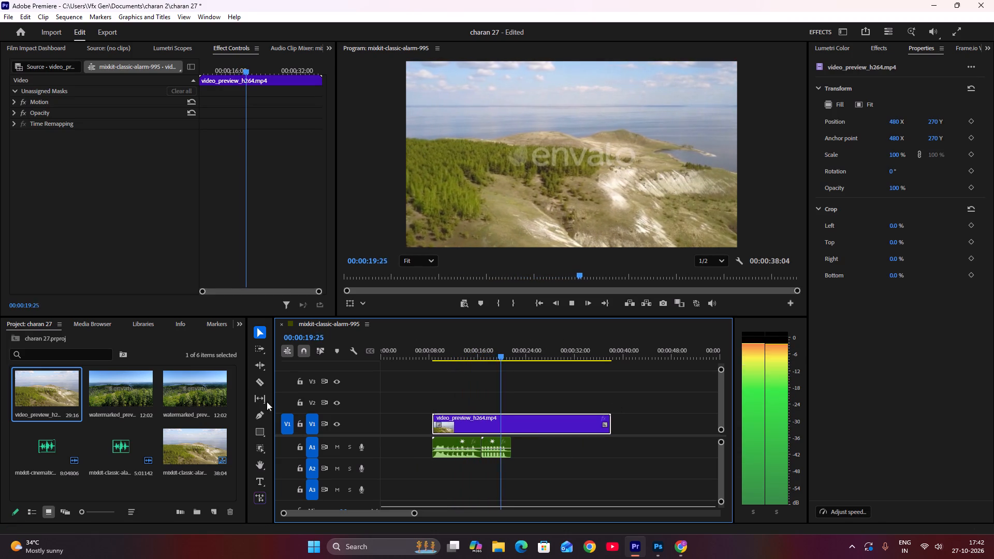
{"action": "left_click", "coordinate": [259, 380]}
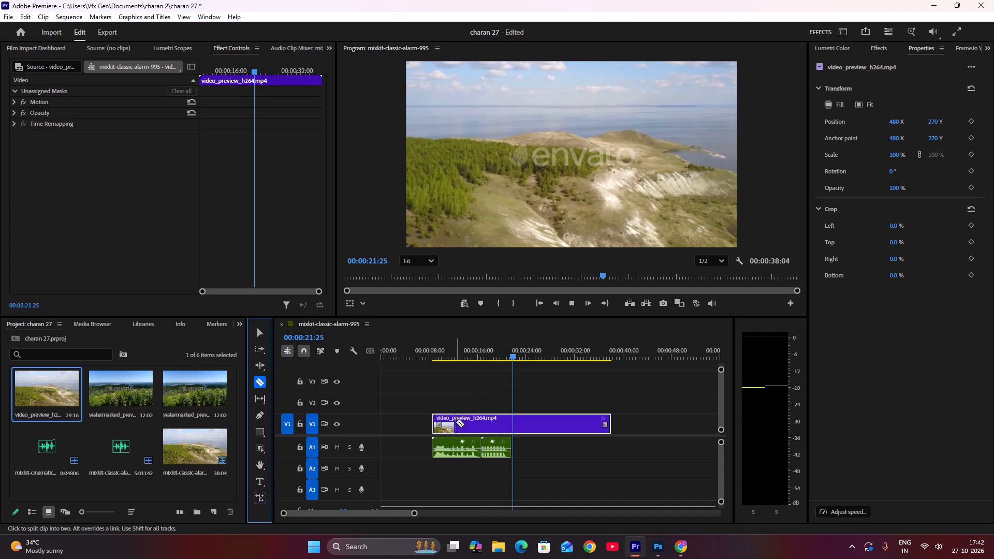
{"action": "left_click", "coordinate": [456, 422]}
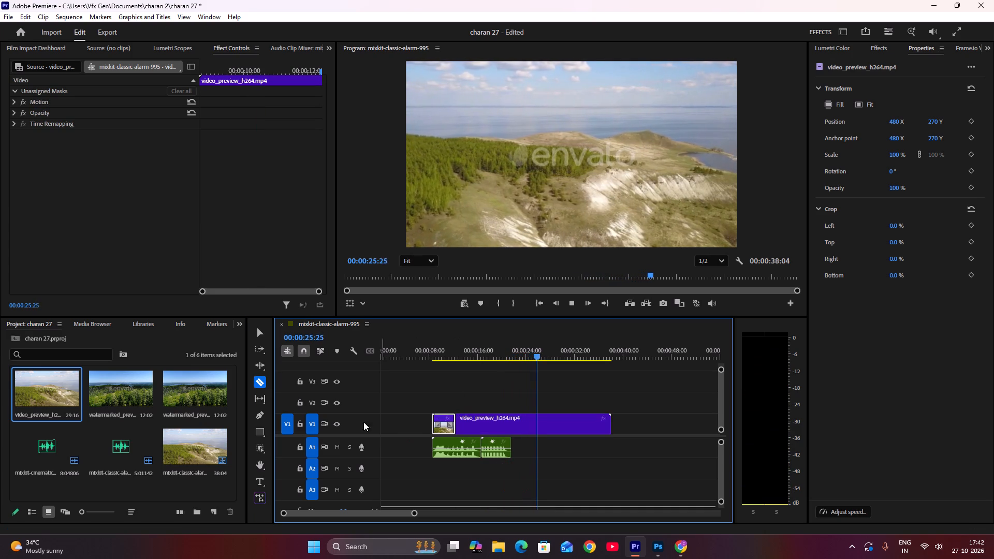
{"action": "left_click", "coordinate": [258, 333]}
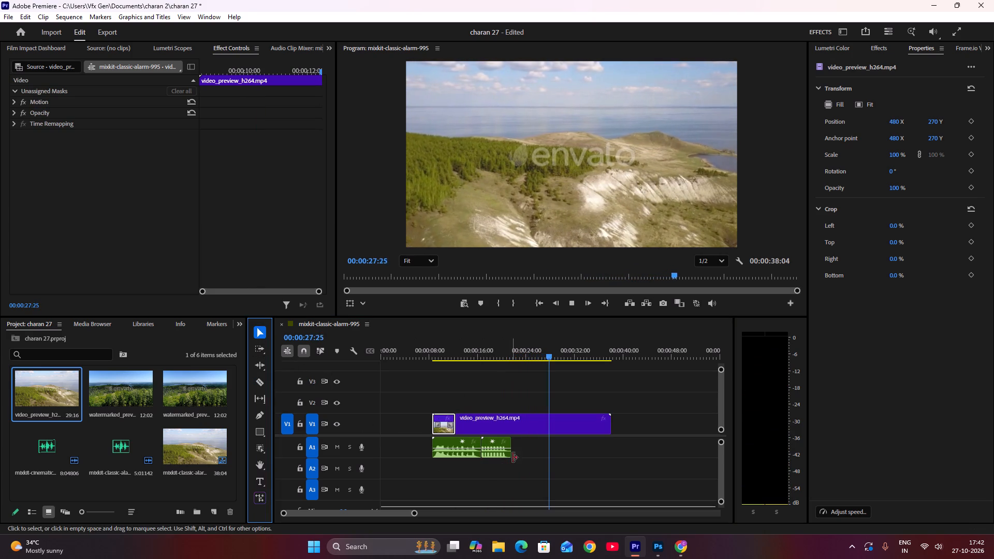
{"action": "left_click", "coordinate": [503, 428]}
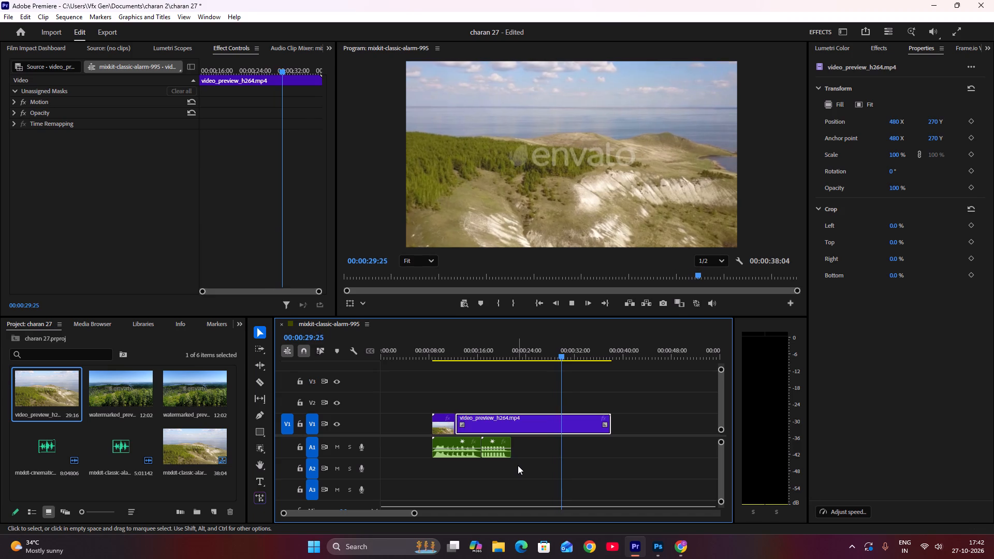
{"action": "key", "text": "Delete"}
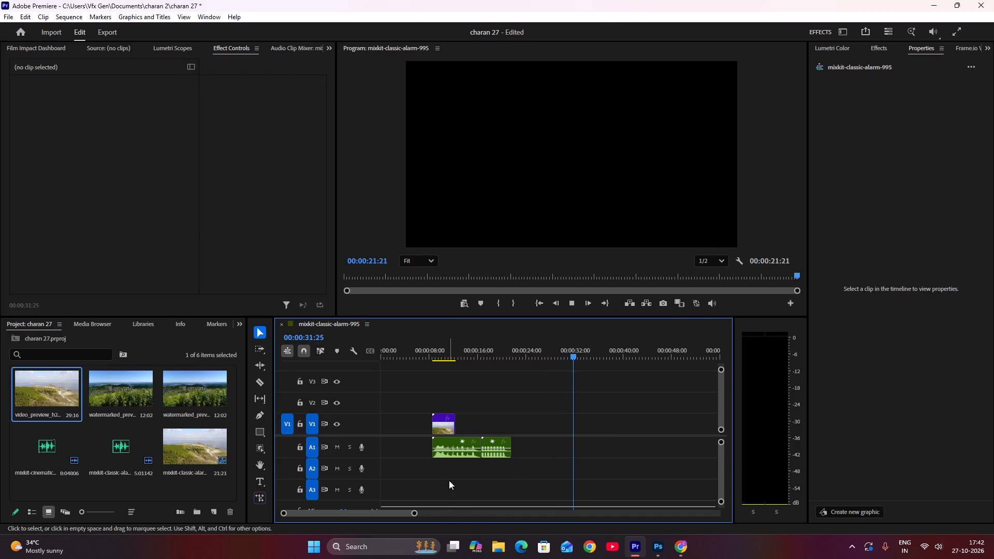
Extend the end of the video_preview_h264 clip to the end of the swoosh sound, for a duration of 00:00:08:03.
{"action": "left_click_drag", "start_coordinate": [455, 426], "coordinate": [476, 431]}
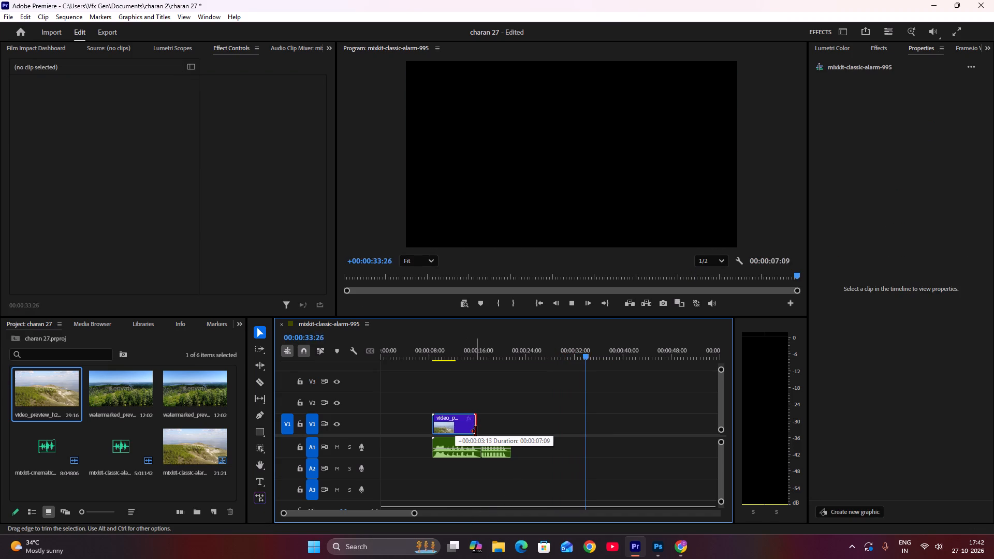
{"action": "left_click_drag", "start_coordinate": [476, 431], "coordinate": [479, 433]}
{"action": "left_click", "coordinate": [527, 482]}
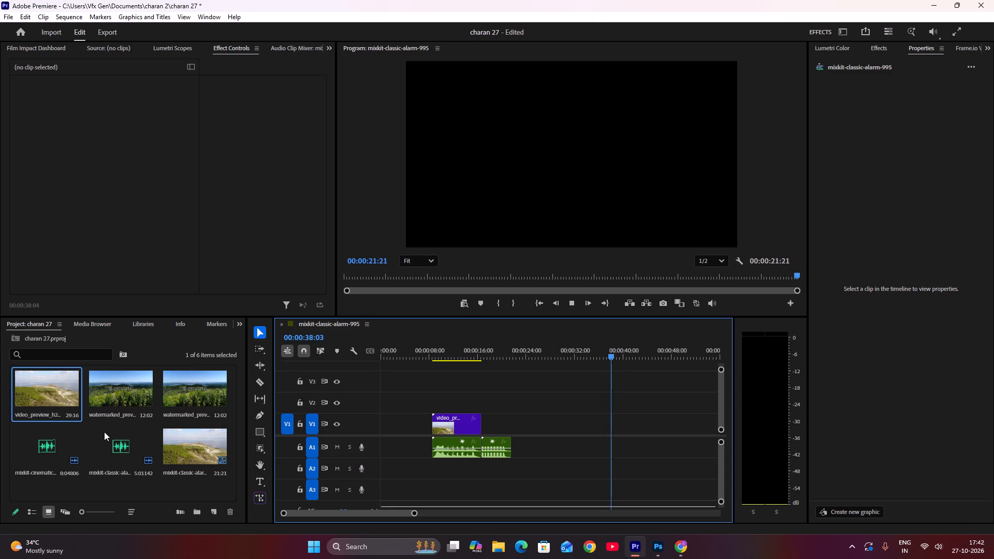
Place the watermarked_preview (1) clip on track V1 directly after the video_preview_h264 clip.
{"action": "left_click_drag", "start_coordinate": [121, 384], "coordinate": [482, 420]}
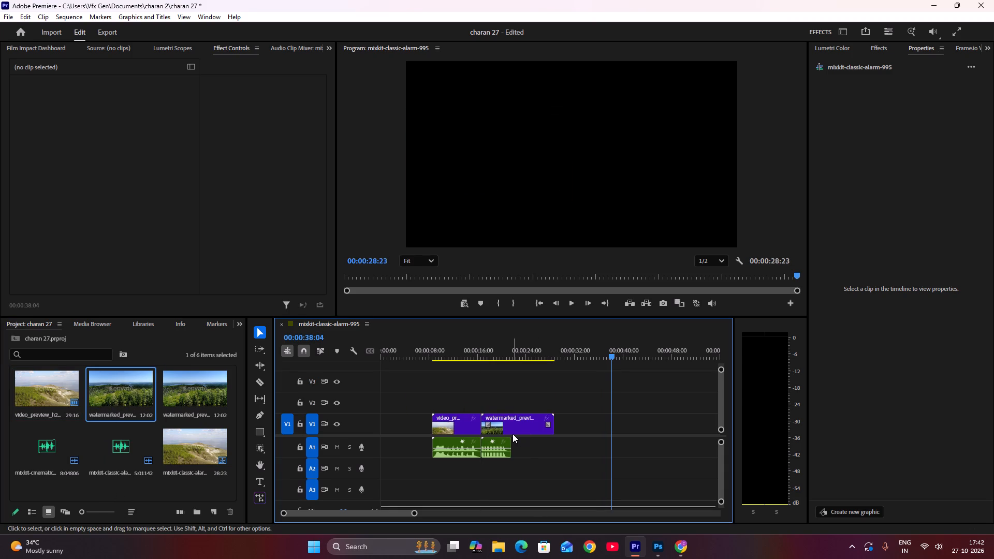
{"action": "left_click", "coordinate": [586, 390]}
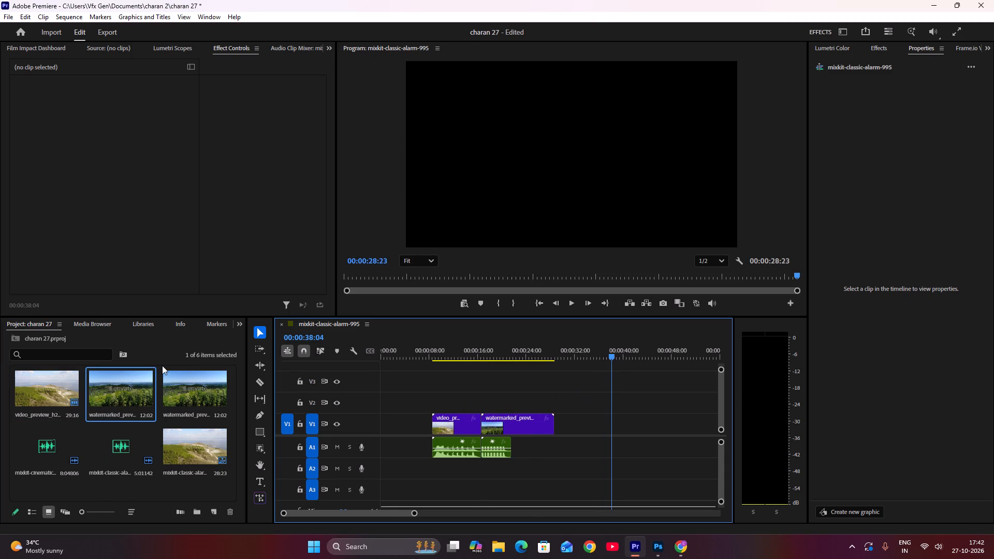
Split the watermarked_preview (1) clip where the alarm sound ends and delete the excess part after the cut.
{"action": "left_click", "coordinate": [261, 383]}
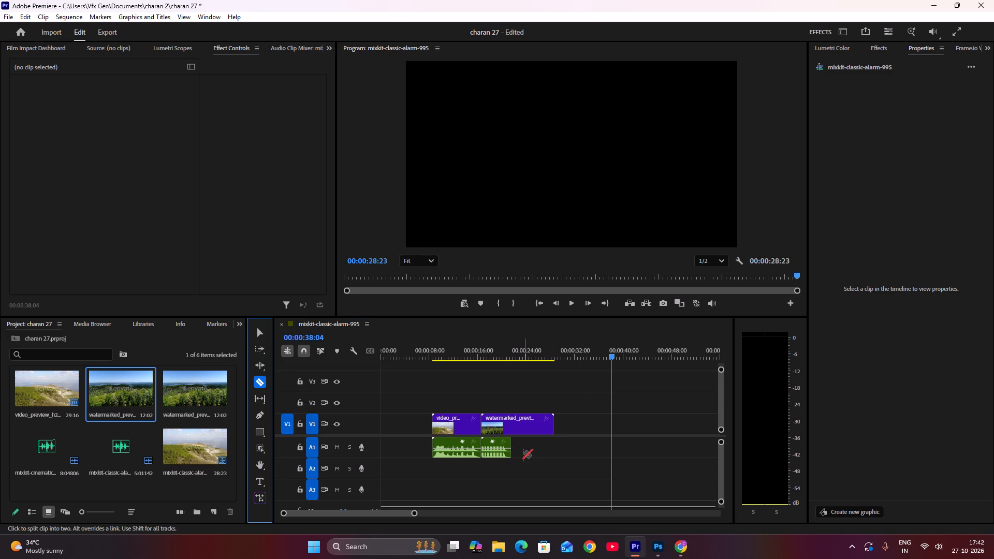
{"action": "left_click", "coordinate": [508, 429]}
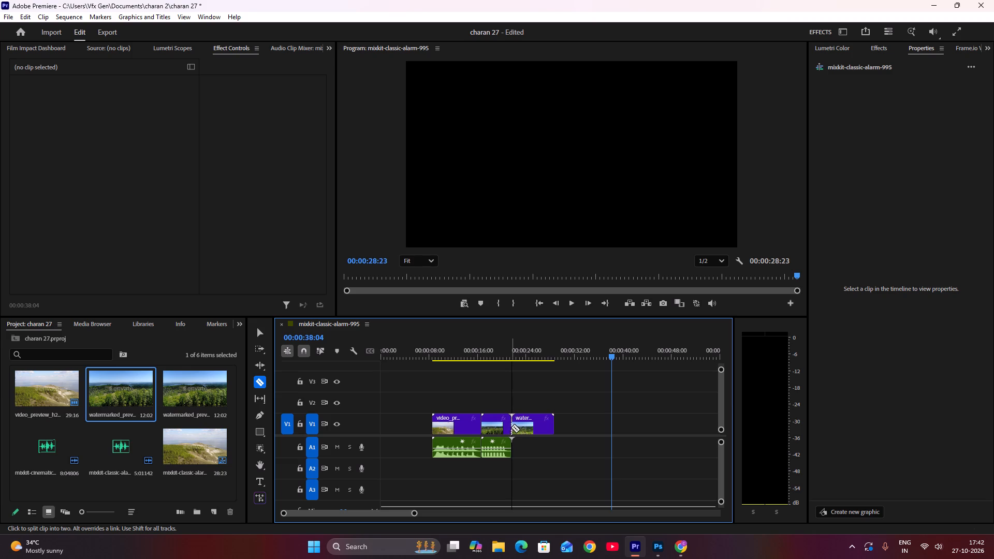
{"action": "left_click", "coordinate": [511, 428]}
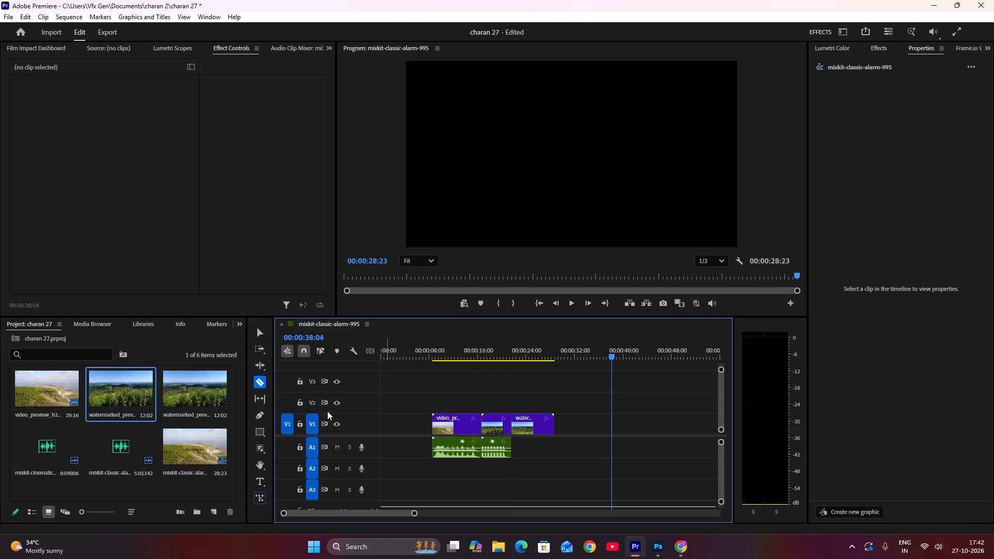
{"action": "left_click", "coordinate": [261, 334]}
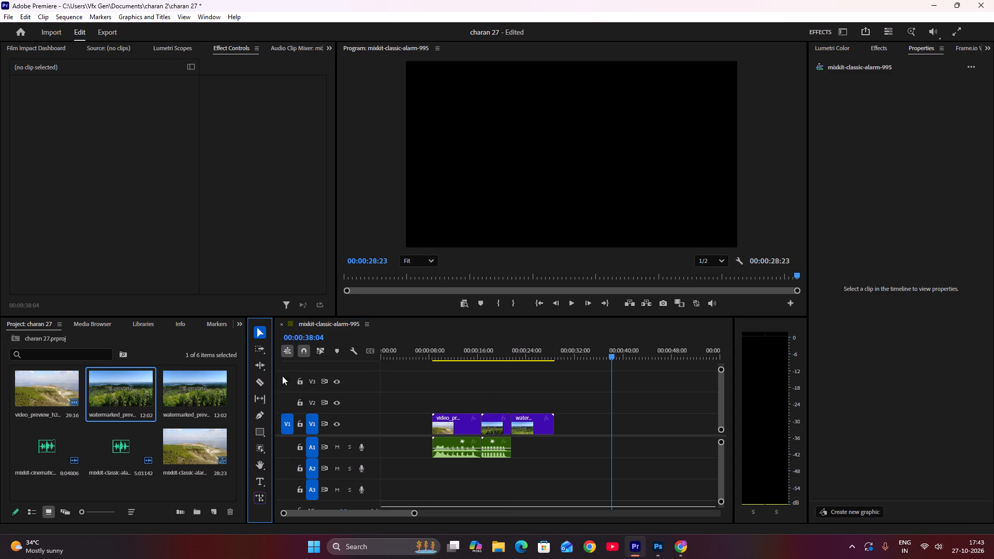
{"action": "left_click", "coordinate": [543, 428]}
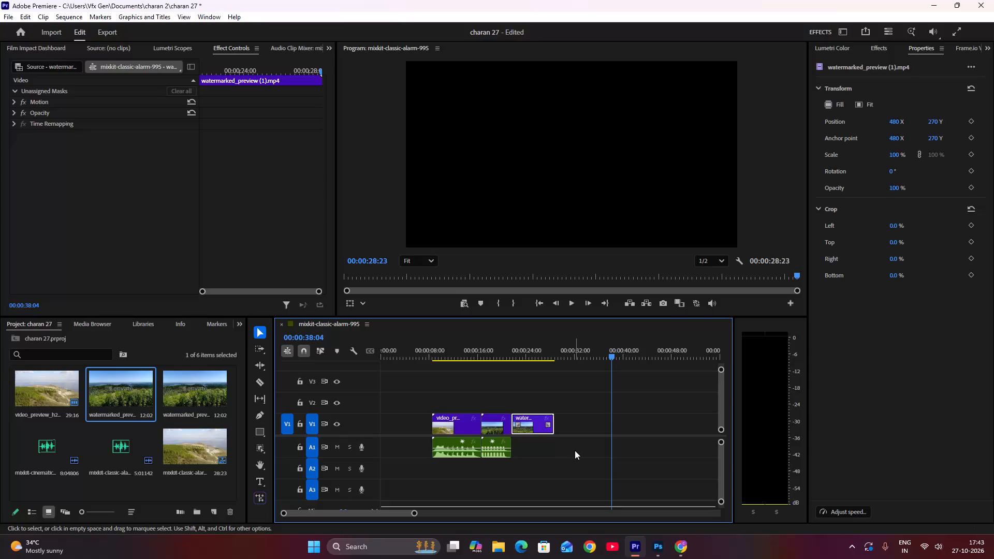
{"action": "key", "text": "Delete"}
{"action": "left_click", "coordinate": [560, 464]}
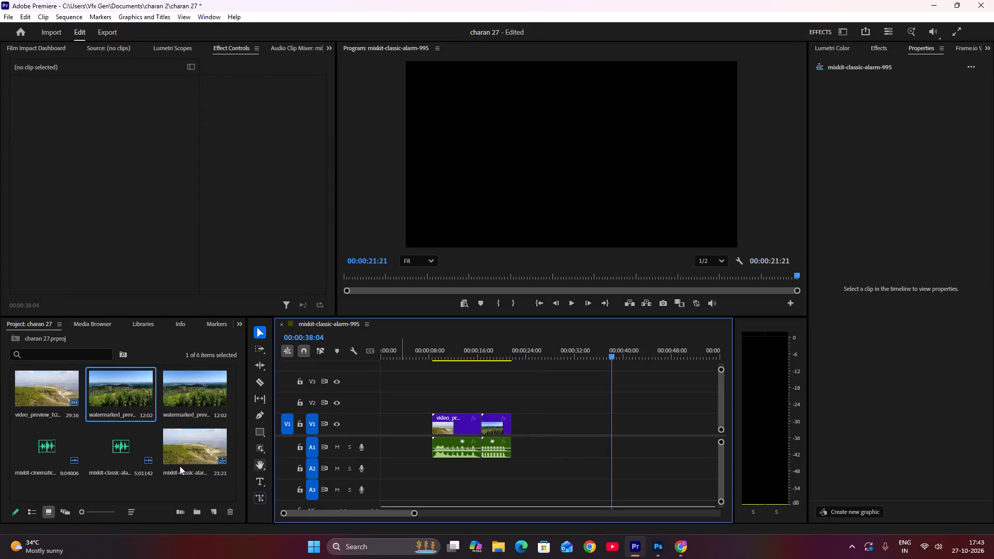
Place a second copy of the cinematic swoosh sound on track A1 directly after the alarm sound.
{"action": "left_click_drag", "start_coordinate": [43, 441], "coordinate": [515, 517]}
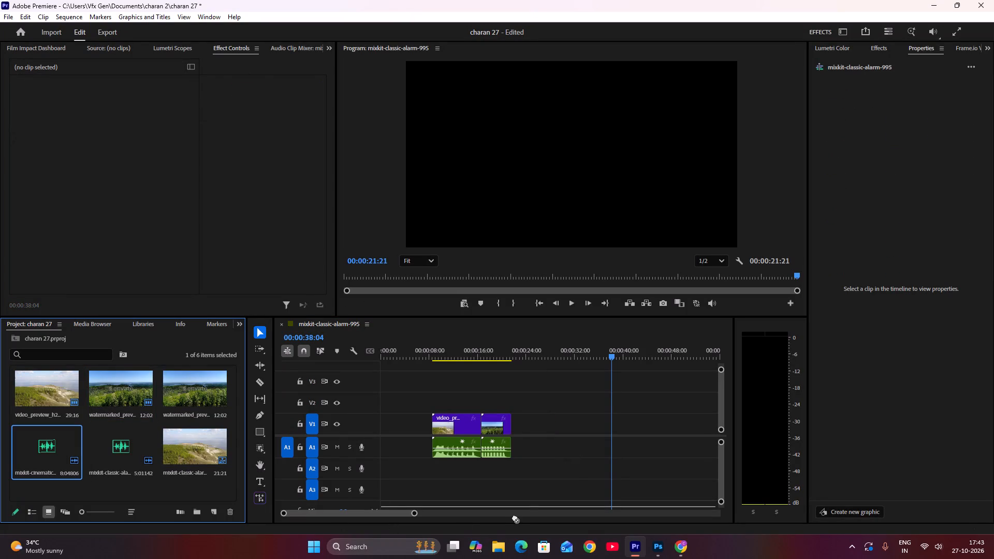
{"action": "left_click_drag", "start_coordinate": [515, 517], "coordinate": [514, 453]}
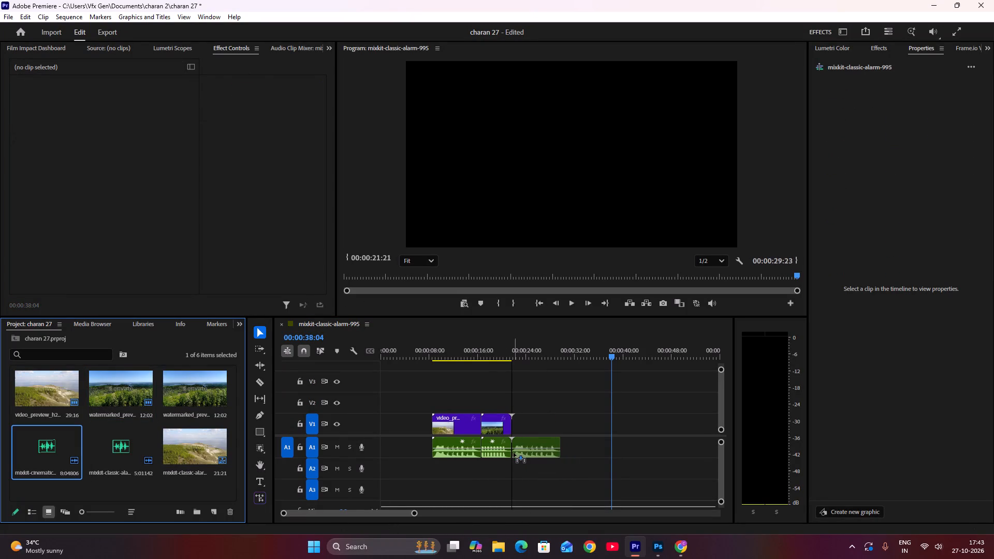
{"action": "left_click_drag", "start_coordinate": [514, 453], "coordinate": [510, 454]}
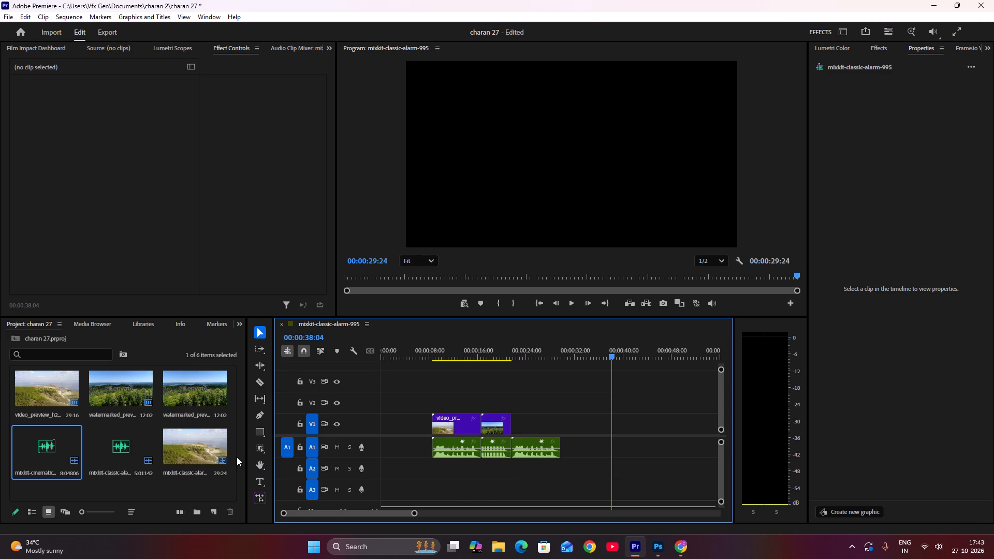
Place the other watermarked preview clip on track V1 directly after the shortened second clip.
{"action": "left_click_drag", "start_coordinate": [201, 394], "coordinate": [461, 420]}
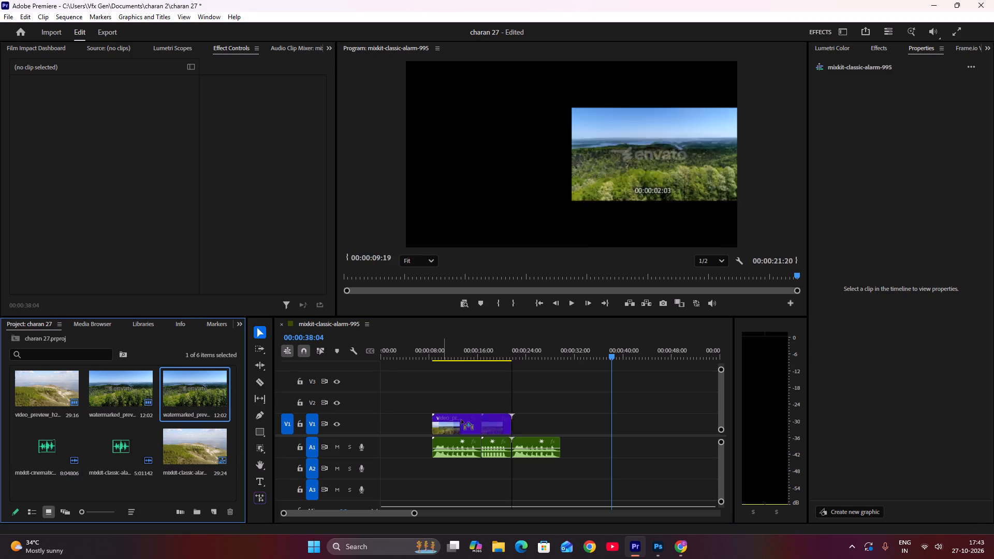
{"action": "left_click_drag", "start_coordinate": [461, 420], "coordinate": [517, 419]}
{"action": "left_click", "coordinate": [564, 468]}
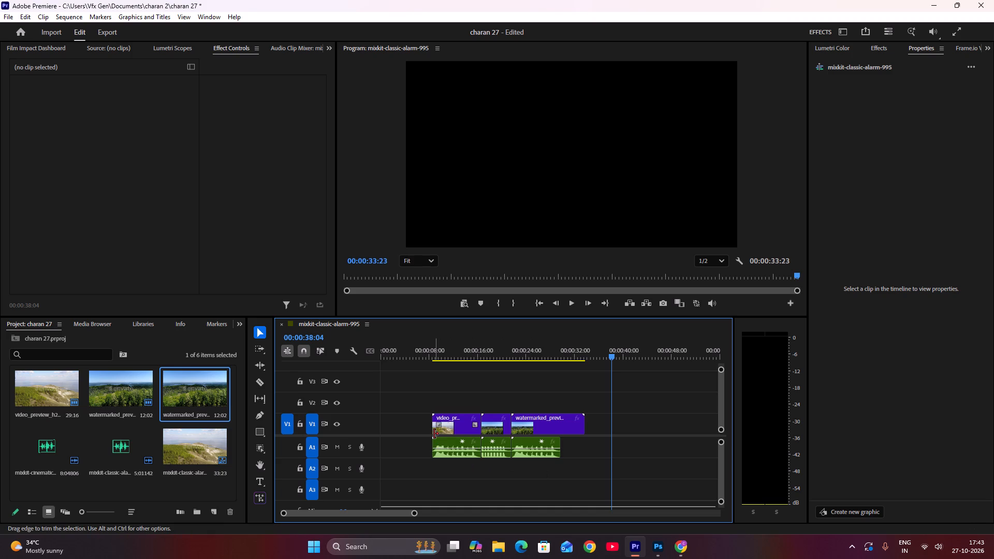
Play the assembled sequence to review the three clips with their sound effects, stopping at about 00:00:28:14.
{"action": "left_click", "coordinate": [434, 434]}
{"action": "key", "text": "space"}
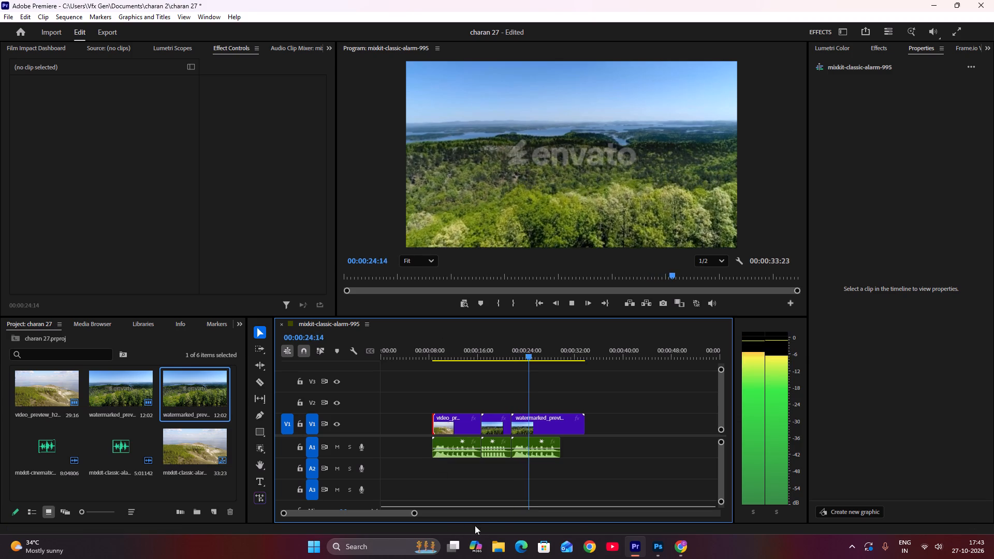
{"action": "left_click", "coordinate": [639, 479]}
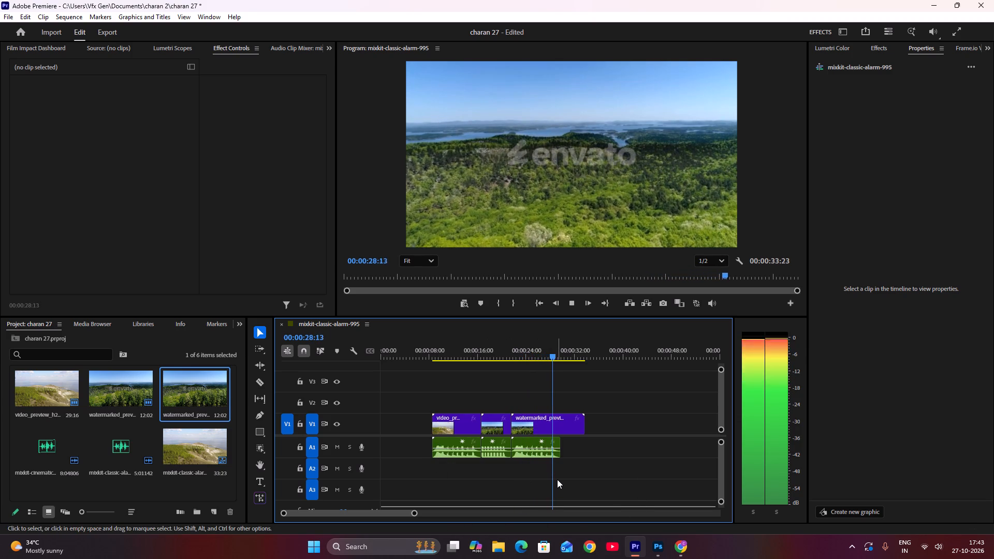
{"action": "key", "text": "space"}
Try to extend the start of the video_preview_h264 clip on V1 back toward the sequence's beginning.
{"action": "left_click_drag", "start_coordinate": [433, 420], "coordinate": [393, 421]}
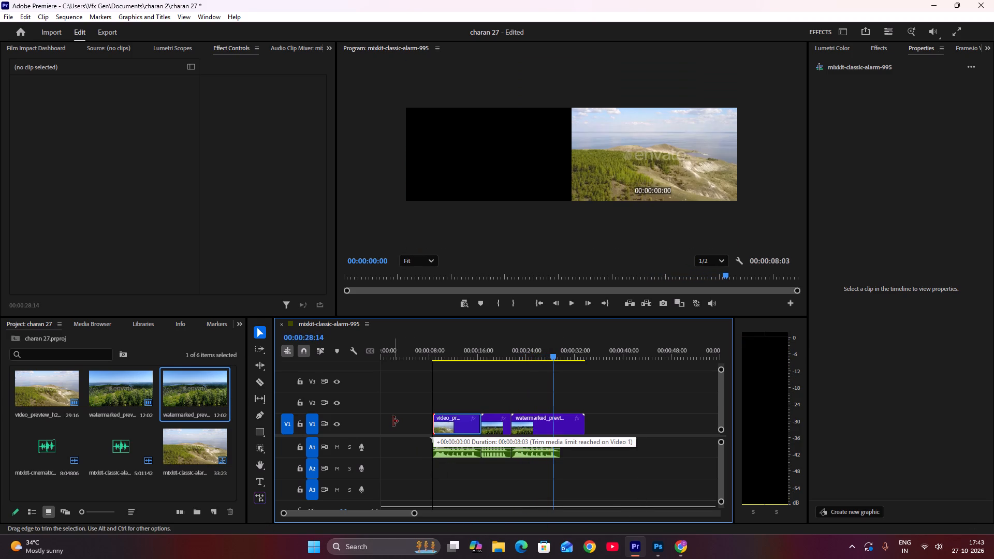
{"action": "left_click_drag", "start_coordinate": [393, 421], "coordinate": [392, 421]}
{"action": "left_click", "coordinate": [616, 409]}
Move the first swoosh sound on A1 earlier by 00:00:08:03 so it ends where the first video clip begins.
{"action": "left_click_drag", "start_coordinate": [437, 448], "coordinate": [404, 448]}
{"action": "left_click_drag", "start_coordinate": [441, 442], "coordinate": [394, 443]}
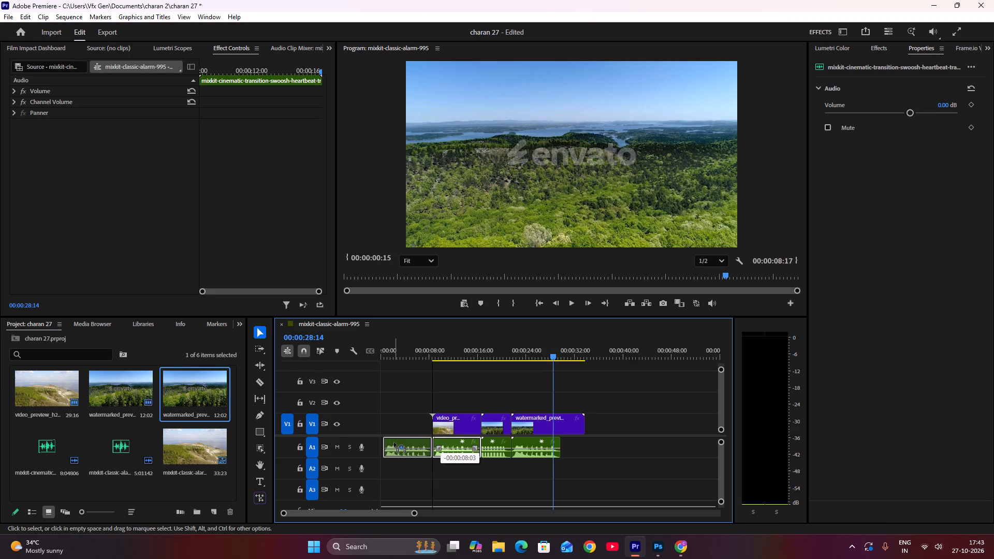
{"action": "left_click_drag", "start_coordinate": [394, 443], "coordinate": [386, 447]}
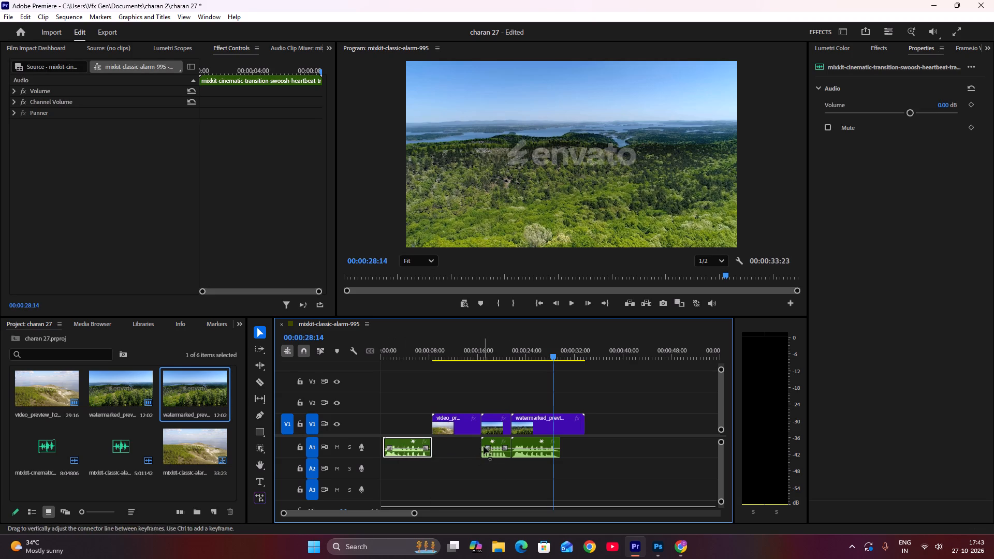
Move the three V1 clips earlier to run back to back from the sequence's start, with the alarm sound under the second clip.
{"action": "left_click", "coordinate": [492, 450]}
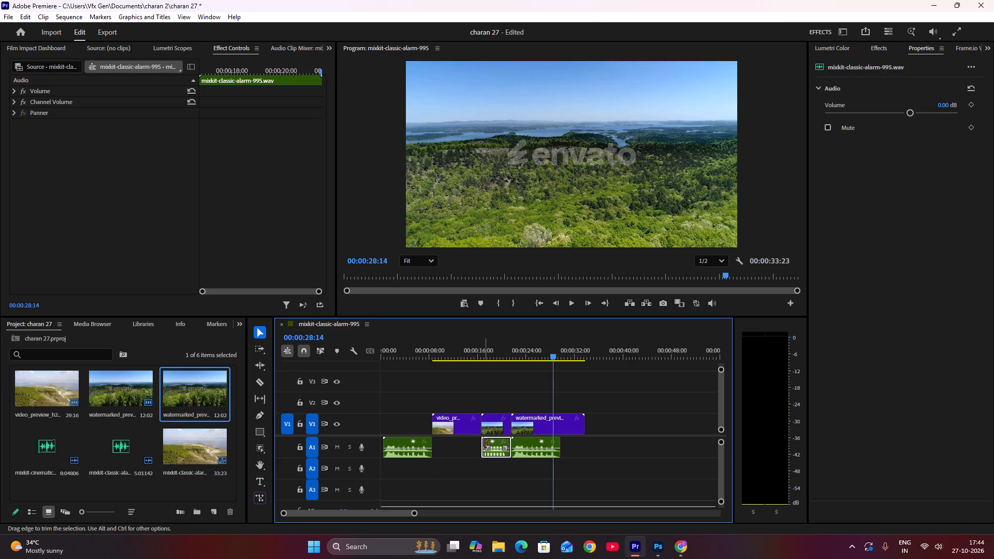
{"action": "left_click_drag", "start_coordinate": [487, 445], "coordinate": [445, 450]}
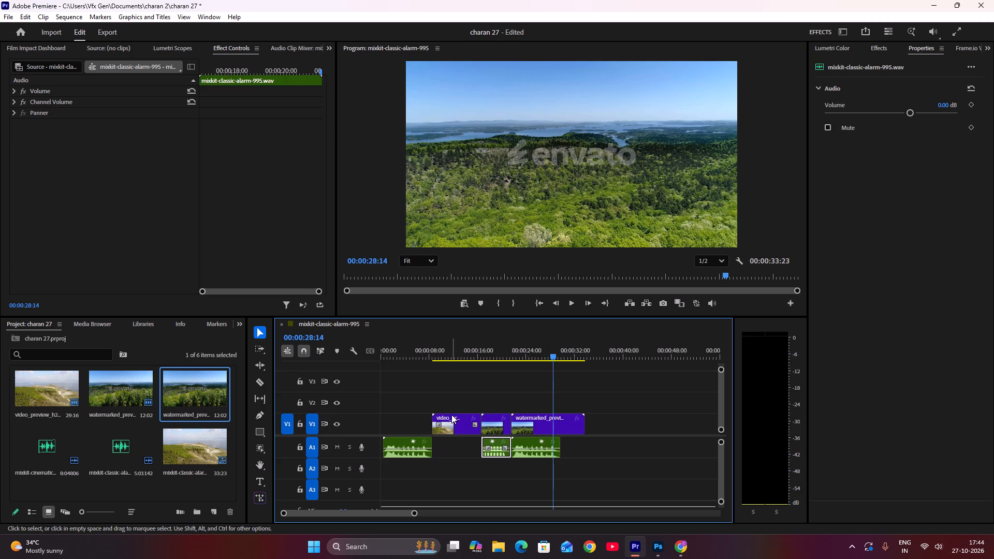
{"action": "left_click_drag", "start_coordinate": [451, 415], "coordinate": [401, 416]}
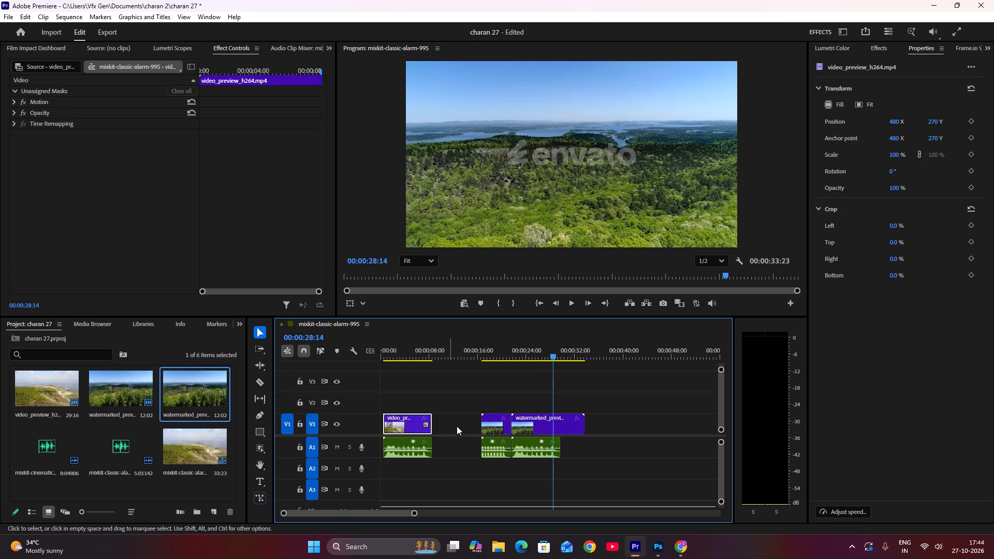
{"action": "left_click_drag", "start_coordinate": [489, 430], "coordinate": [442, 430]}
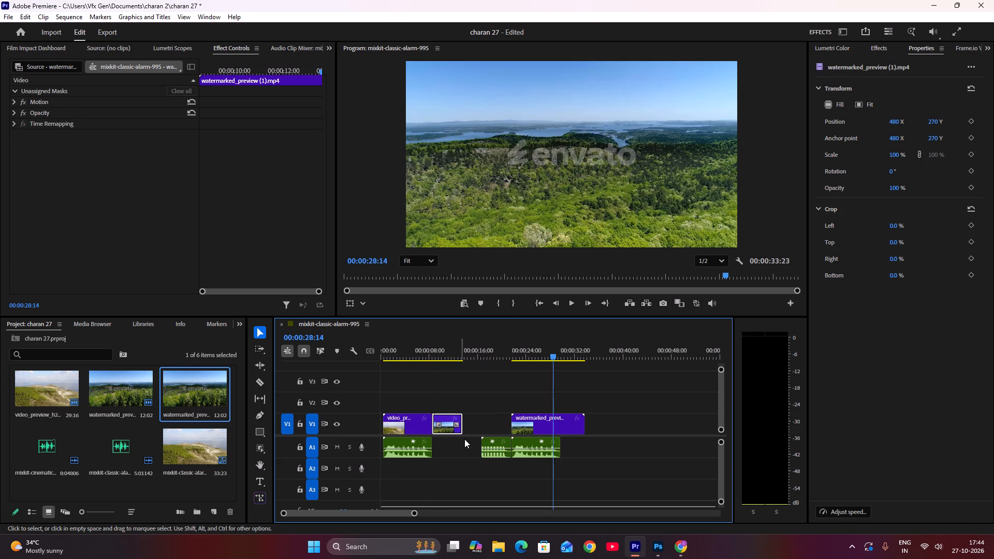
{"action": "left_click_drag", "start_coordinate": [495, 444], "coordinate": [444, 444]}
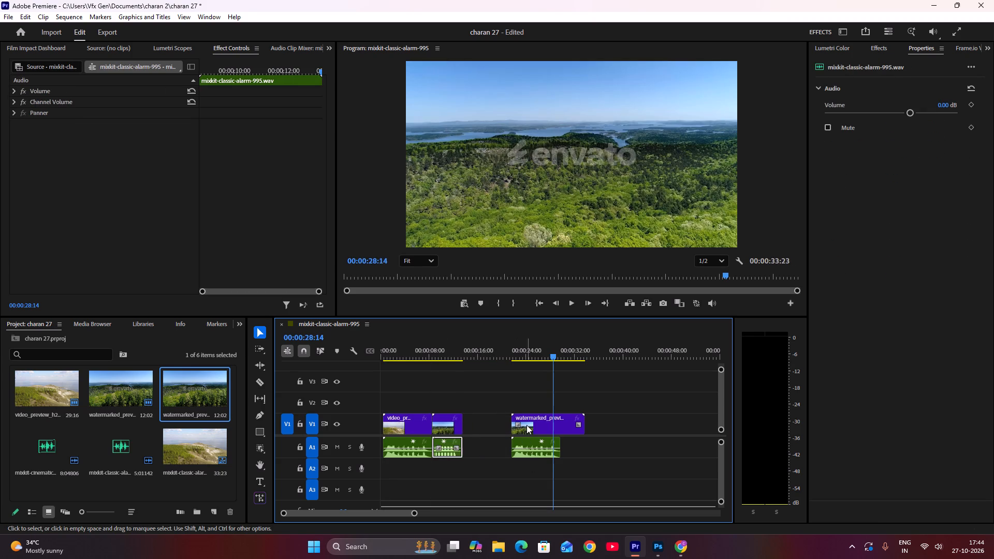
{"action": "left_click_drag", "start_coordinate": [527, 425], "coordinate": [475, 425]}
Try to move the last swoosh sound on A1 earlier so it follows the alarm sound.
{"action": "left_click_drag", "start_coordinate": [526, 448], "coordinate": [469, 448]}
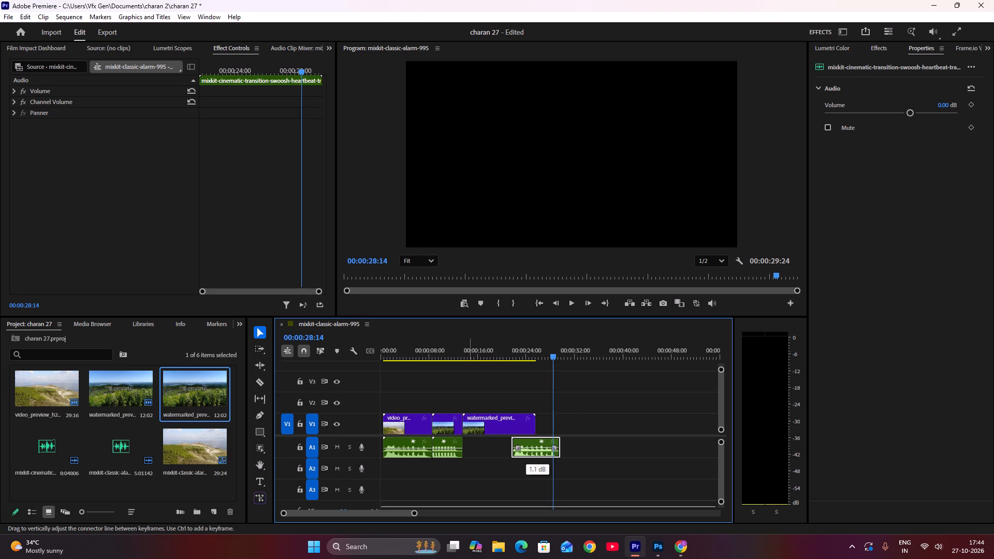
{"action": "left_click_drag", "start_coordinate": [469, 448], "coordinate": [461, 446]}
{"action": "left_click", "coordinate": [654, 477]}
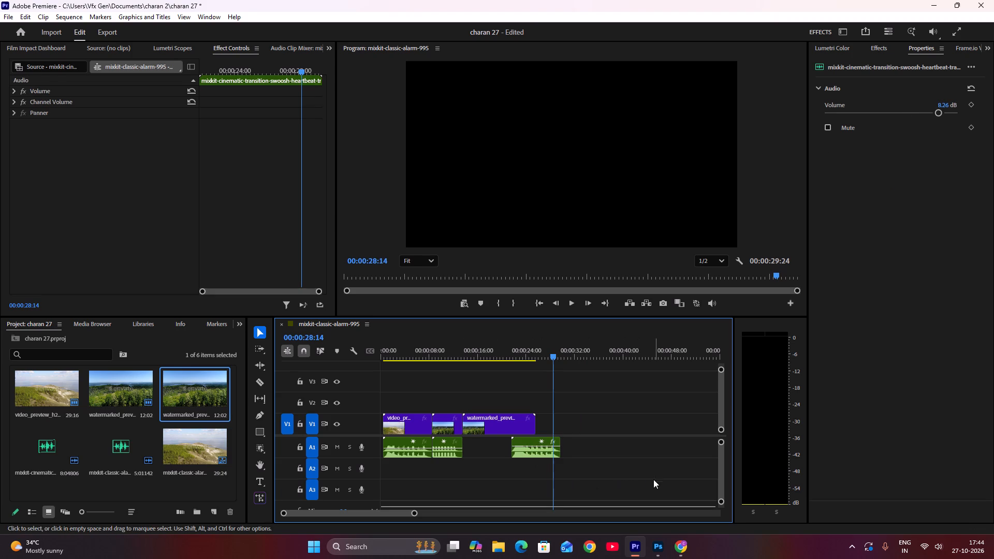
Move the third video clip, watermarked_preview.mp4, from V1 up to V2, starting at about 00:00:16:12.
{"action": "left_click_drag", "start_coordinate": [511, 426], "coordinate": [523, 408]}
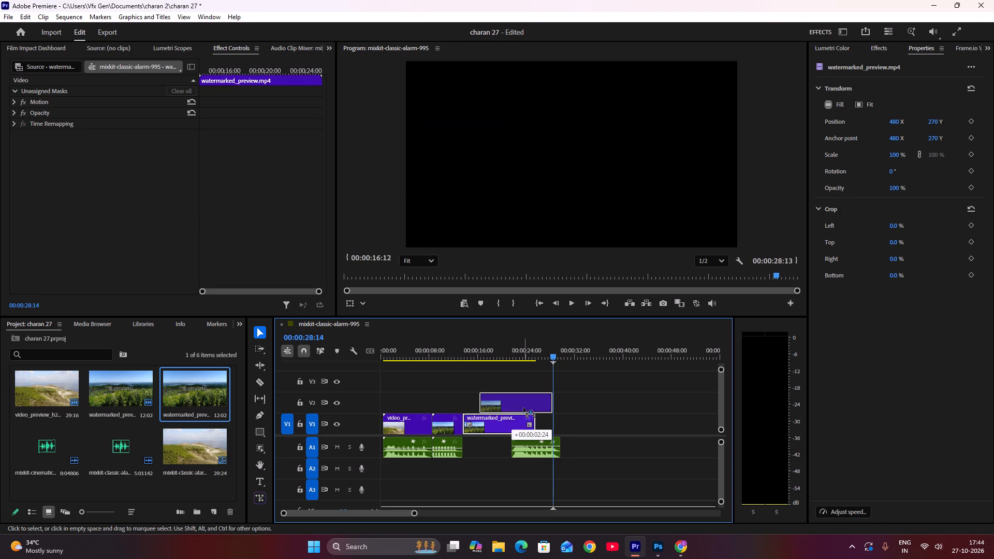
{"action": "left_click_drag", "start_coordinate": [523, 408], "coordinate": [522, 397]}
Raise the last swoosh sound's volume to 15 dB and move it directly after the alarm sound on A1.
{"action": "left_click_drag", "start_coordinate": [529, 449], "coordinate": [462, 444]}
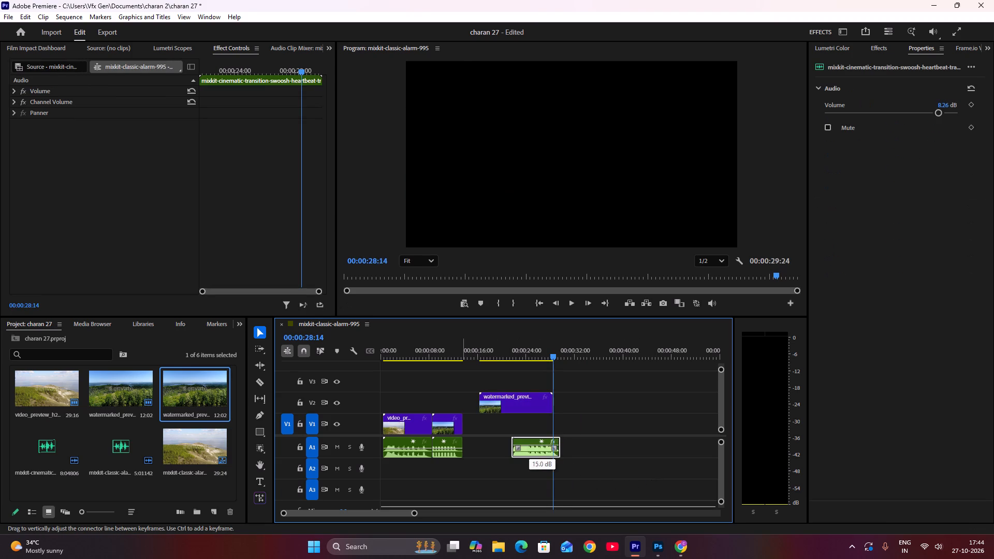
{"action": "left_click_drag", "start_coordinate": [462, 444], "coordinate": [452, 442]}
{"action": "left_click_drag", "start_coordinate": [527, 436], "coordinate": [499, 438]}
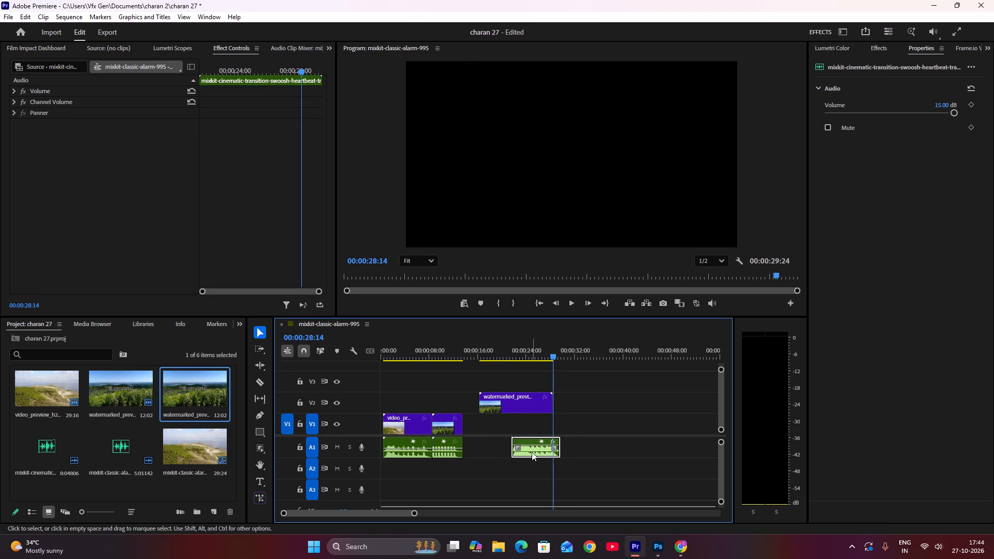
{"action": "left_click_drag", "start_coordinate": [532, 452], "coordinate": [491, 452]}
{"action": "left_click_drag", "start_coordinate": [491, 452], "coordinate": [479, 449]}
{"action": "left_click", "coordinate": [692, 484]}
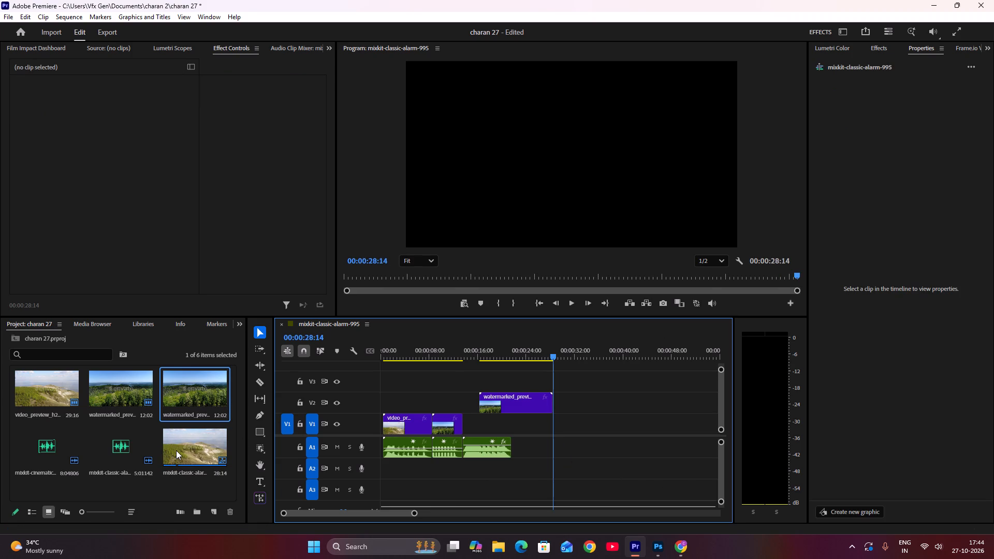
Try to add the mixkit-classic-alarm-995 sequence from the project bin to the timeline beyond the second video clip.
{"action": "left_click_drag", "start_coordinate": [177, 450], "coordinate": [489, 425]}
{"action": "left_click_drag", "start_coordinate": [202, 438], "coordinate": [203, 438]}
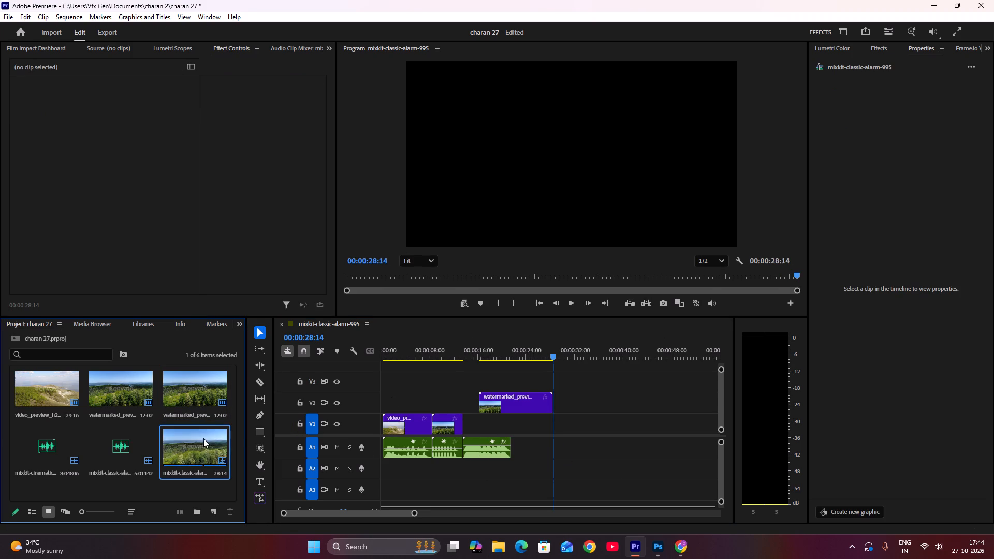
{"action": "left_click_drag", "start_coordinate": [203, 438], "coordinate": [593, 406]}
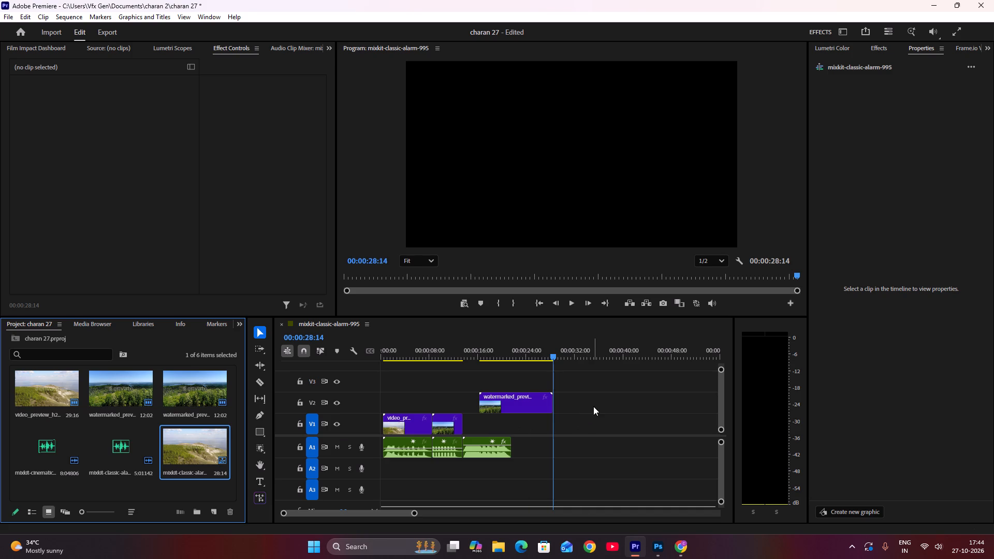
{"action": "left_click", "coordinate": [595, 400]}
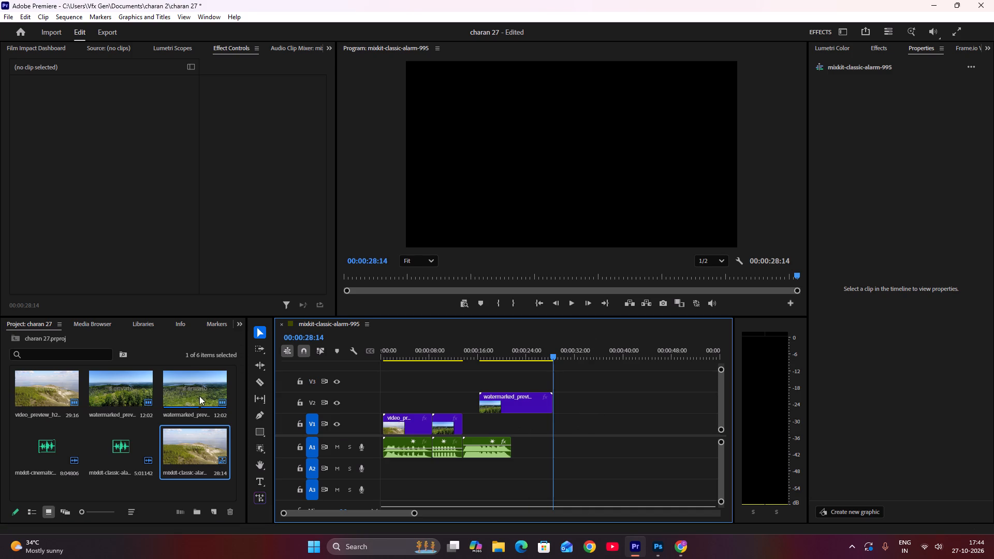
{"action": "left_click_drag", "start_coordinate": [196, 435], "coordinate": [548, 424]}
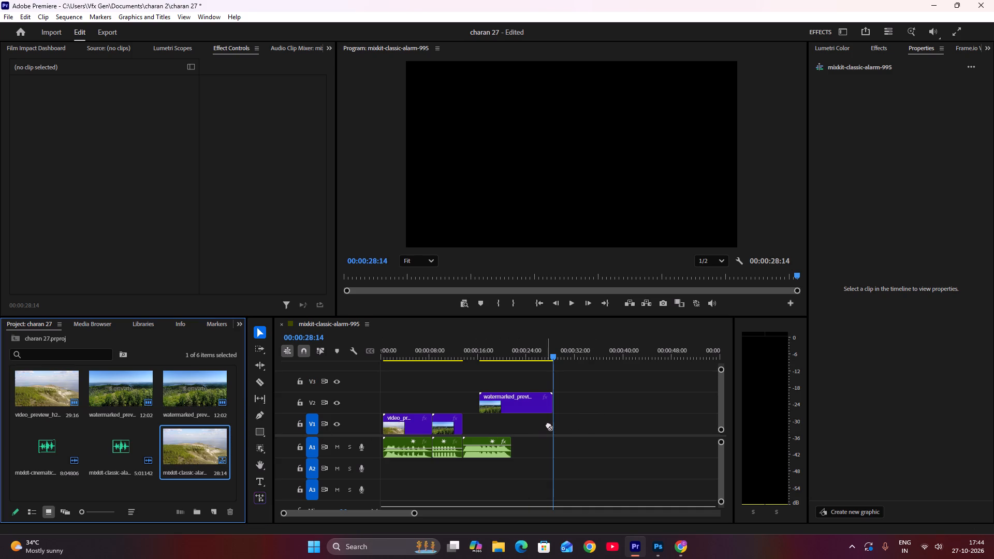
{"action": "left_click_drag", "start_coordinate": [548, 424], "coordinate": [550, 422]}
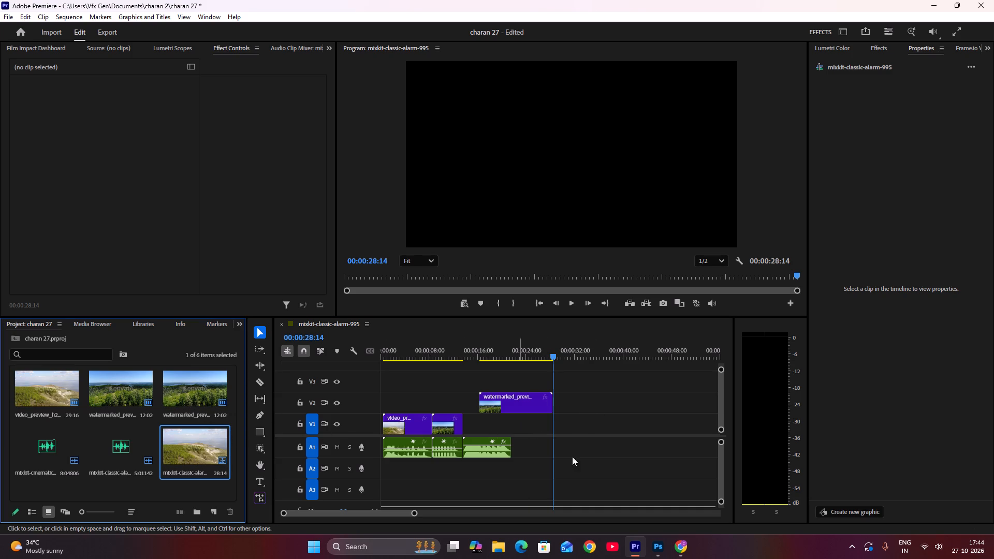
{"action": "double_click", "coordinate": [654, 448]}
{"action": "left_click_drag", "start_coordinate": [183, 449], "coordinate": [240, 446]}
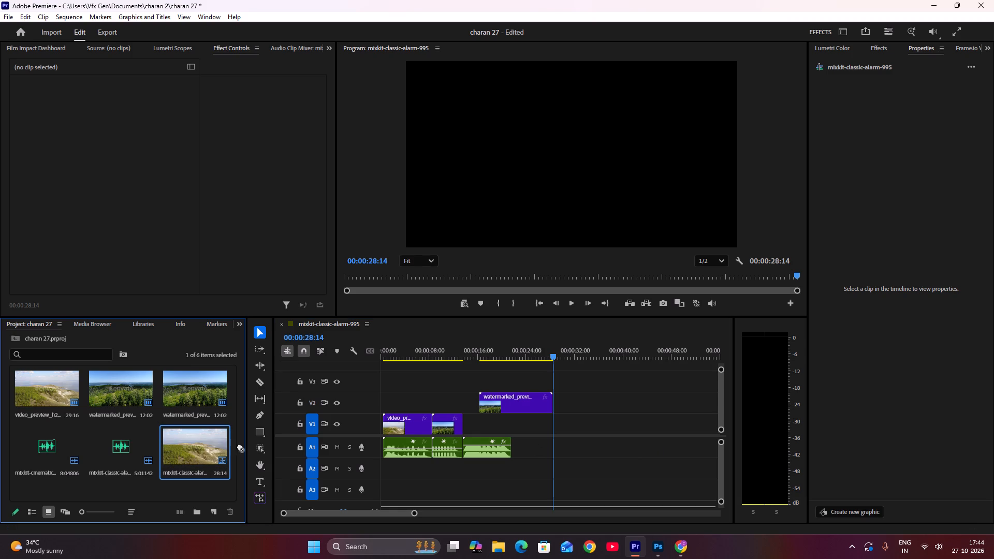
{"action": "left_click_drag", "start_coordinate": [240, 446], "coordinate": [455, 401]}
Delete the watermarked_preview.mp4 clip from track V2.
{"action": "left_click", "coordinate": [543, 404]}
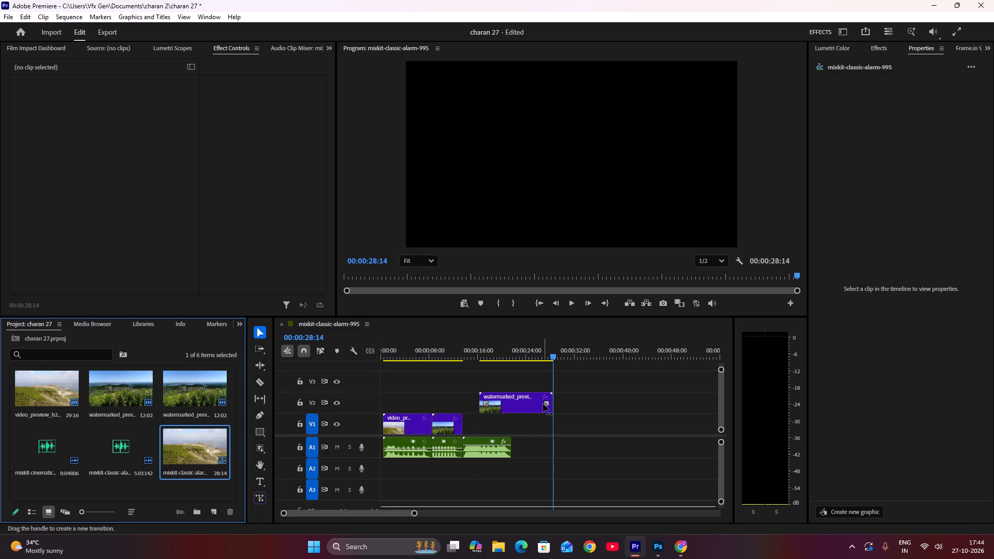
{"action": "left_click", "coordinate": [540, 404]}
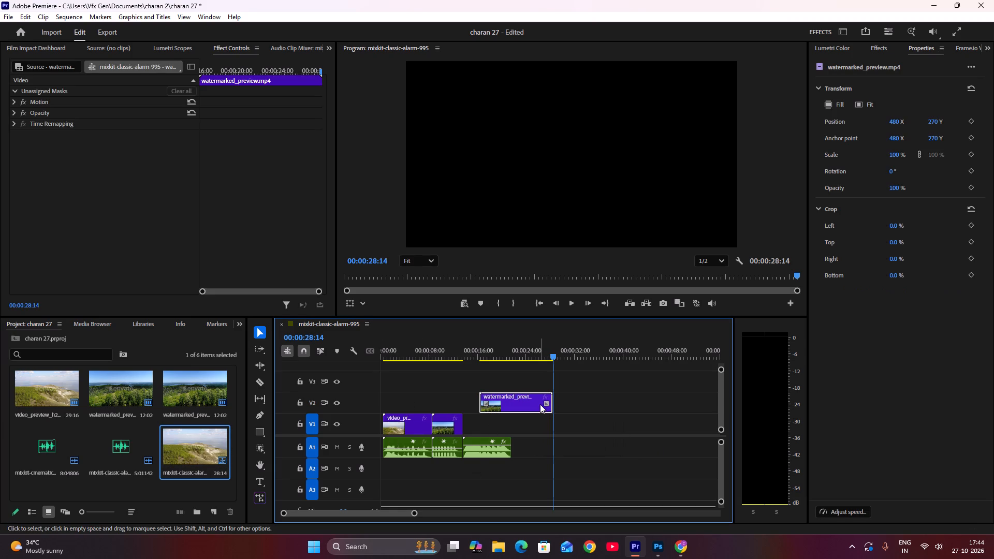
{"action": "key", "text": "Return"}
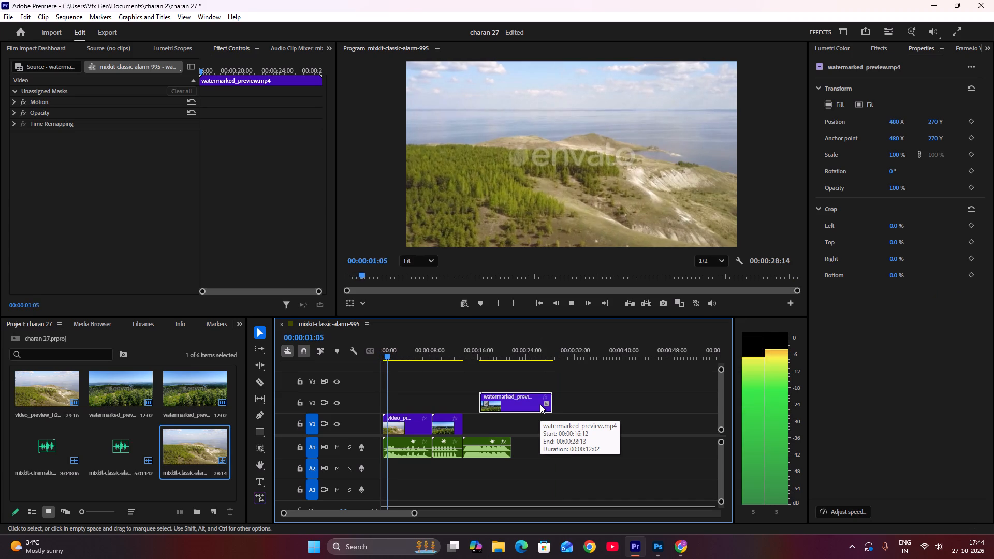
{"action": "key", "text": "Delete"}
{"action": "left_click", "coordinate": [485, 479]}
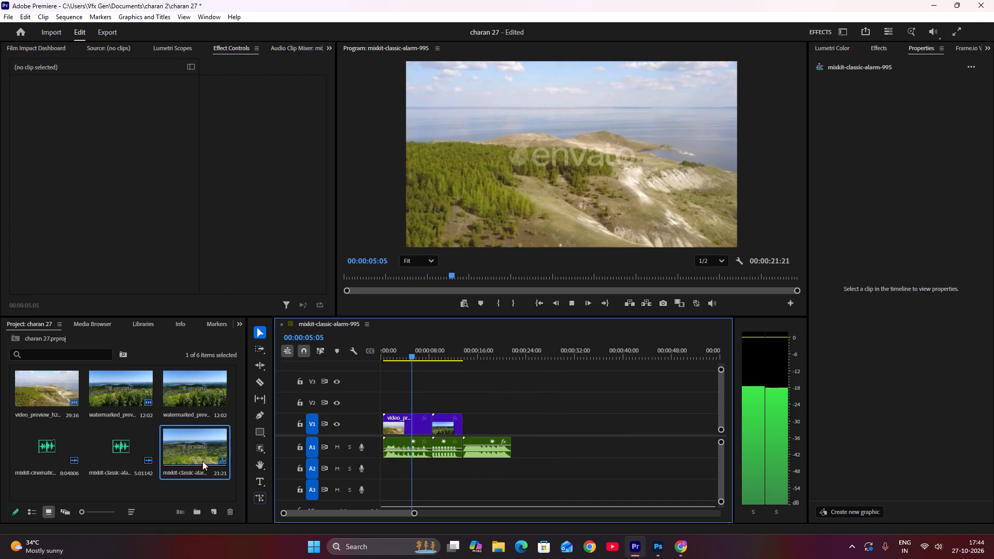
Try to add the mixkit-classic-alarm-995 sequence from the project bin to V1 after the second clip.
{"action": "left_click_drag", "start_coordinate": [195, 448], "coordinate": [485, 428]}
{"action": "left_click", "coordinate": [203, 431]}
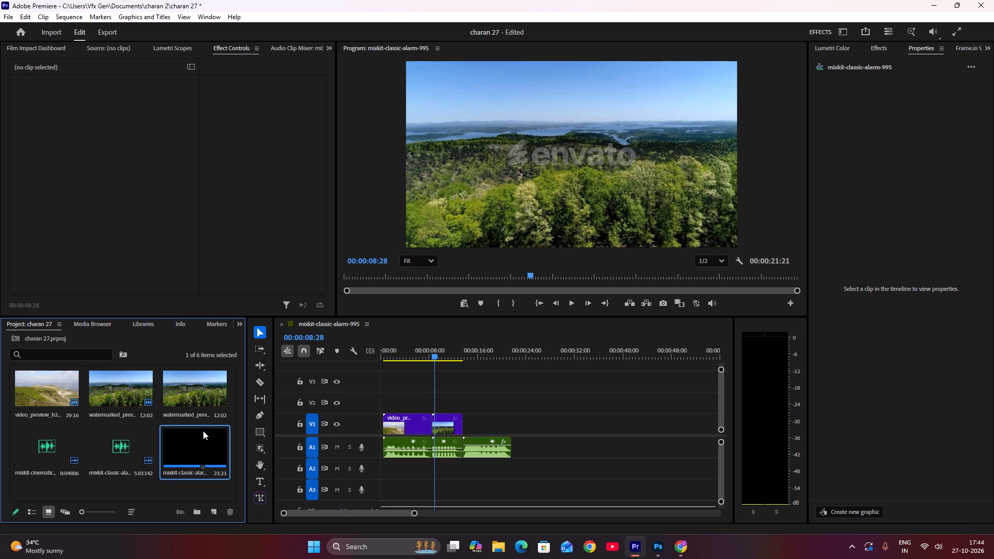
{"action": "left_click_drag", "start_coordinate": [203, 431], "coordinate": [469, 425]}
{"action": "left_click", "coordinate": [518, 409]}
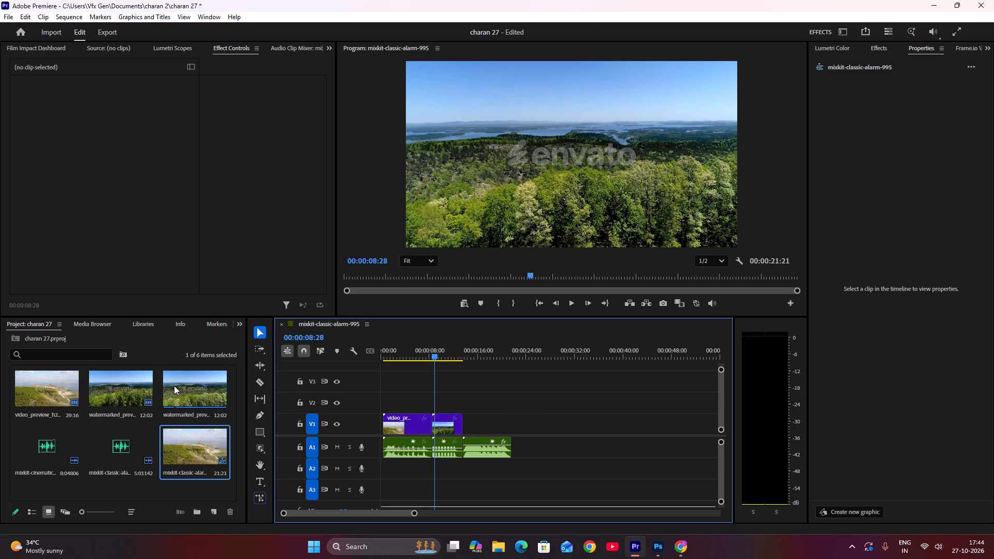
Place watermarked_preview.mp4 from the project bin on V1 directly after the second clip, above the last swoosh sound.
{"action": "left_click_drag", "start_coordinate": [174, 386], "coordinate": [462, 423]}
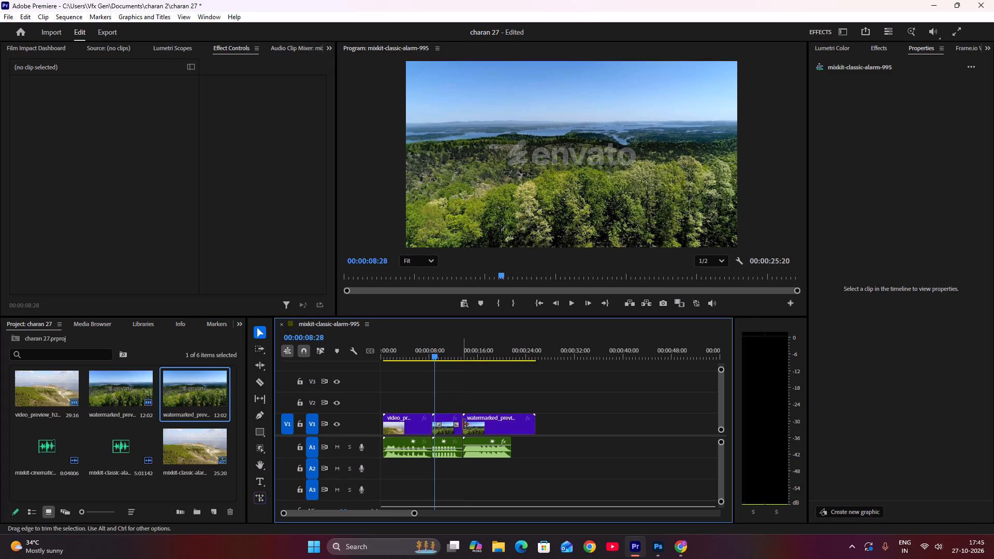
{"action": "left_click", "coordinate": [527, 466]}
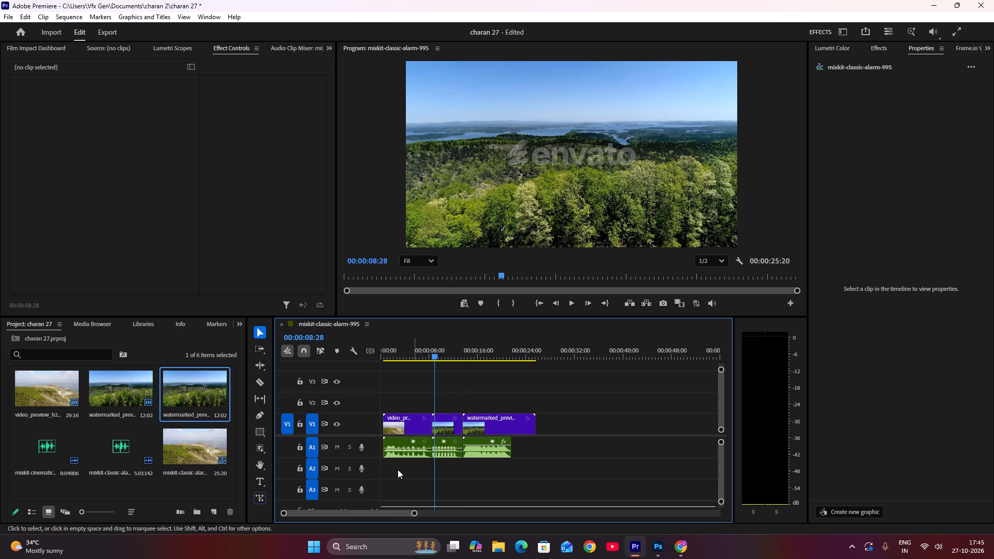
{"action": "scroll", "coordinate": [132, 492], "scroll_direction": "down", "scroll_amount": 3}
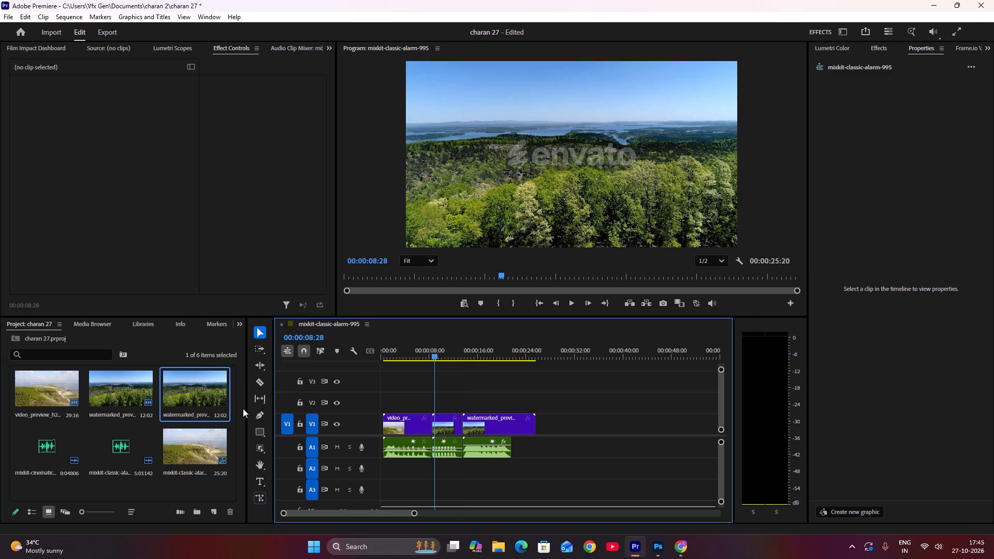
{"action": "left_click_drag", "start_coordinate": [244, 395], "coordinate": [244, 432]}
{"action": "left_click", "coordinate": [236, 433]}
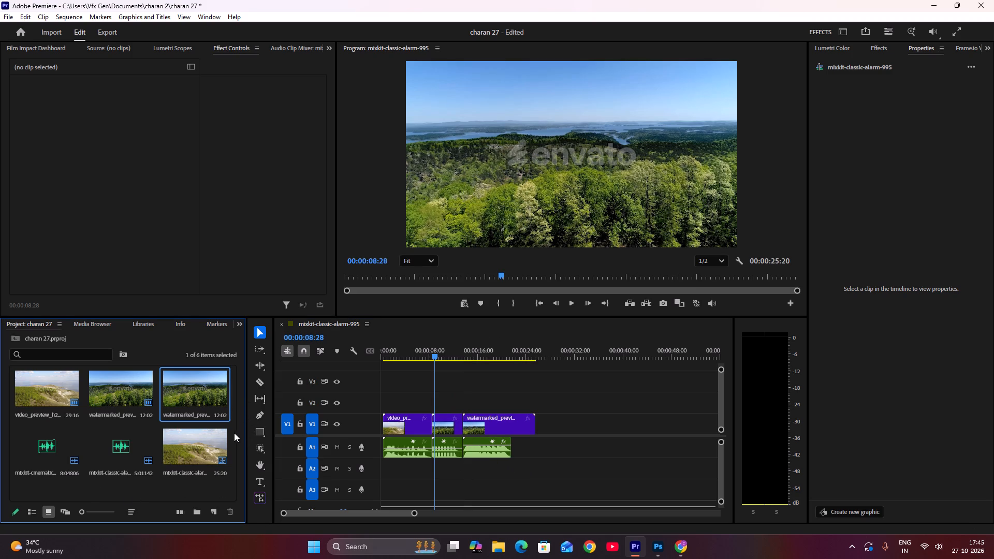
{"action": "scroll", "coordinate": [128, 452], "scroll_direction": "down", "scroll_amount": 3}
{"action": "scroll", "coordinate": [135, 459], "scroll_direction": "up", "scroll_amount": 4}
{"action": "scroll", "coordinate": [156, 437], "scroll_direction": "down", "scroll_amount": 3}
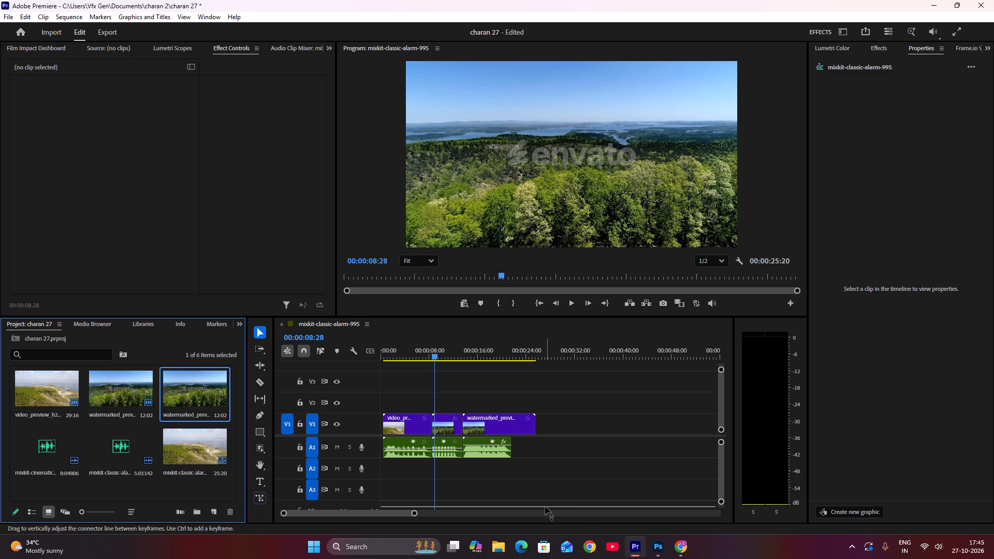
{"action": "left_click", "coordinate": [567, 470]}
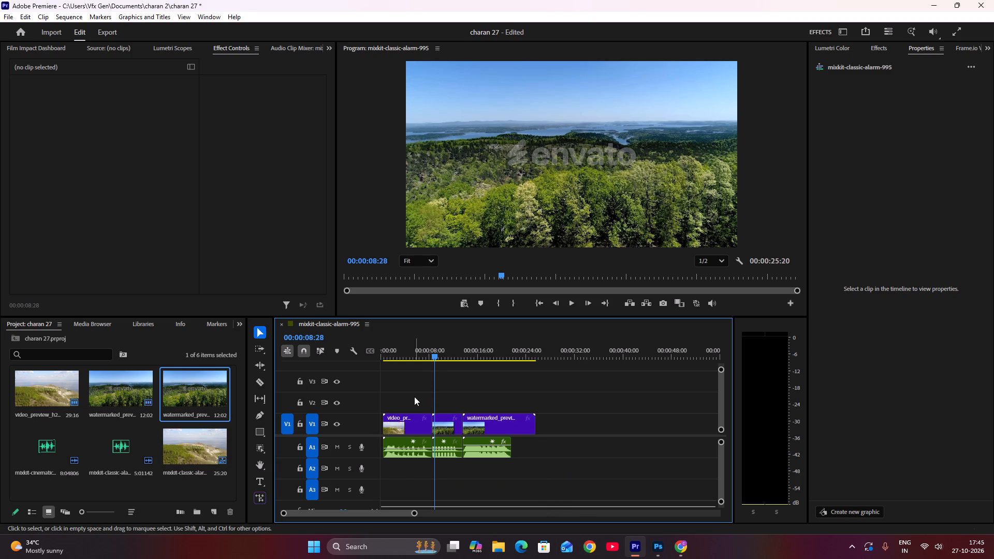
Play the sequence from its beginning to review the three clips with their sound effects.
{"action": "left_click_drag", "start_coordinate": [434, 357], "coordinate": [399, 374]}
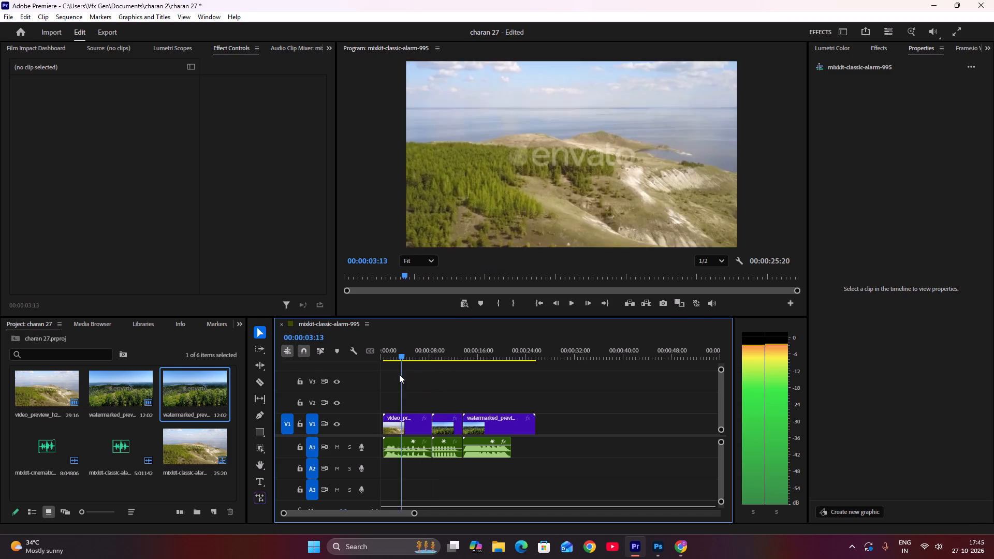
{"action": "left_click_drag", "start_coordinate": [399, 374], "coordinate": [377, 381]}
{"action": "key", "text": "space"}
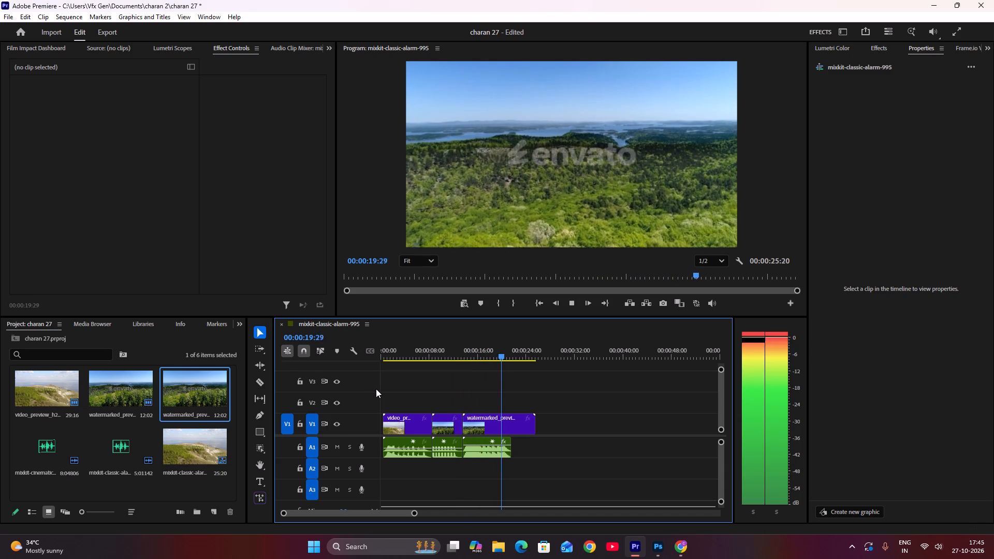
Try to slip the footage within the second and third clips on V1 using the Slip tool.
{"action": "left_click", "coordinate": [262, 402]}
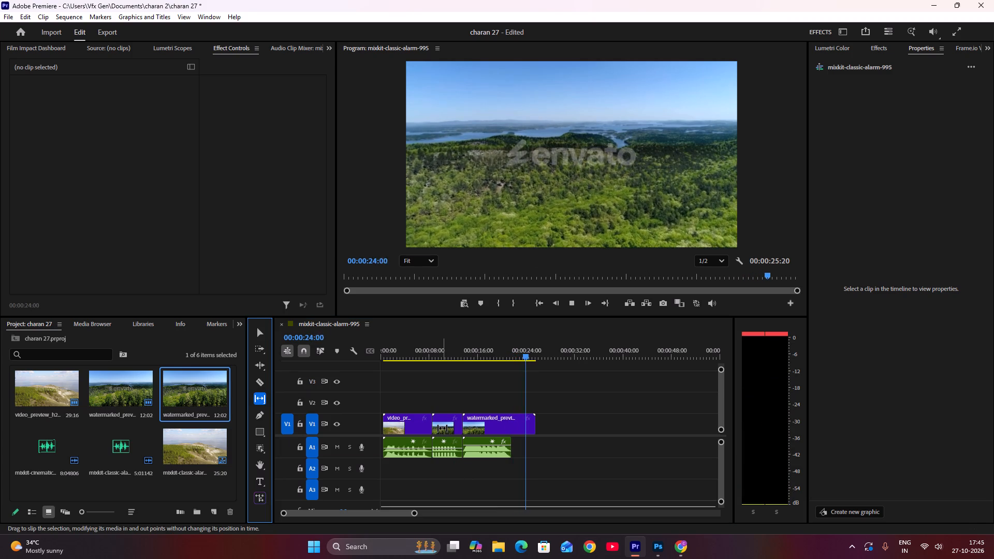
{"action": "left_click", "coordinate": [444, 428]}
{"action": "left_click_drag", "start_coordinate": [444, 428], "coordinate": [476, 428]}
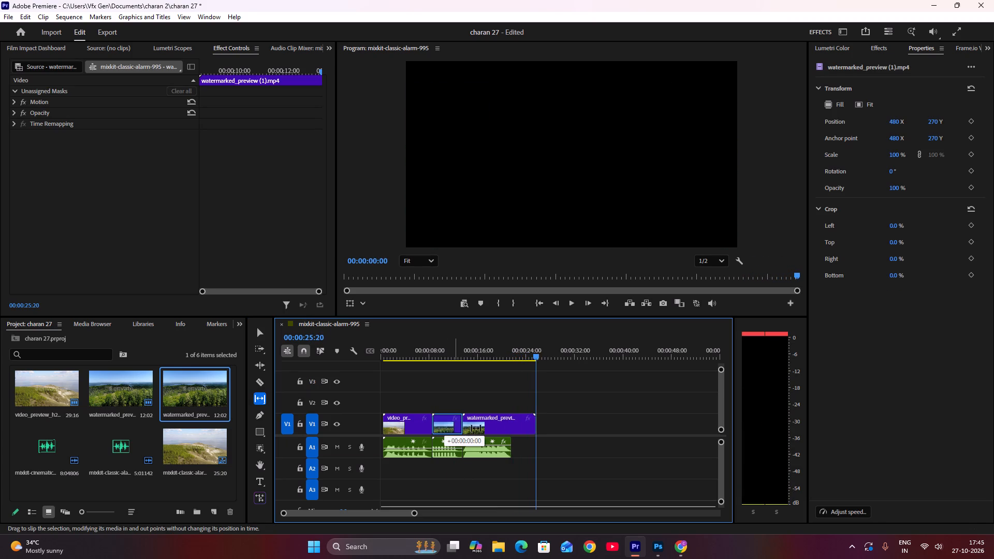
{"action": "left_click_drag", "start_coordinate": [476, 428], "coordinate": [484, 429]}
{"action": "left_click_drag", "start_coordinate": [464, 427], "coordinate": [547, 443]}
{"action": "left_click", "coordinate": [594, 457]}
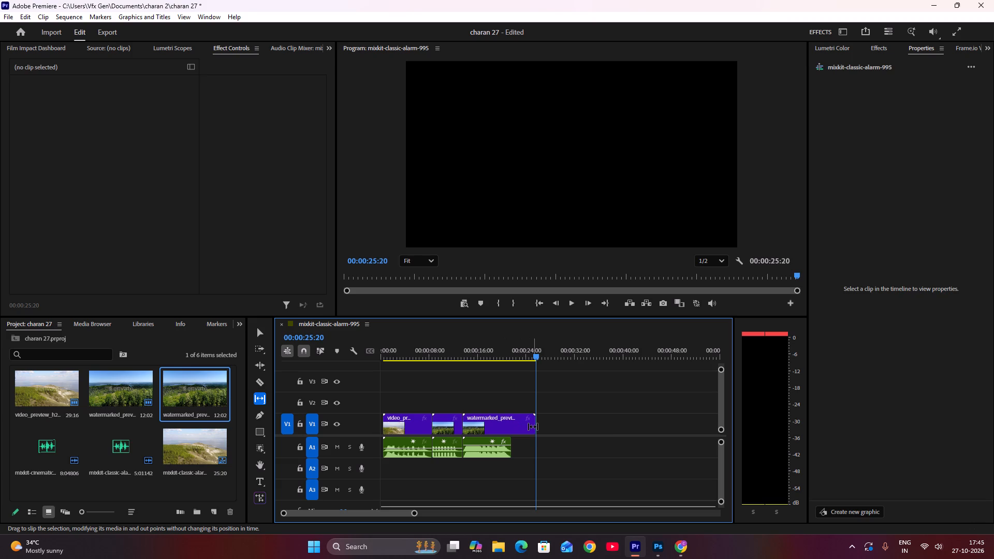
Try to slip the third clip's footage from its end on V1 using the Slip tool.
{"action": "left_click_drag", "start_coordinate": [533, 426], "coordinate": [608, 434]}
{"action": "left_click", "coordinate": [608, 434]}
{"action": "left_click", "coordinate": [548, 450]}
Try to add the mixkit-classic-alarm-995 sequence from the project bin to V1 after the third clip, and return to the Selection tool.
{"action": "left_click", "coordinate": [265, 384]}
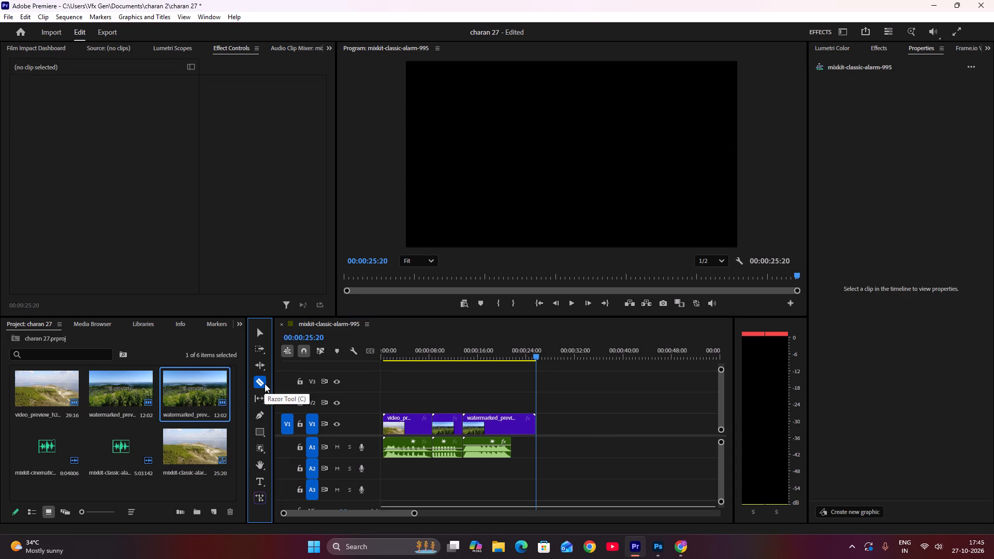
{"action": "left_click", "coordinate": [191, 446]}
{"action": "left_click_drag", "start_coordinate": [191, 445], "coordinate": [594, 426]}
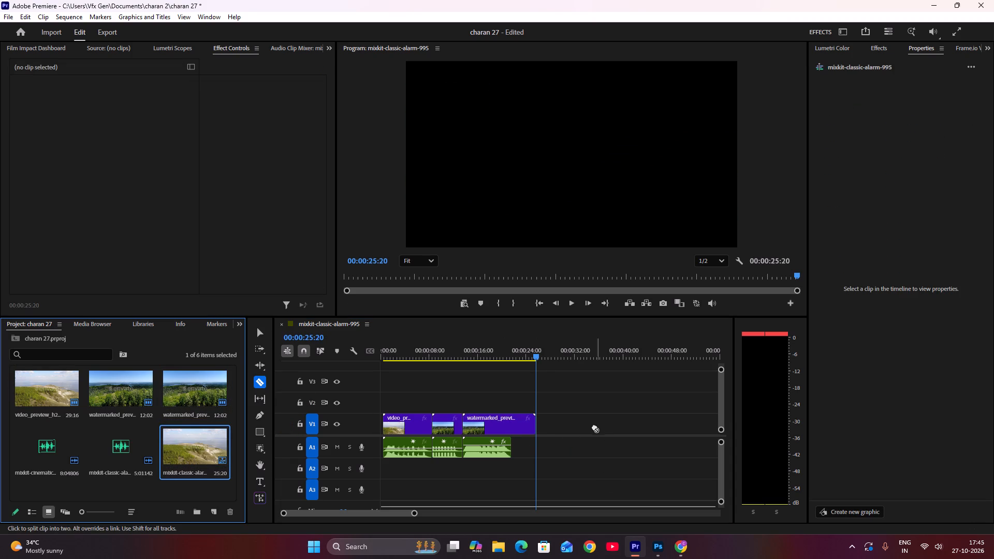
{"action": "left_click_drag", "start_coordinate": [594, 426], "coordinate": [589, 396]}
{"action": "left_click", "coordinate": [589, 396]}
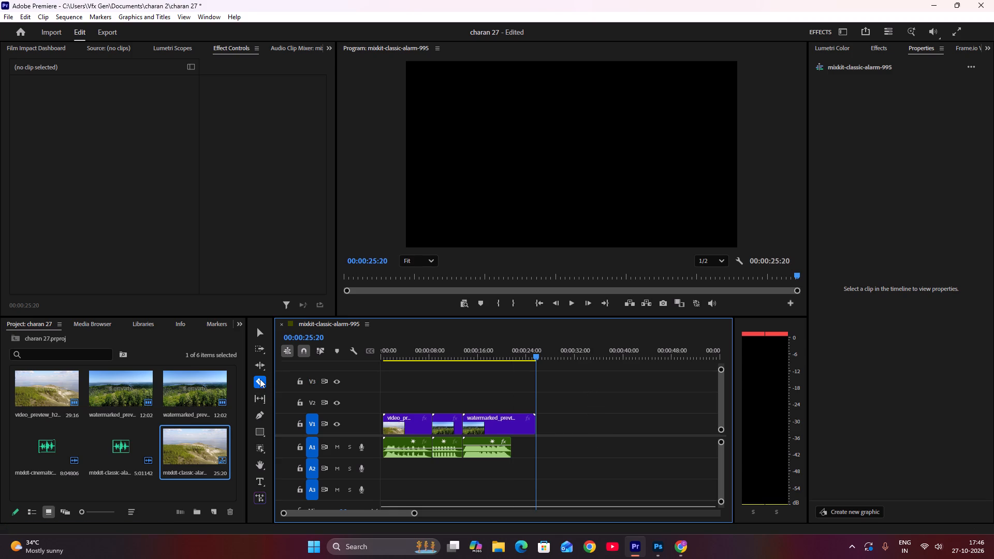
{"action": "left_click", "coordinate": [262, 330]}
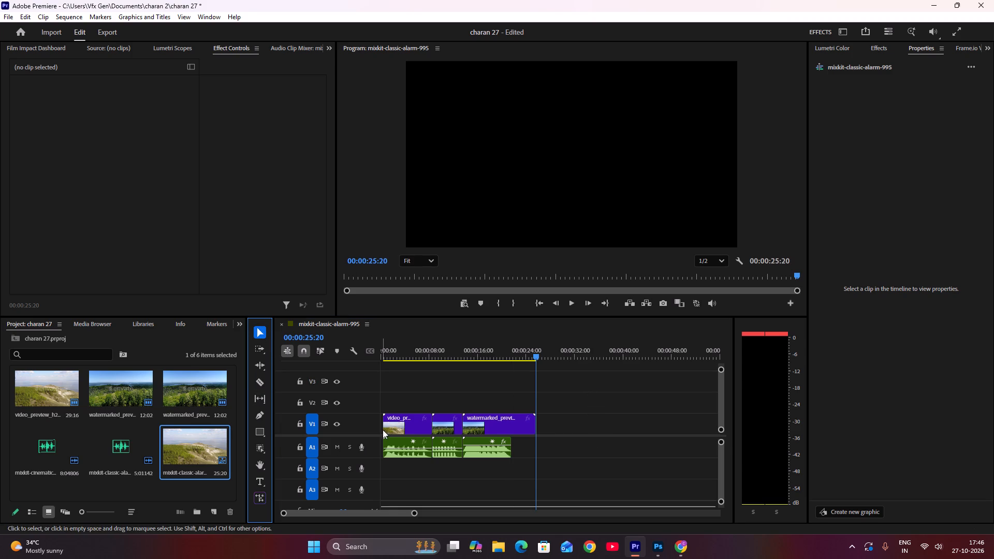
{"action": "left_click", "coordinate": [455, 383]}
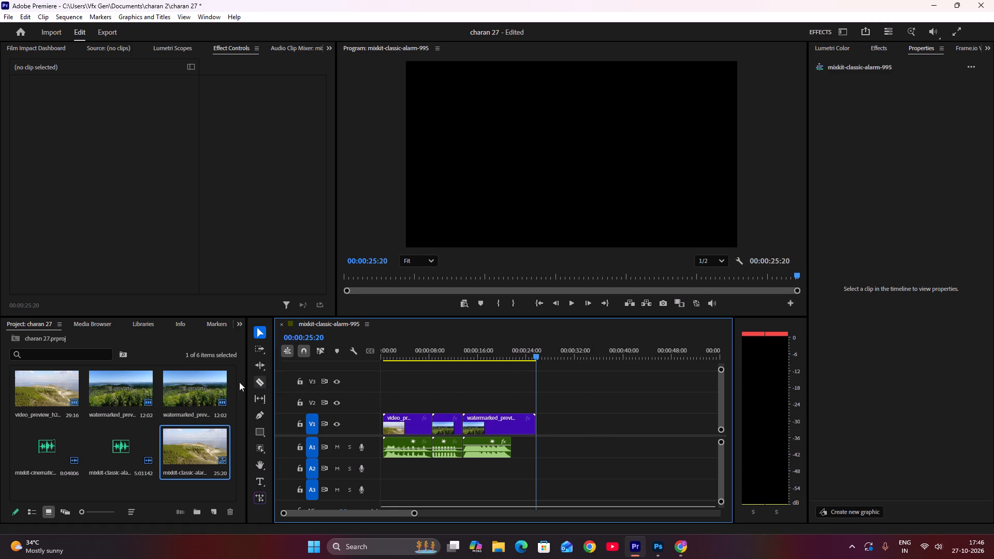
Examine the clips in the project bin, briefly enlarging the thumbnails to check the footage available.
{"action": "left_click", "coordinate": [128, 390]}
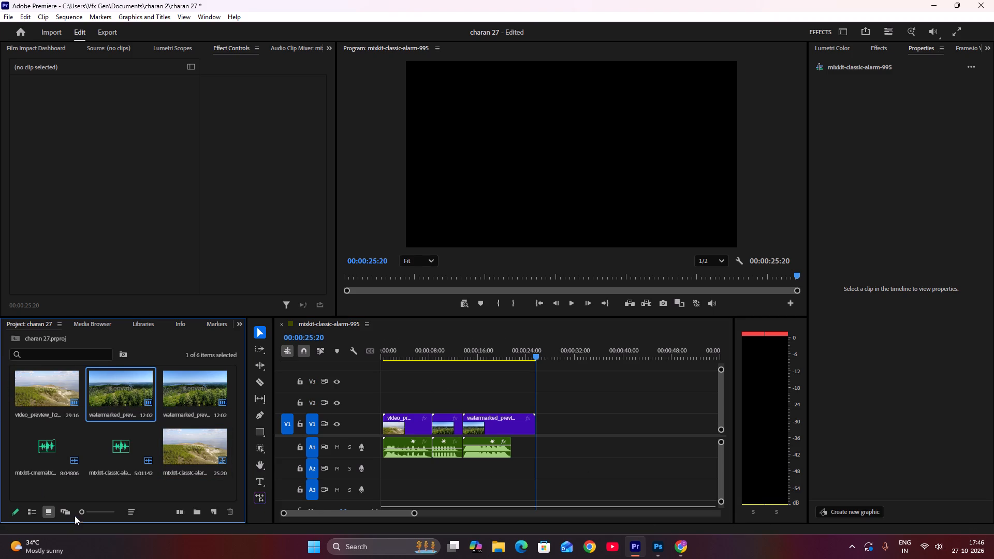
{"action": "left_click_drag", "start_coordinate": [80, 513], "coordinate": [103, 517]}
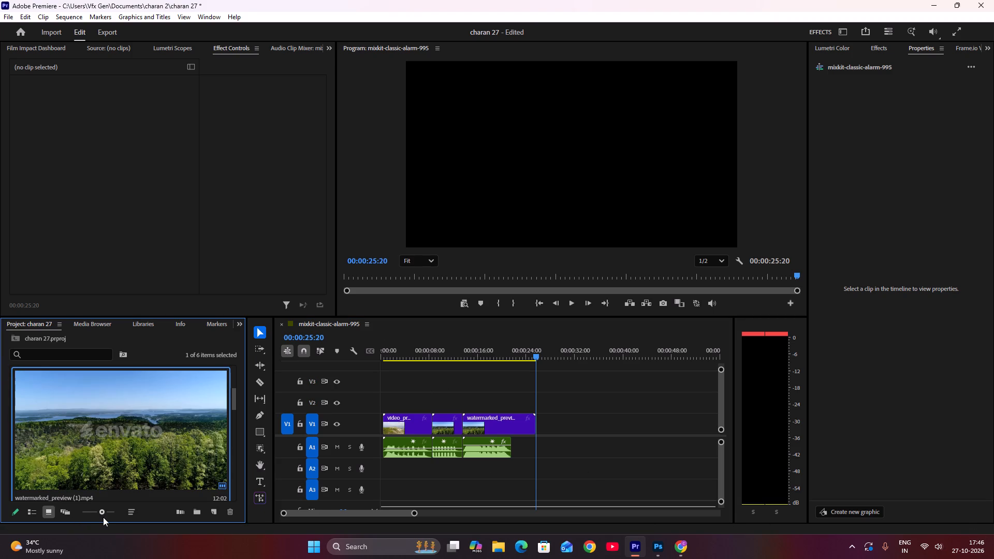
{"action": "left_click_drag", "start_coordinate": [103, 517], "coordinate": [82, 518]}
{"action": "scroll", "coordinate": [82, 514], "scroll_direction": "down", "scroll_amount": 2}
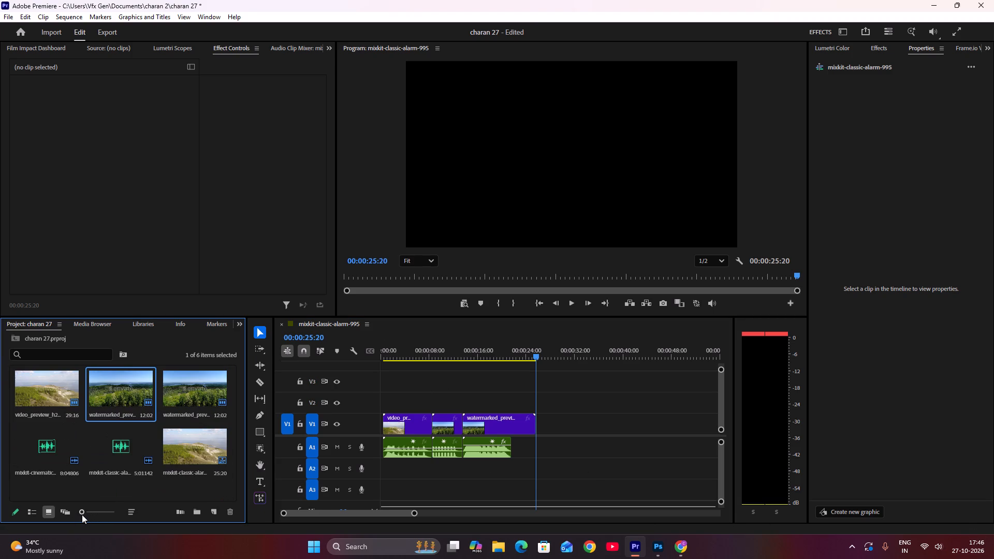
{"action": "left_click", "coordinate": [231, 396]}
{"action": "left_click_drag", "start_coordinate": [233, 394], "coordinate": [233, 394]}
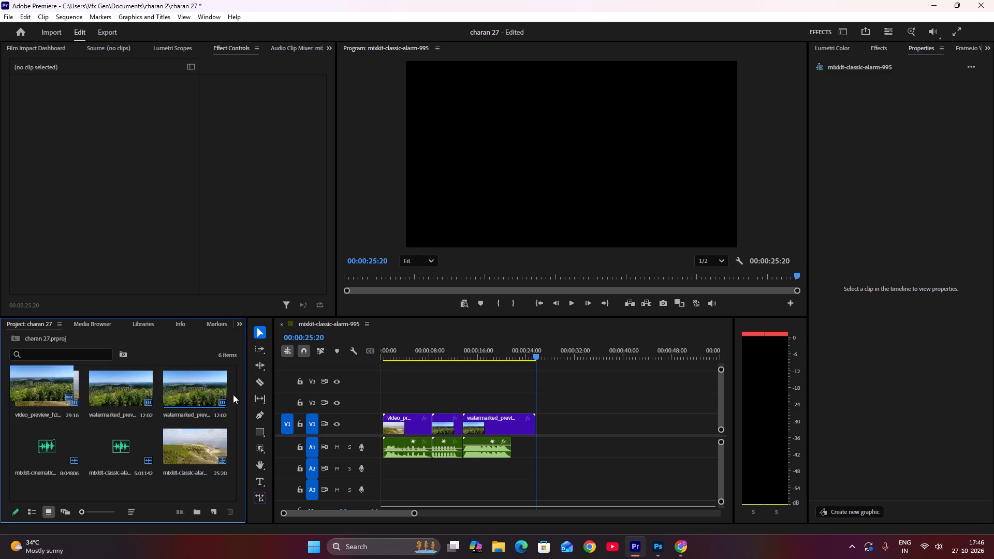
{"action": "left_click_drag", "start_coordinate": [233, 394], "coordinate": [228, 444]}
{"action": "scroll", "coordinate": [220, 468], "scroll_direction": "down", "scroll_amount": 3}
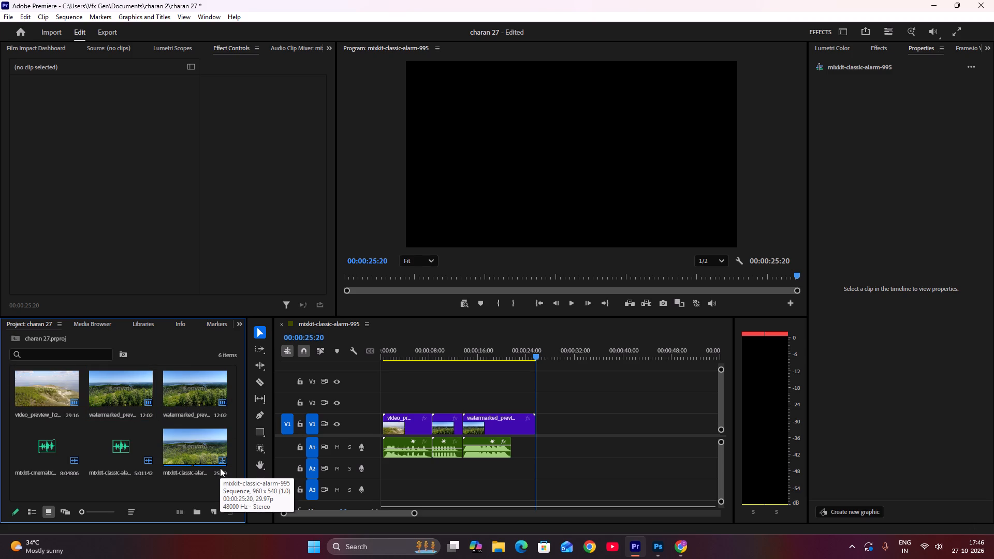
{"action": "scroll", "coordinate": [220, 468], "scroll_direction": "up", "scroll_amount": 3}
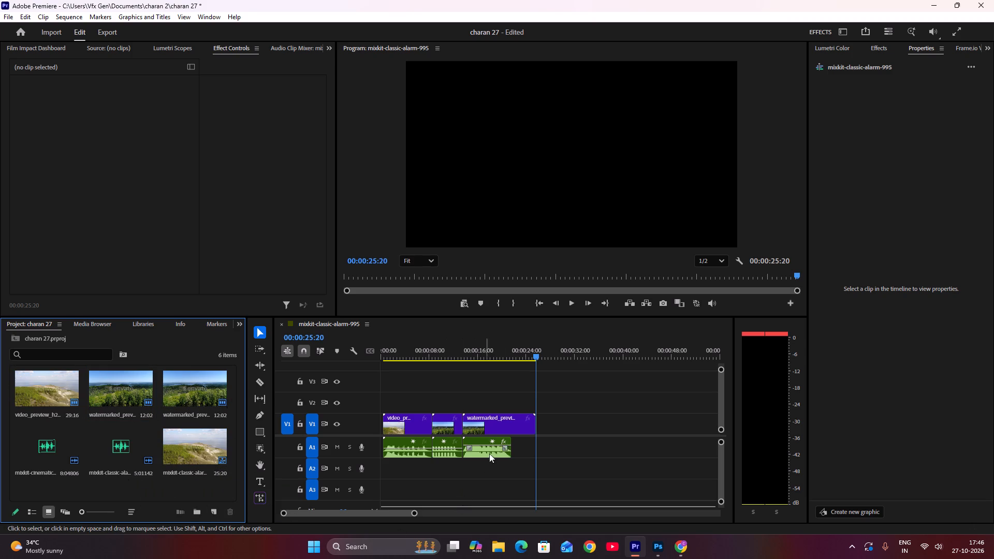
{"action": "left_click", "coordinate": [576, 429]}
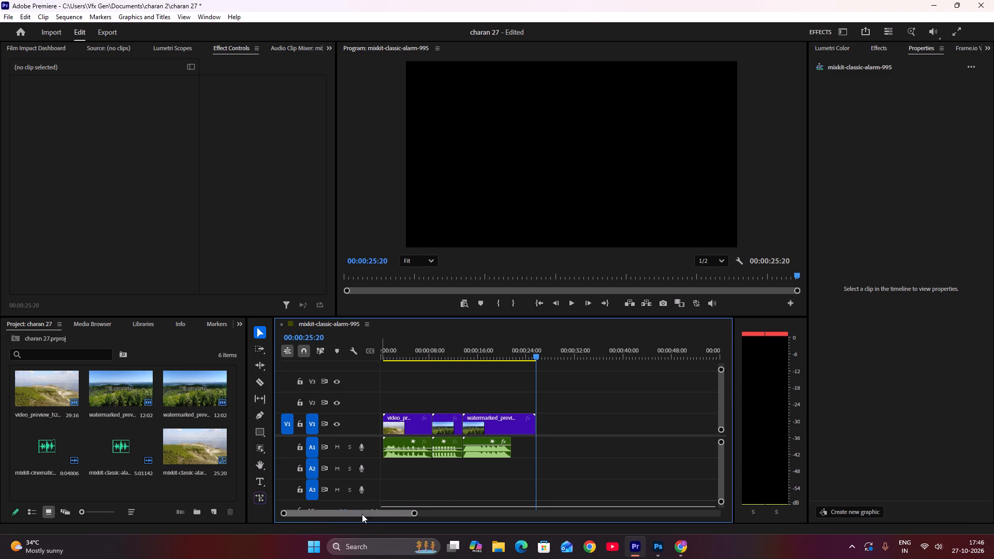
{"action": "scroll", "coordinate": [362, 514], "scroll_direction": "down", "scroll_amount": 3}
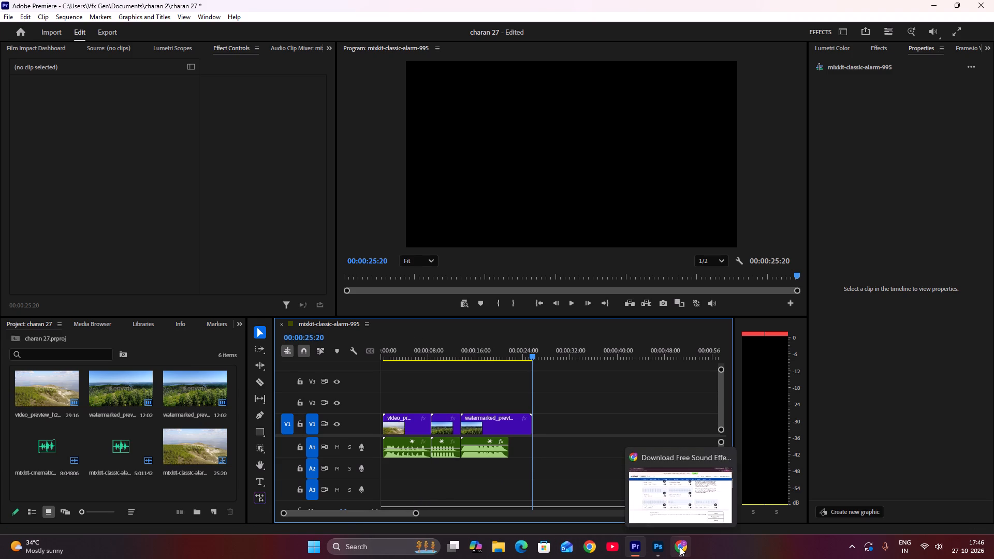
Switch to Chrome, open the Mixkit homepage from the Google results and look over its asset categories.
{"action": "left_click", "coordinate": [680, 547]}
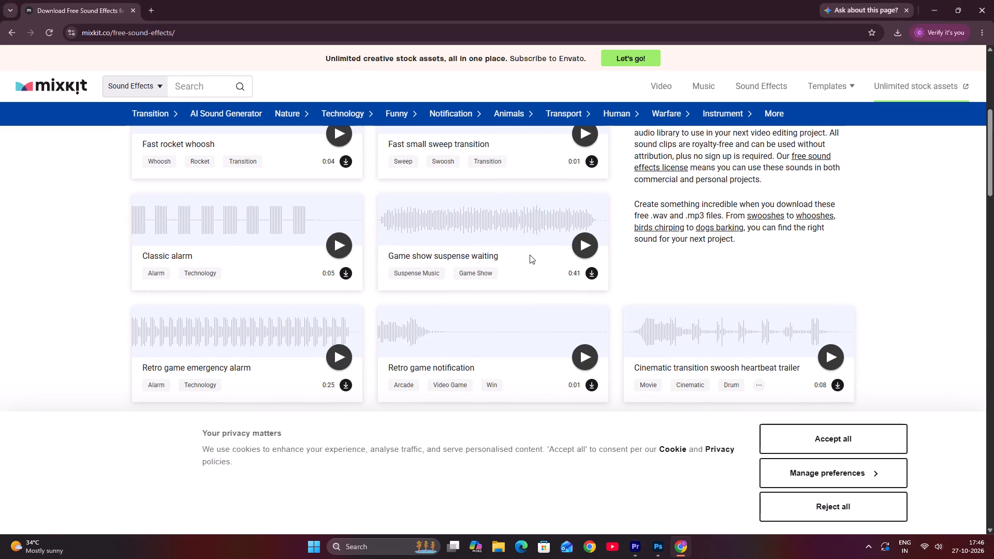
{"action": "left_click", "coordinate": [11, 33]}
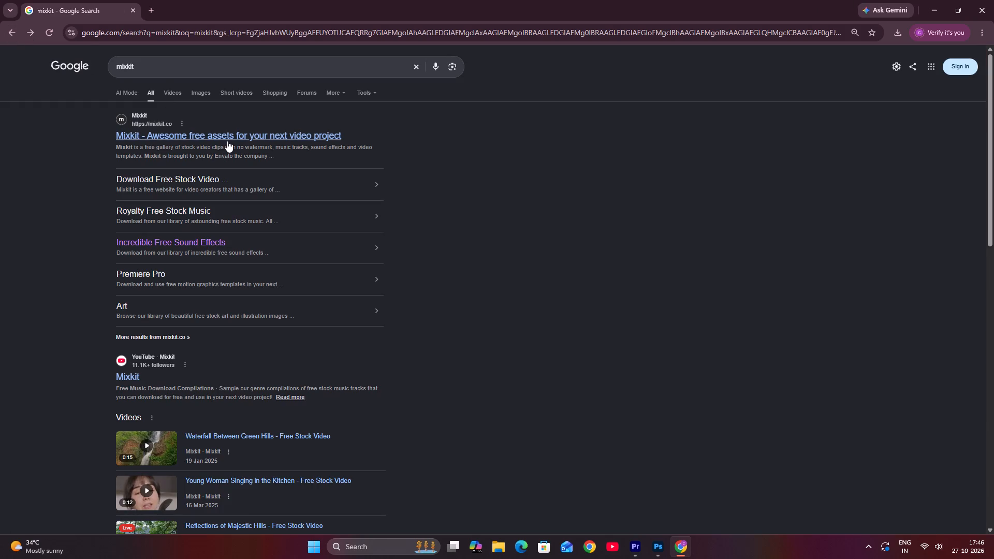
{"action": "left_click", "coordinate": [227, 140]}
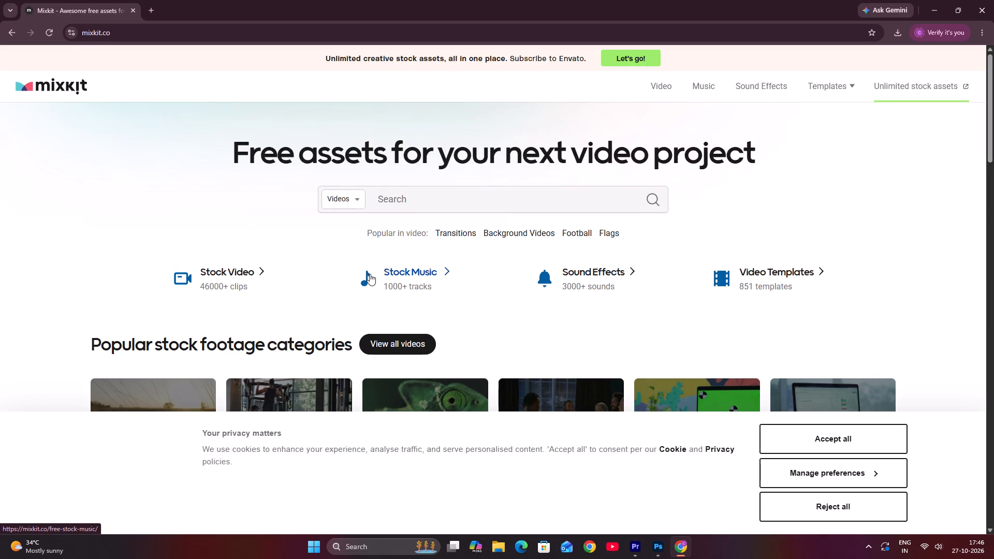
{"action": "scroll", "coordinate": [359, 284], "scroll_direction": "down", "scroll_amount": 10}
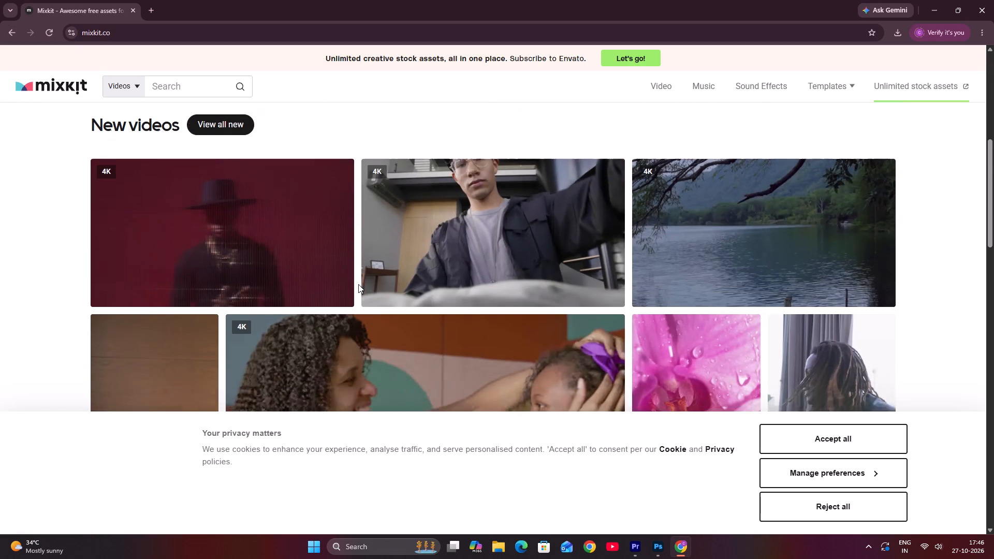
{"action": "scroll", "coordinate": [358, 284], "scroll_direction": "down", "scroll_amount": 9}
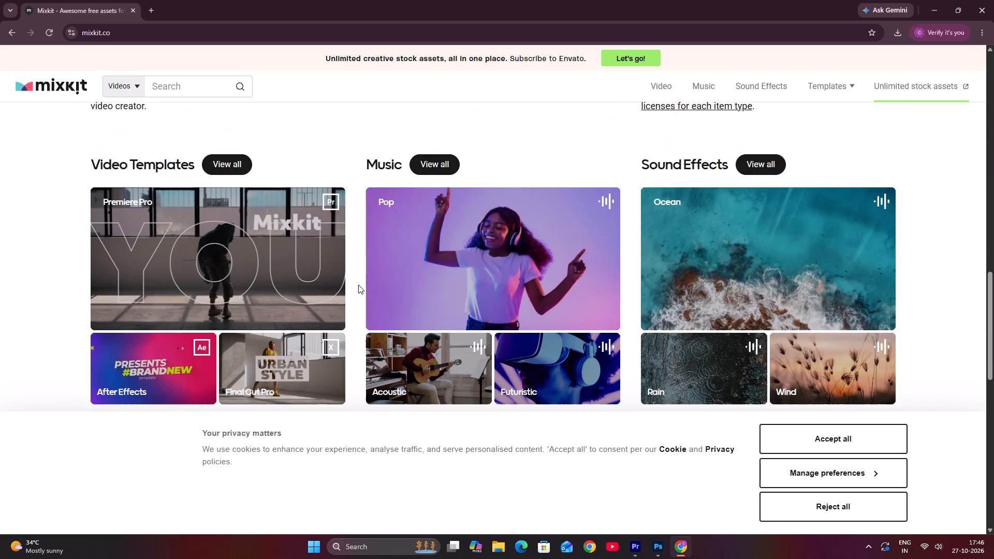
{"action": "scroll", "coordinate": [358, 285], "scroll_direction": "down", "scroll_amount": 2}
{"action": "scroll", "coordinate": [358, 285], "scroll_direction": "up", "scroll_amount": 1}
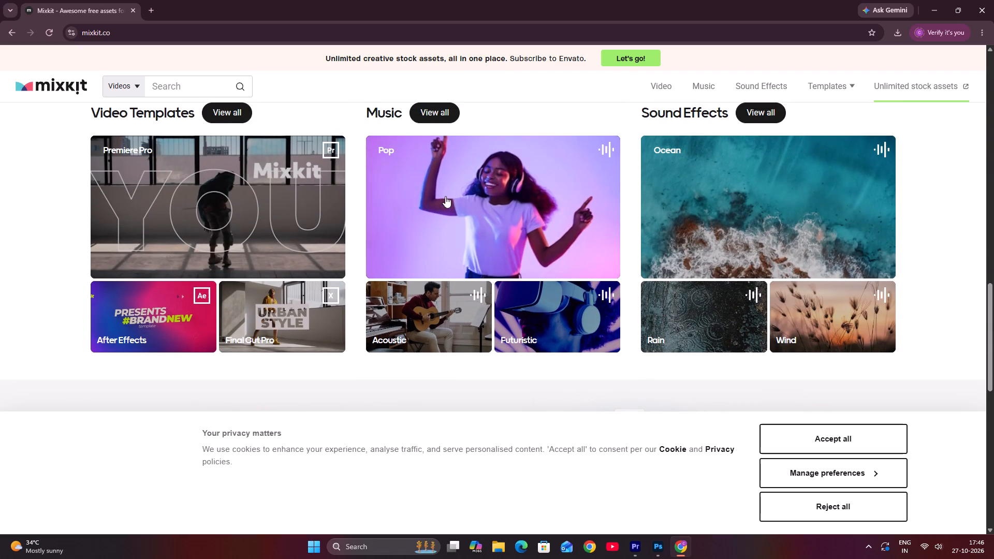
Look through the Pop stock music tracks on Mixkit and return to the homepage.
{"action": "left_click", "coordinate": [469, 194]}
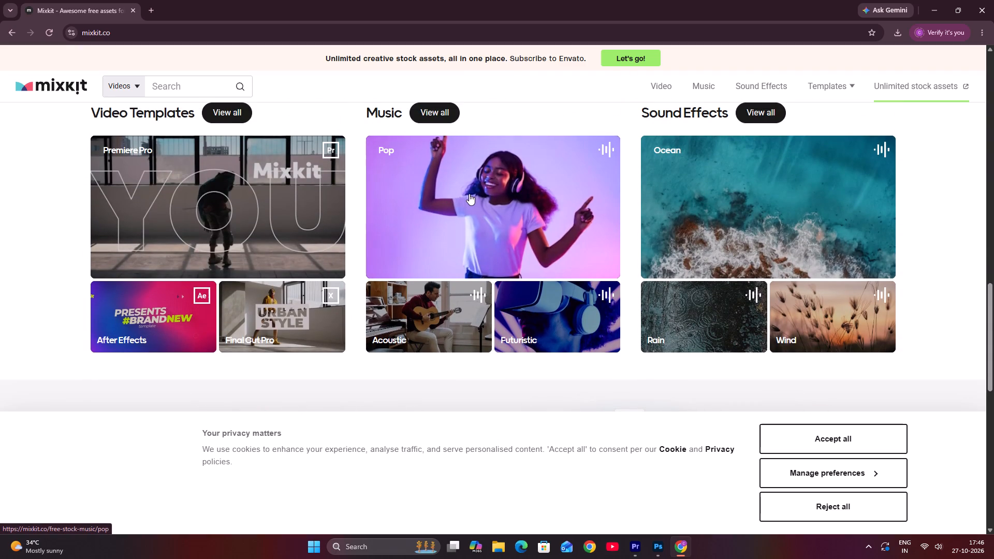
{"action": "scroll", "coordinate": [427, 276], "scroll_direction": "down", "scroll_amount": 2}
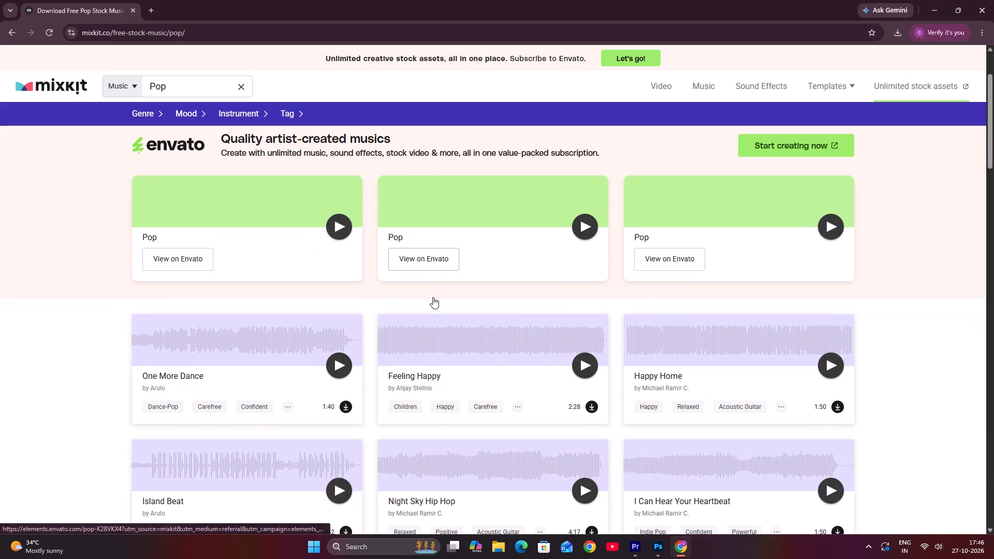
{"action": "scroll", "coordinate": [433, 299], "scroll_direction": "down", "scroll_amount": 1}
{"action": "scroll", "coordinate": [433, 302], "scroll_direction": "up", "scroll_amount": 1}
{"action": "scroll", "coordinate": [433, 302], "scroll_direction": "down", "scroll_amount": 13}
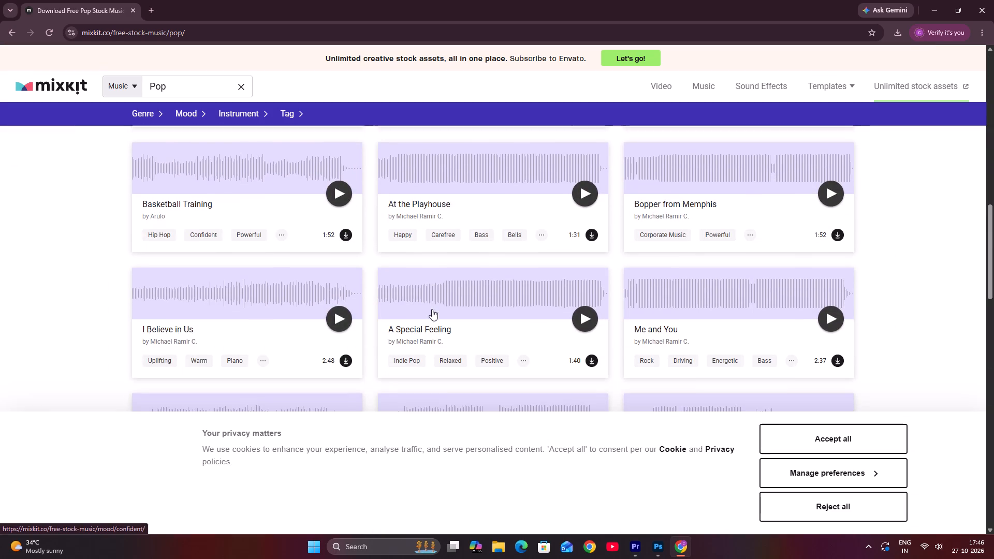
{"action": "left_click", "coordinate": [14, 29]}
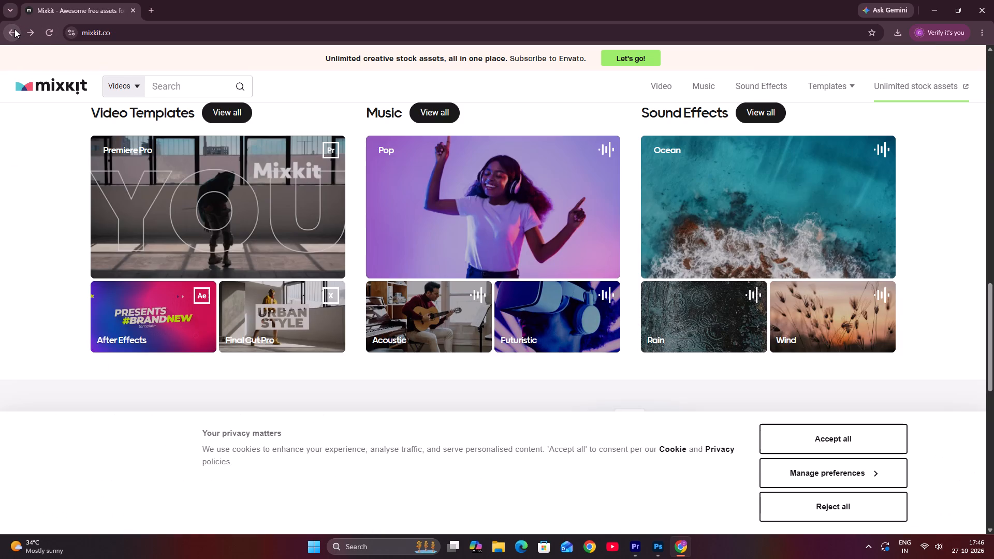
View Mixkit's full video templates section and return to the homepage.
{"action": "left_click", "coordinate": [232, 115]}
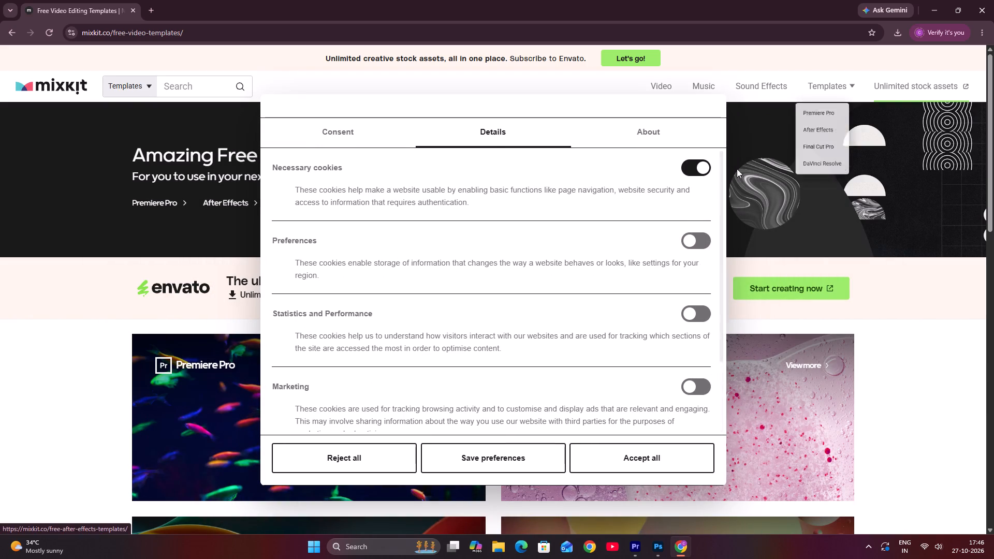
{"action": "left_click", "coordinate": [842, 333]}
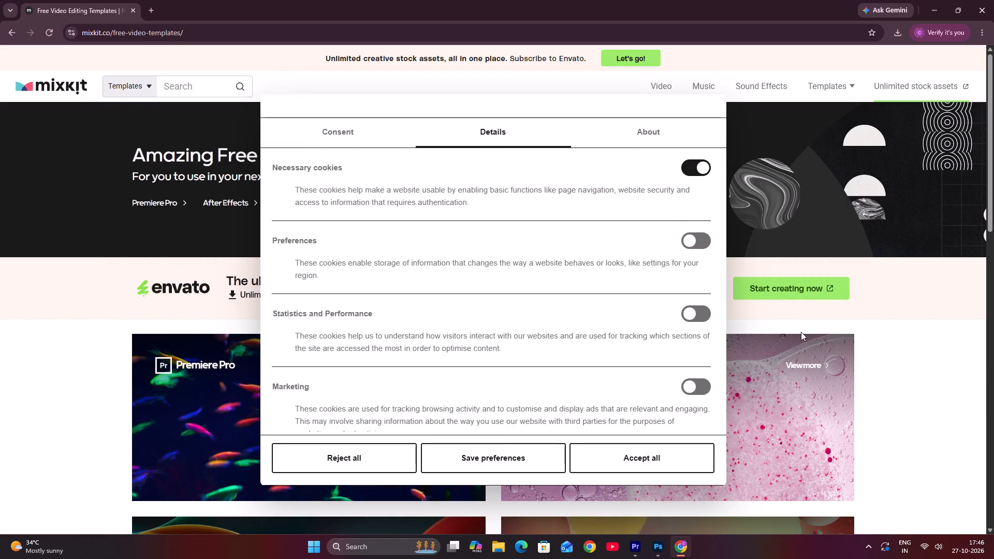
{"action": "left_click", "coordinate": [772, 122]}
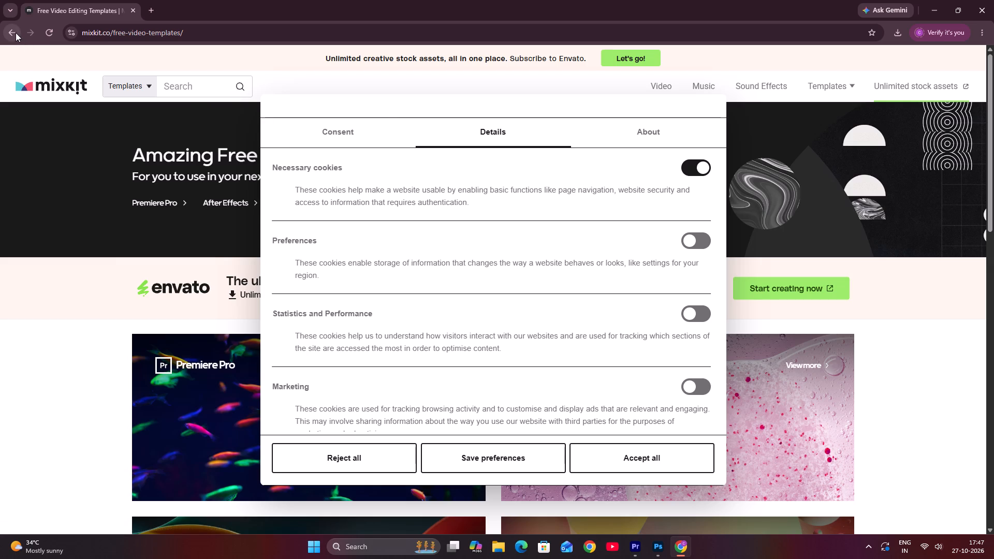
{"action": "left_click", "coordinate": [16, 33]}
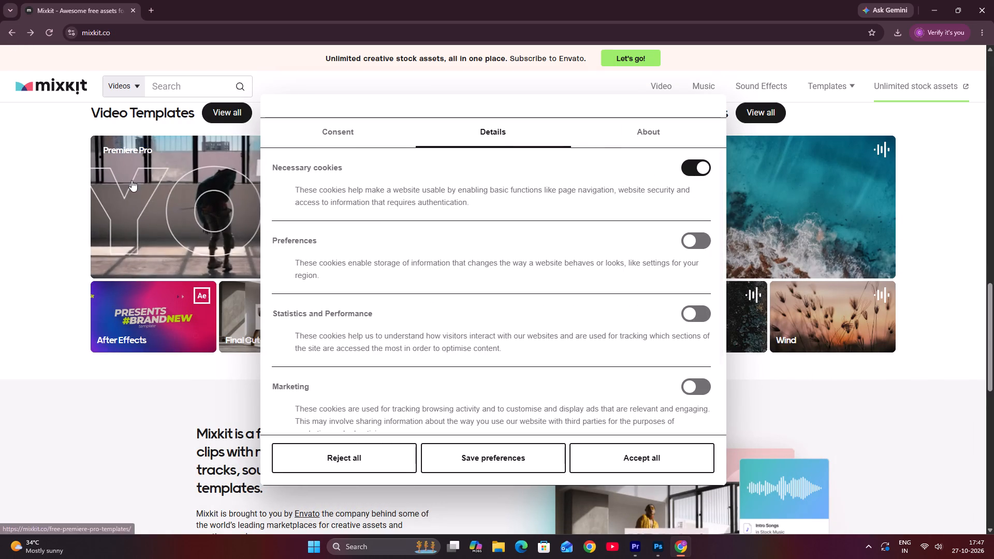
{"action": "left_click", "coordinate": [130, 387]}
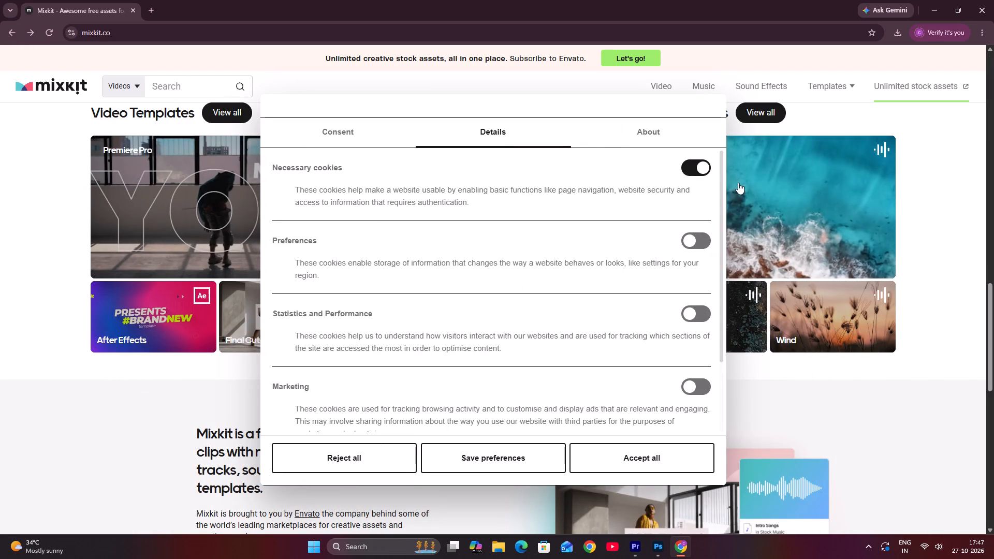
Look through Mixkit's free Ocean sound effects and return to the homepage.
{"action": "left_click", "coordinate": [779, 167]}
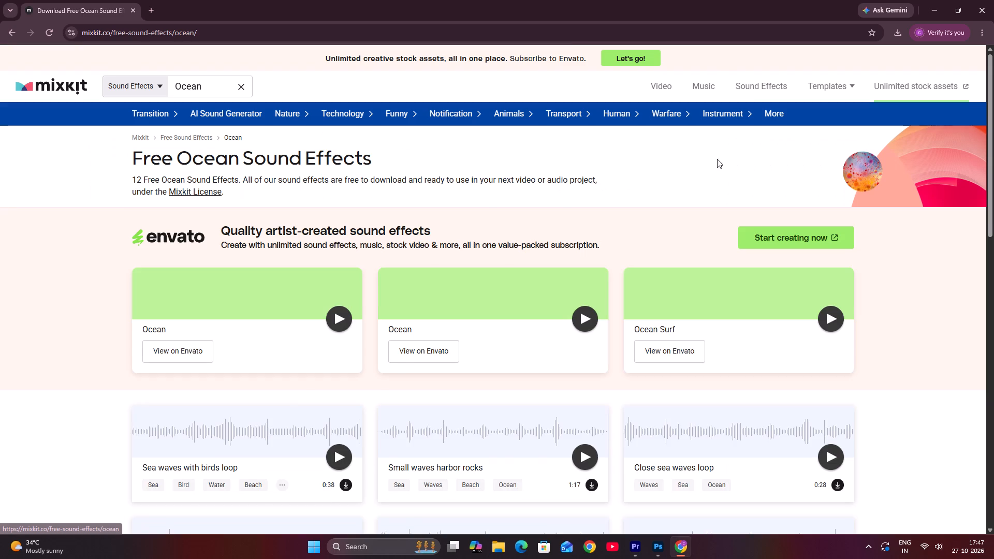
{"action": "scroll", "coordinate": [623, 379], "scroll_direction": "down", "scroll_amount": 8}
{"action": "scroll", "coordinate": [623, 379], "scroll_direction": "up", "scroll_amount": 3}
{"action": "scroll", "coordinate": [623, 379], "scroll_direction": "down", "scroll_amount": 1}
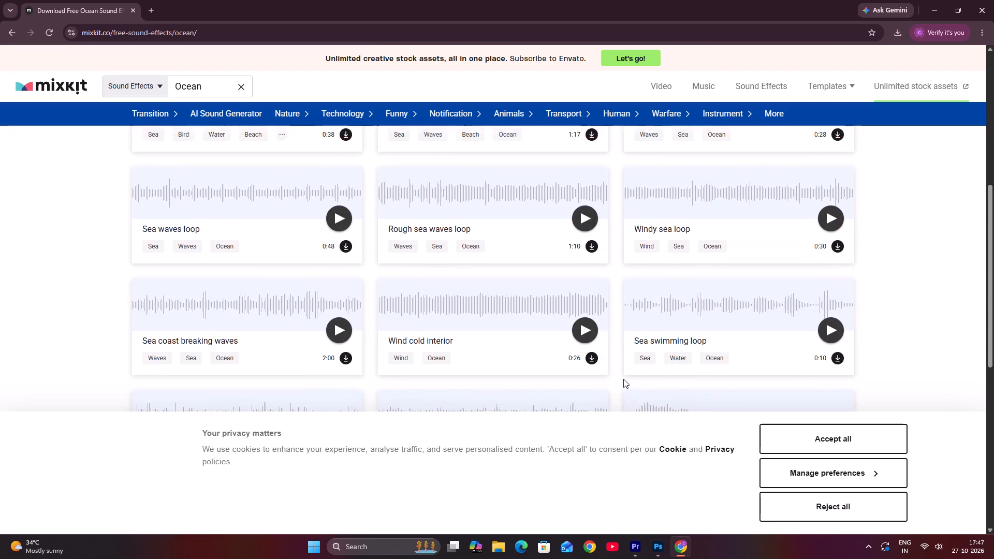
{"action": "scroll", "coordinate": [623, 379], "scroll_direction": "down", "scroll_amount": 1}
{"action": "left_click", "coordinate": [14, 33]}
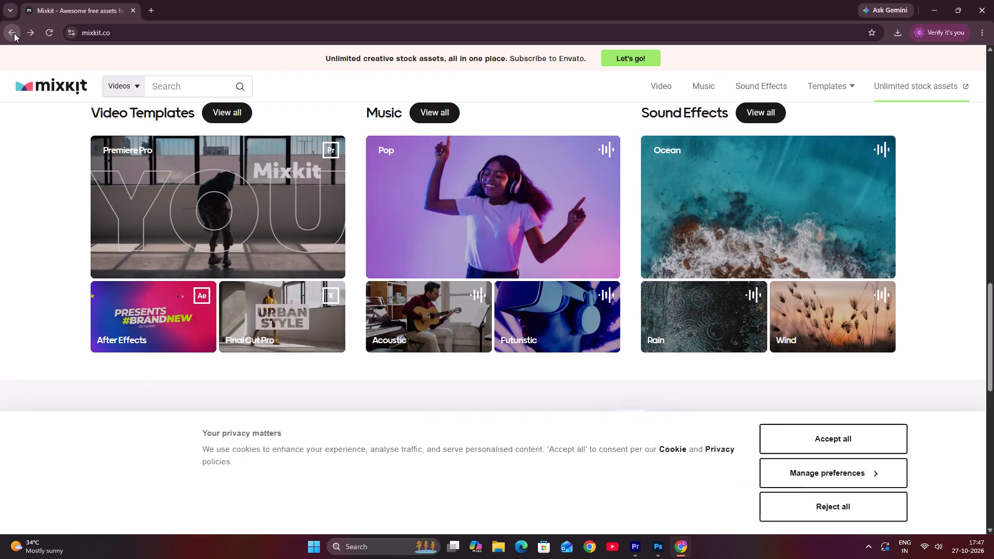
Open Mixkit's free stock video page from the Google results and preview the curved mountain highway clip full screen.
{"action": "left_click", "coordinate": [14, 33]}
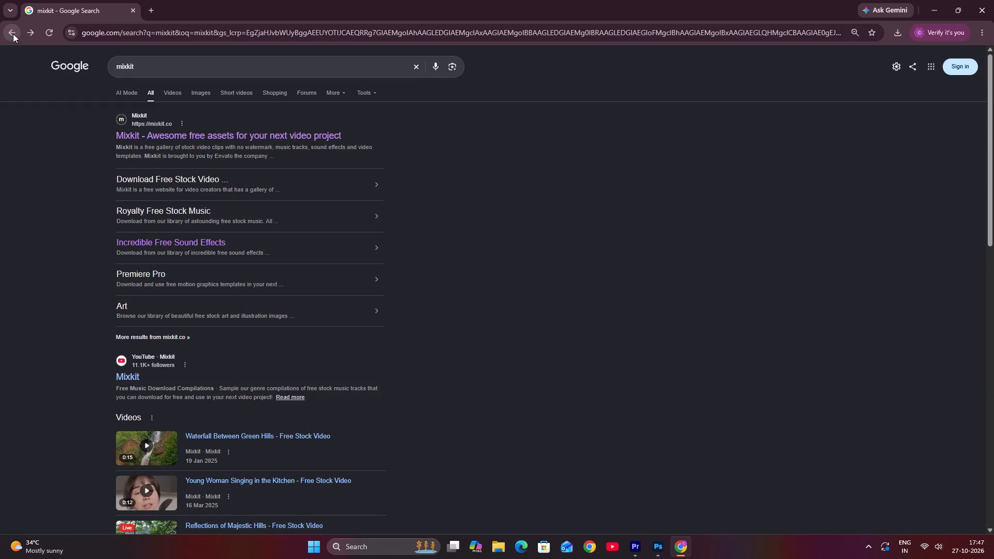
{"action": "left_click", "coordinate": [185, 178]}
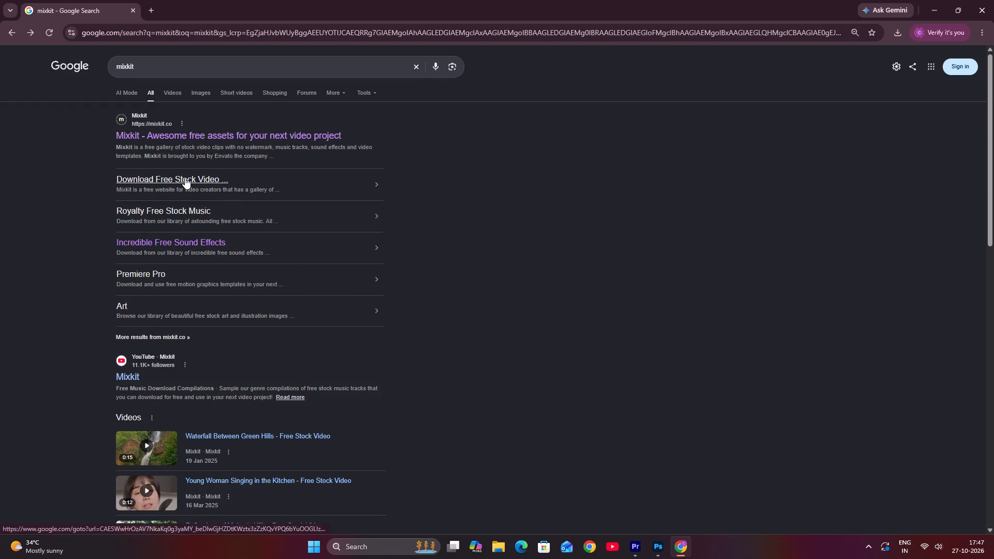
{"action": "scroll", "coordinate": [259, 295], "scroll_direction": "down", "scroll_amount": 2}
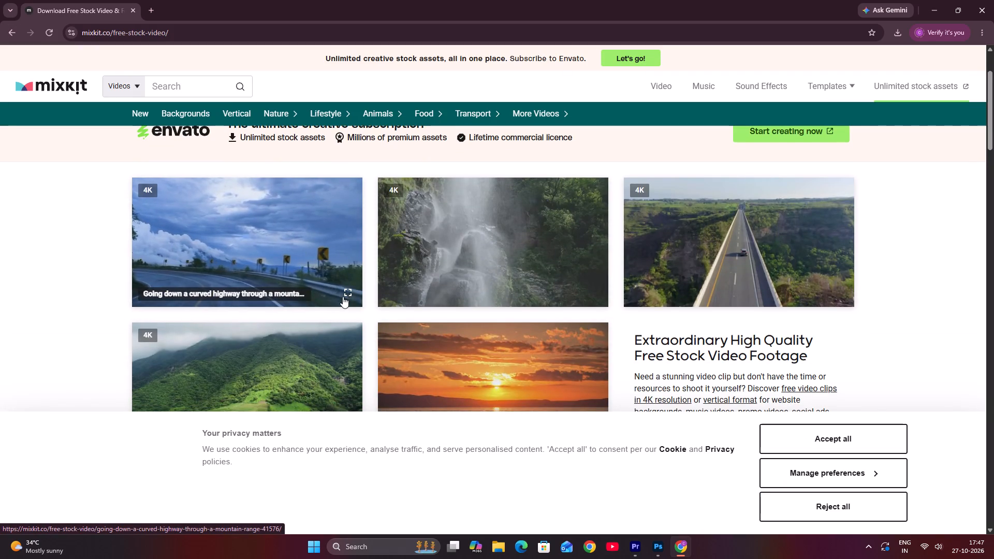
{"action": "left_click", "coordinate": [346, 293]}
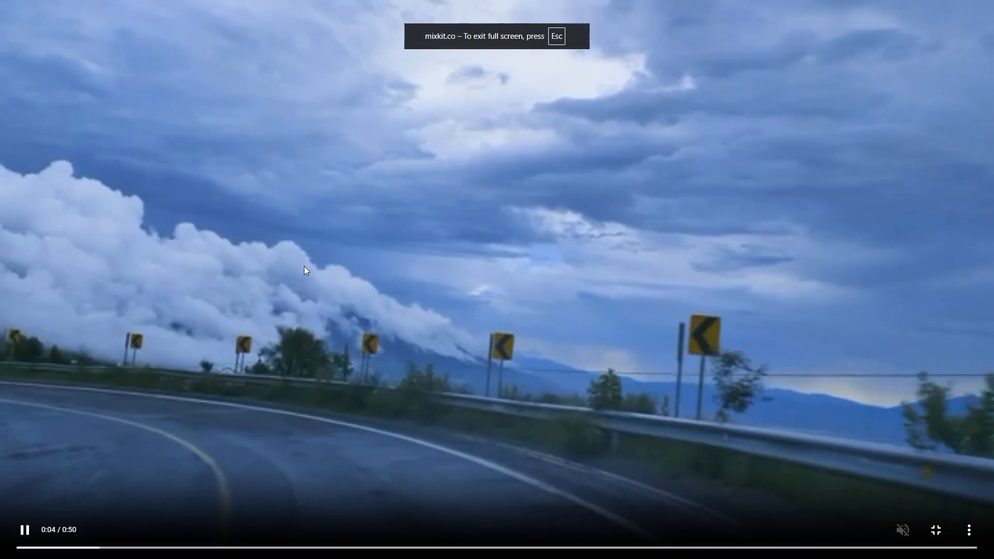
{"action": "left_click", "coordinate": [291, 255]}
{"action": "left_click", "coordinate": [28, 531]}
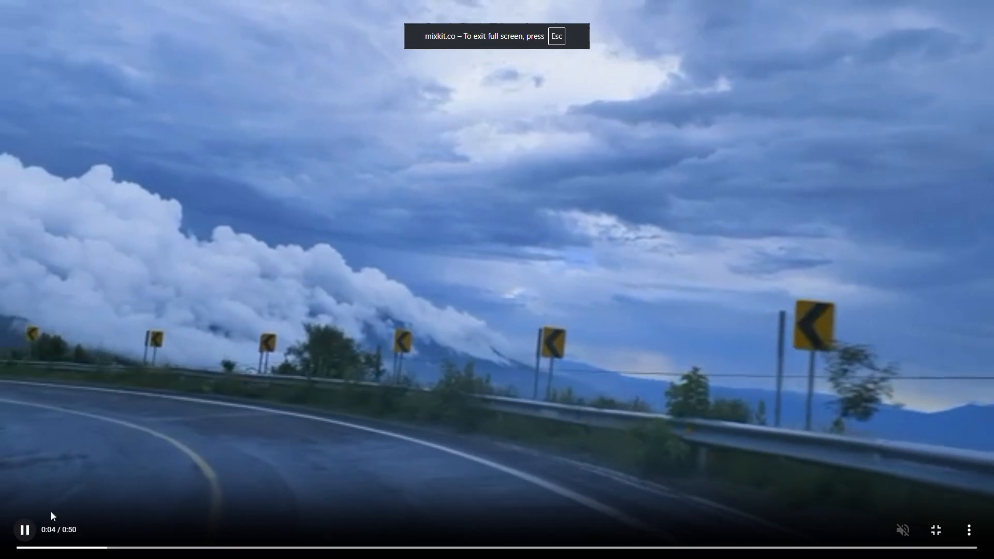
{"action": "left_click", "coordinate": [621, 155]}
{"action": "left_click", "coordinate": [408, 0]}
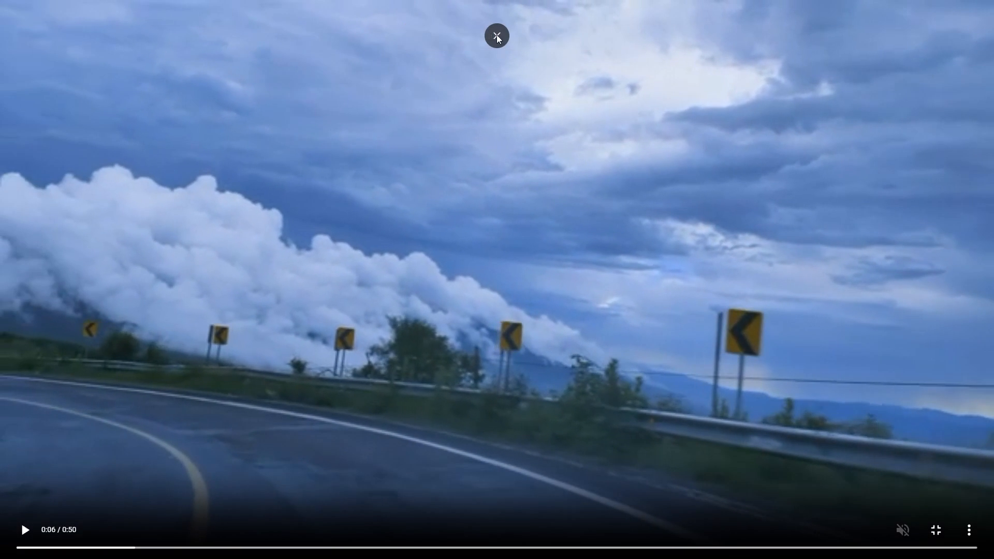
{"action": "left_click", "coordinate": [496, 35]}
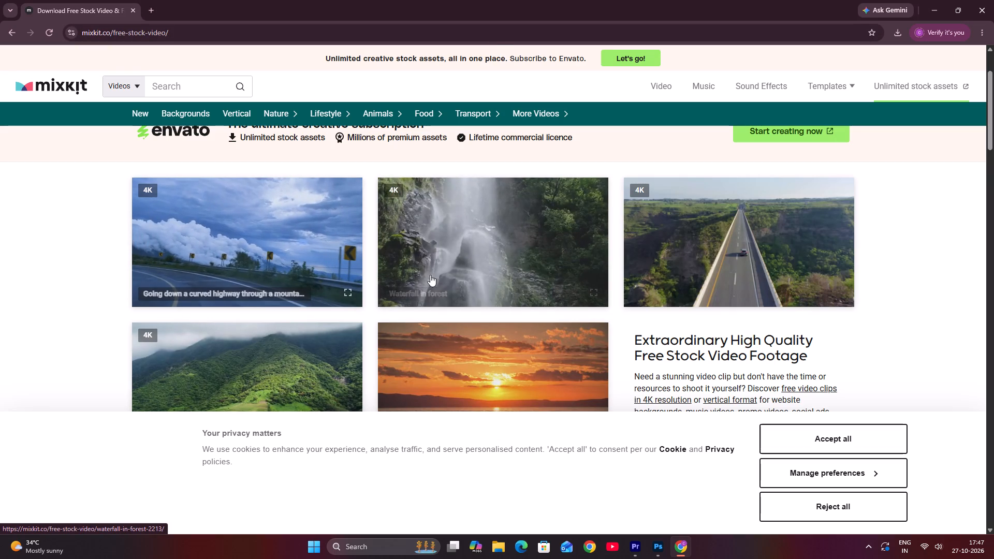
Download the "Waterfall in forest" stock clip in HD Ready 1080x720 and dismiss the Envato promotion.
{"action": "left_click", "coordinate": [456, 270]}
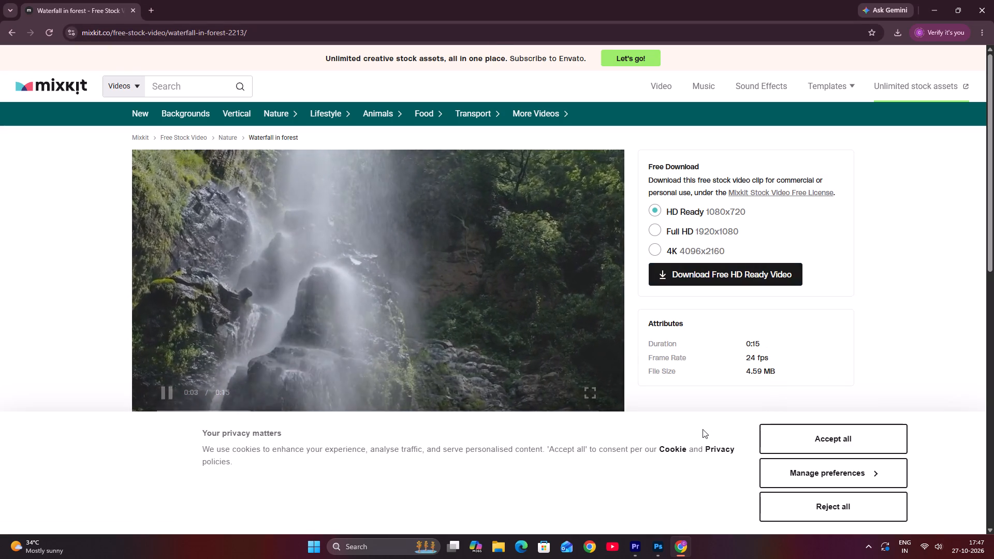
{"action": "left_click", "coordinate": [733, 274]}
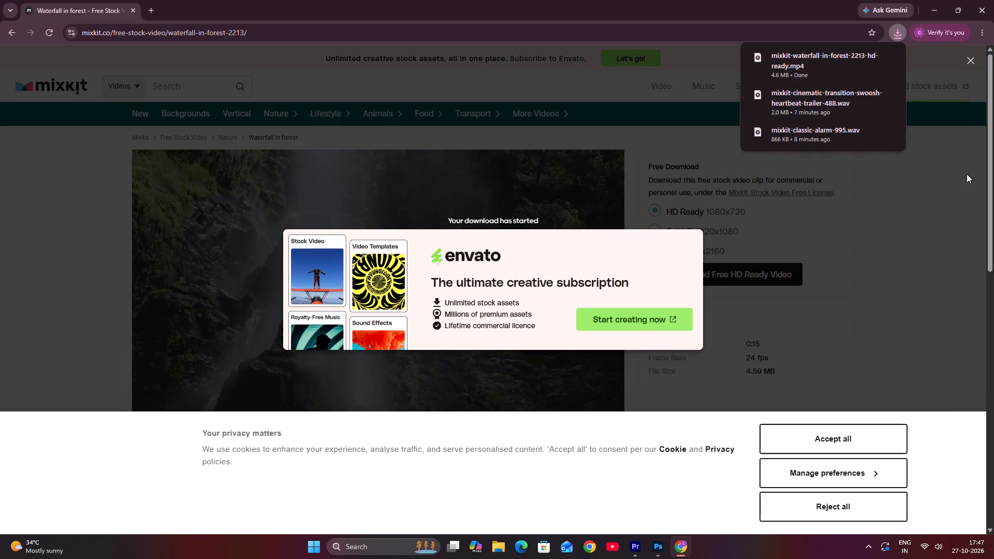
{"action": "left_click", "coordinate": [972, 60]}
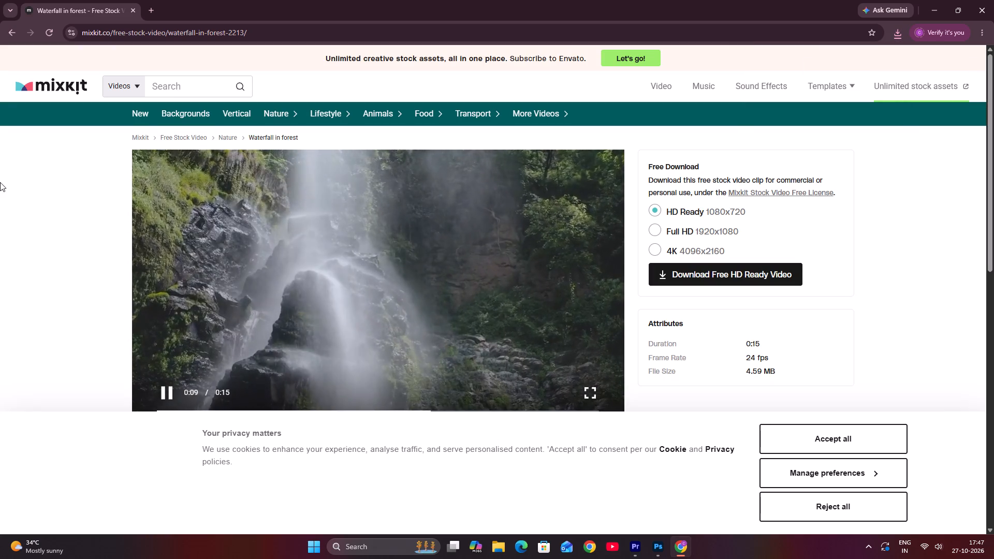
Find "Majestic Hills and Sky Reflections" among the videos similar to the lush green mountains clip, download it in HD Ready 1080x720 and return to Premiere.
{"action": "left_click", "coordinate": [12, 31]}
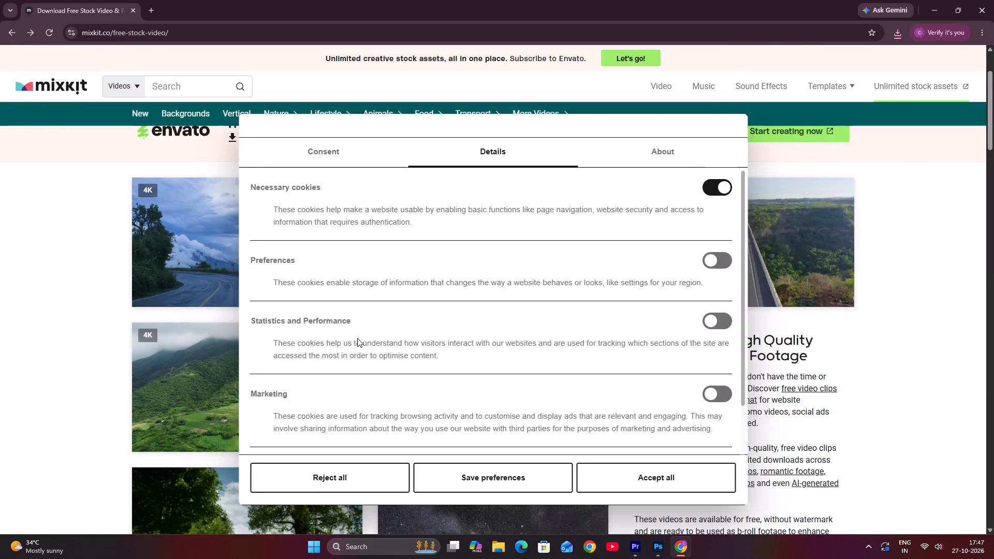
{"action": "left_click_drag", "start_coordinate": [840, 240], "coordinate": [846, 240]}
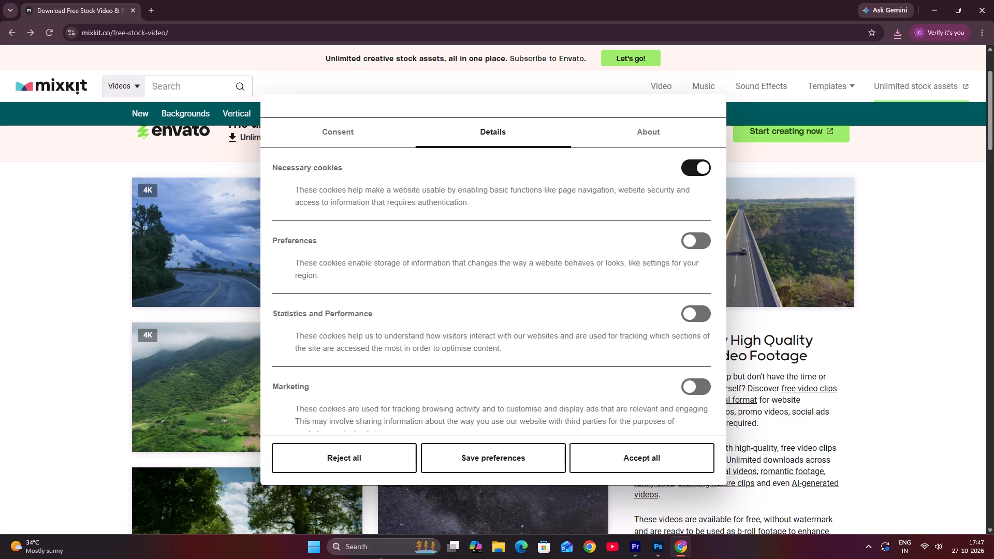
{"action": "scroll", "coordinate": [375, 547], "scroll_direction": "down", "scroll_amount": 4}
{"action": "left_click", "coordinate": [212, 396]}
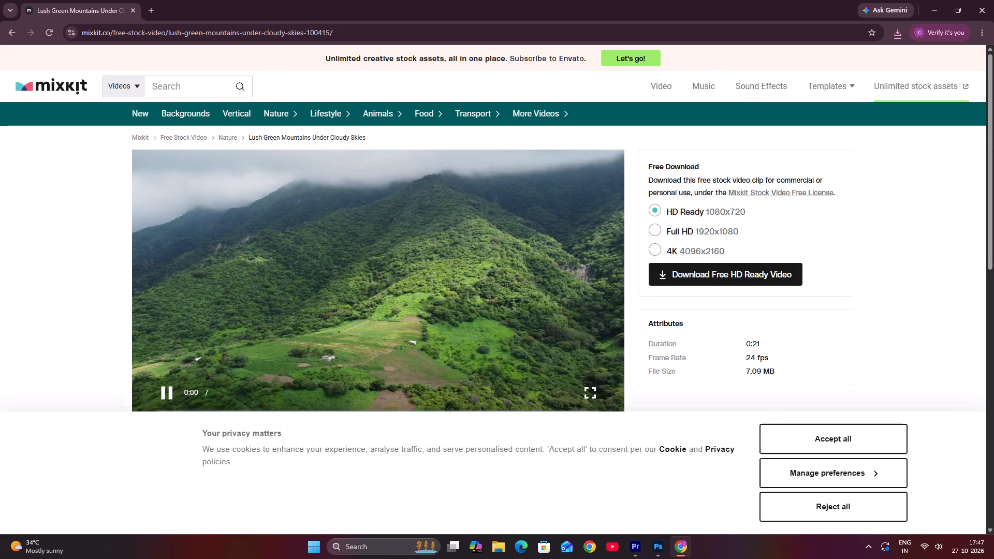
{"action": "scroll", "coordinate": [236, 447], "scroll_direction": "down", "scroll_amount": 11}
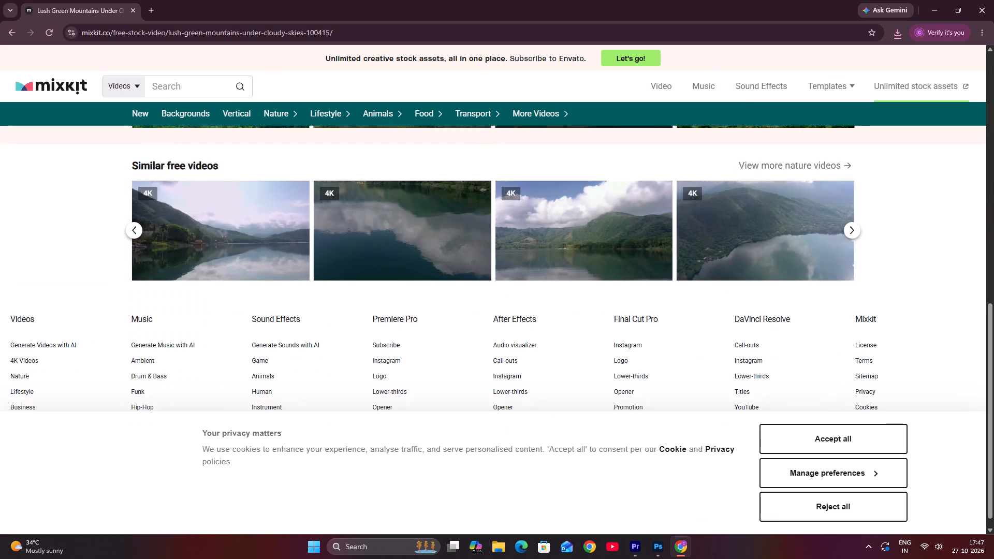
{"action": "left_click", "coordinate": [603, 212]}
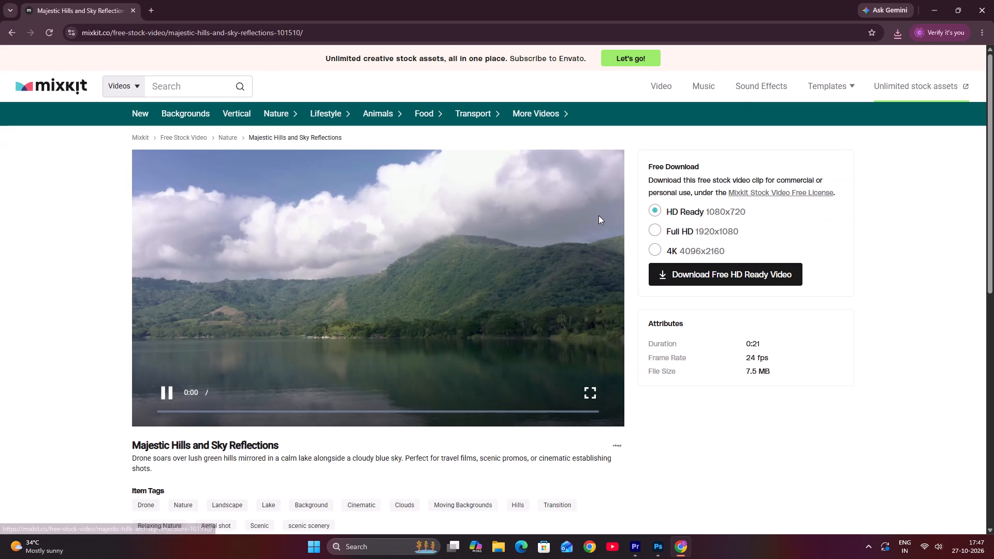
{"action": "left_click", "coordinate": [745, 270]}
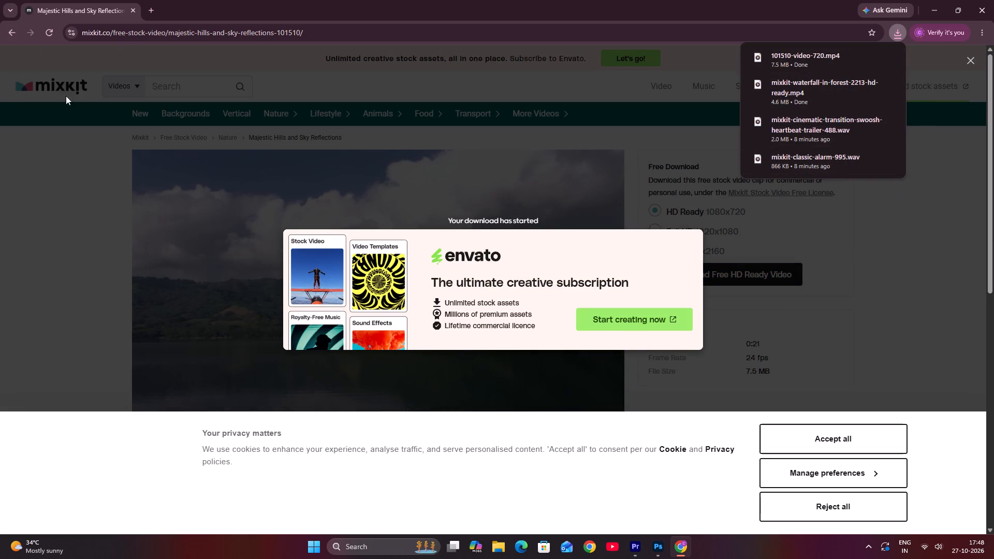
{"action": "left_click", "coordinate": [928, 8]}
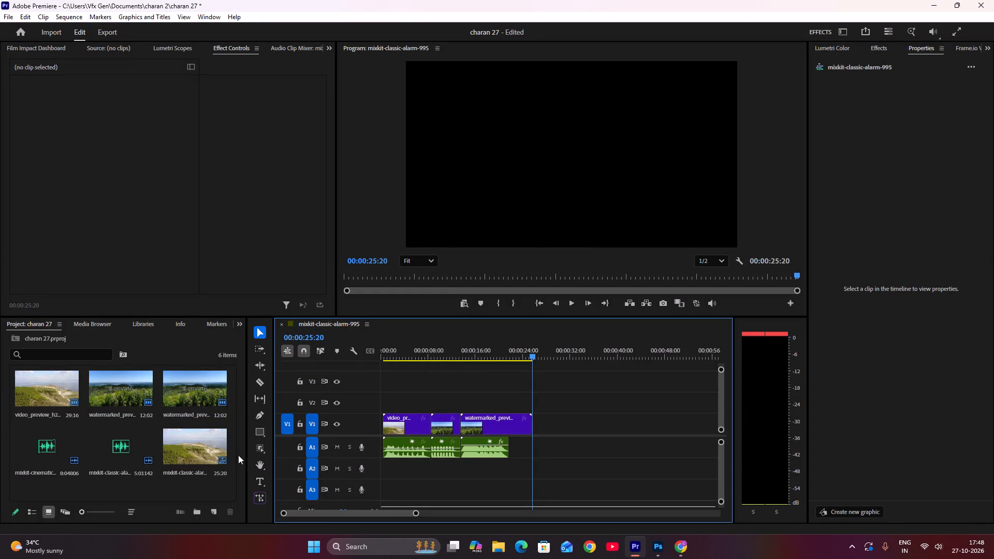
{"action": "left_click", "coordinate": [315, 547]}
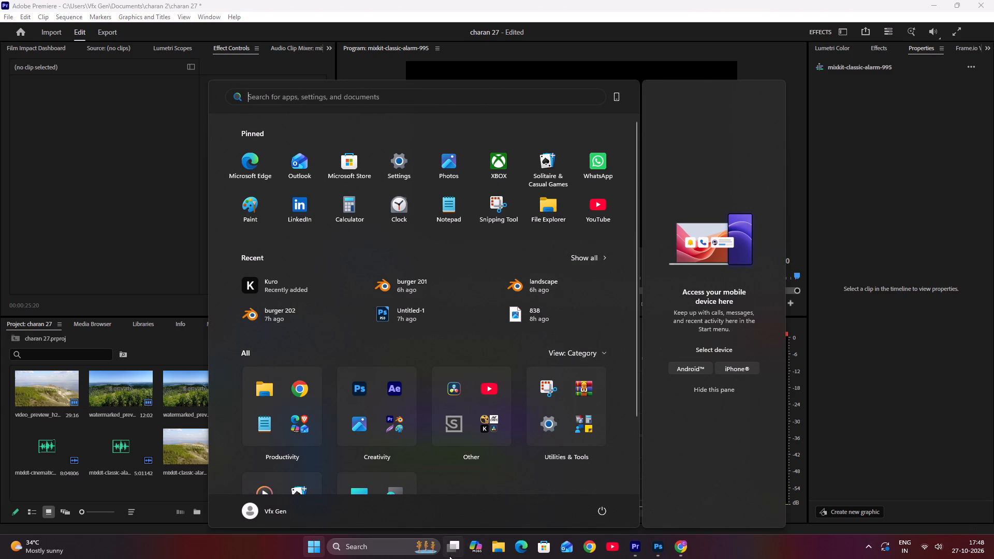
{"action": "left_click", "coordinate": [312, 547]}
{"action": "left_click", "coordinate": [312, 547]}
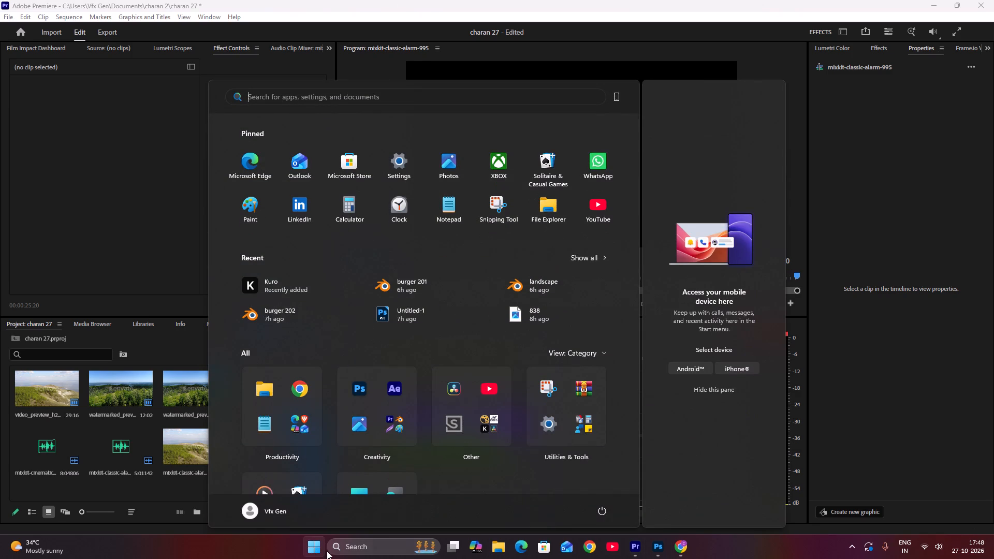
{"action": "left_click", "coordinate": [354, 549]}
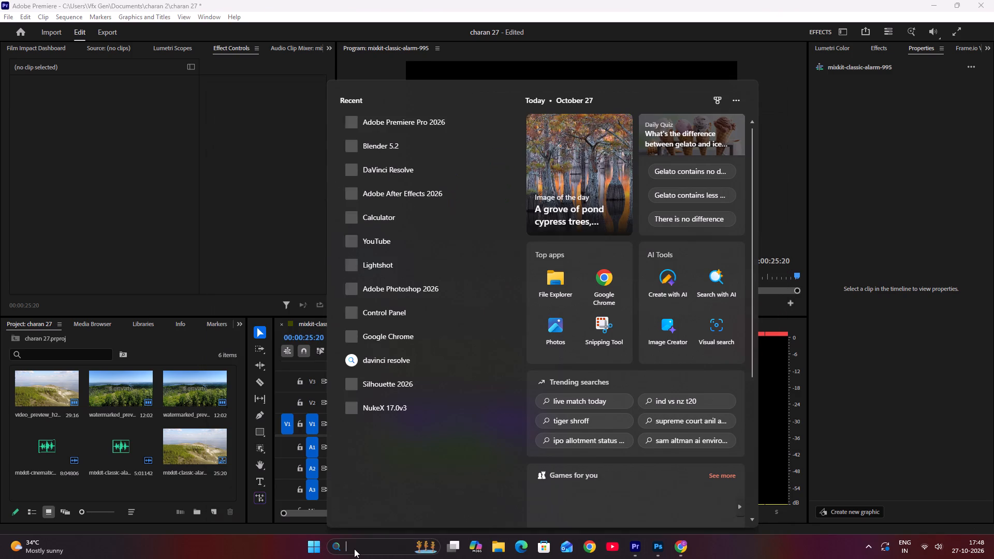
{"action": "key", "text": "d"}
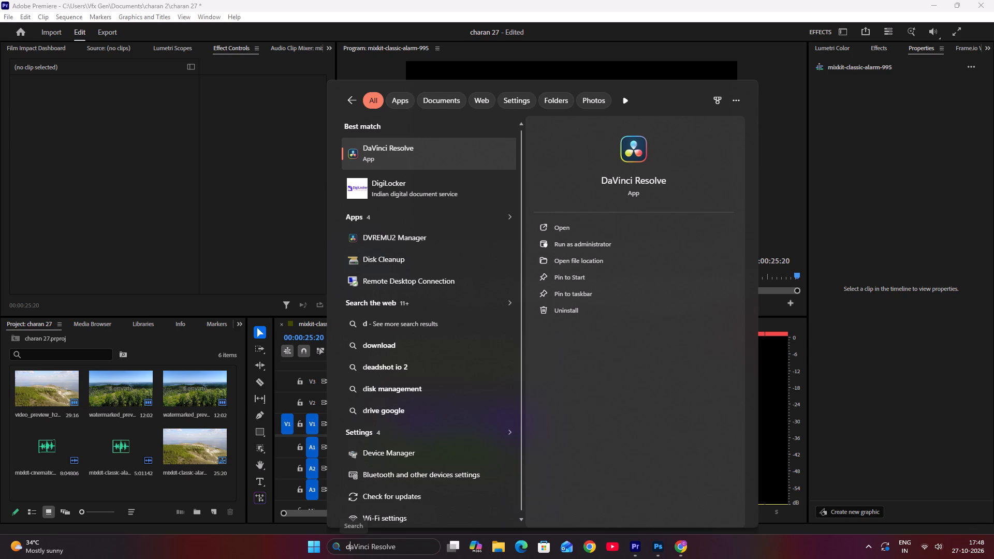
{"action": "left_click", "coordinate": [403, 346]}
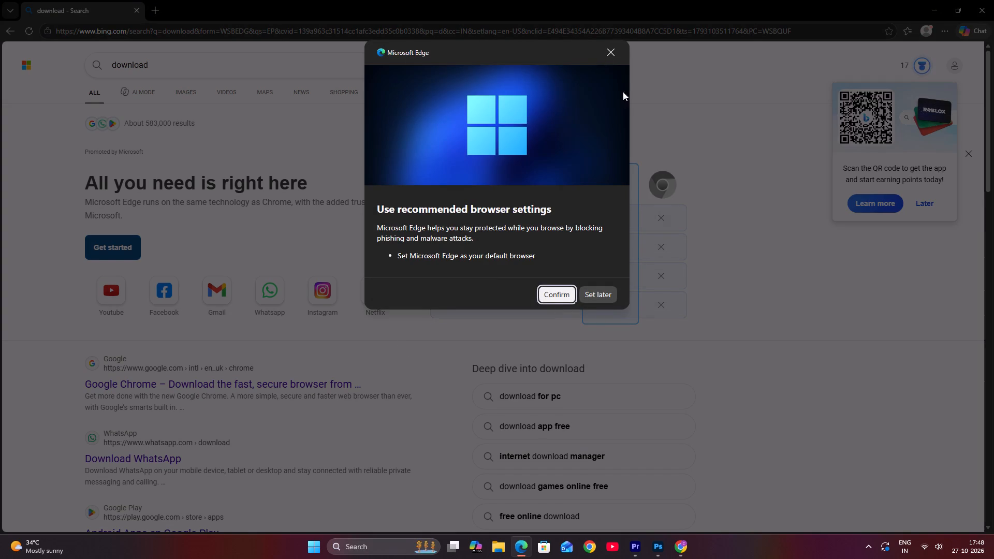
Dismiss the recommended browser settings prompt and close Microsoft Edge to return to Premiere.
{"action": "left_click", "coordinate": [615, 48]}
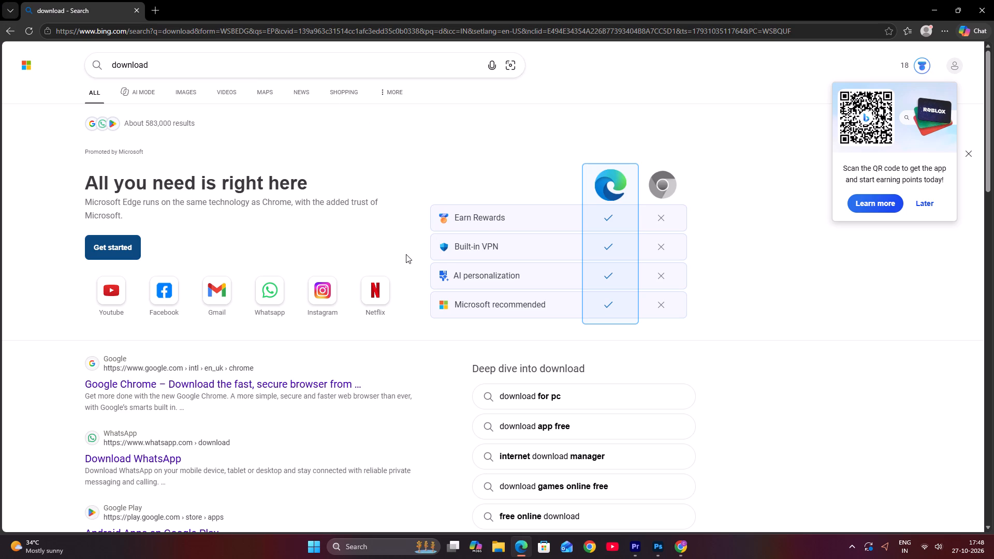
{"action": "scroll", "coordinate": [406, 256], "scroll_direction": "down", "scroll_amount": 5}
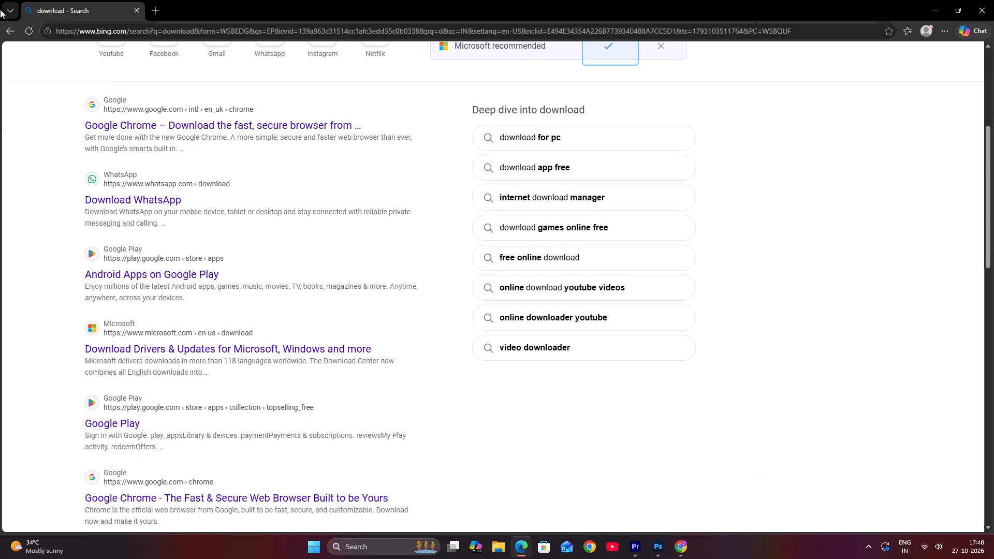
{"action": "left_click", "coordinate": [8, 31]}
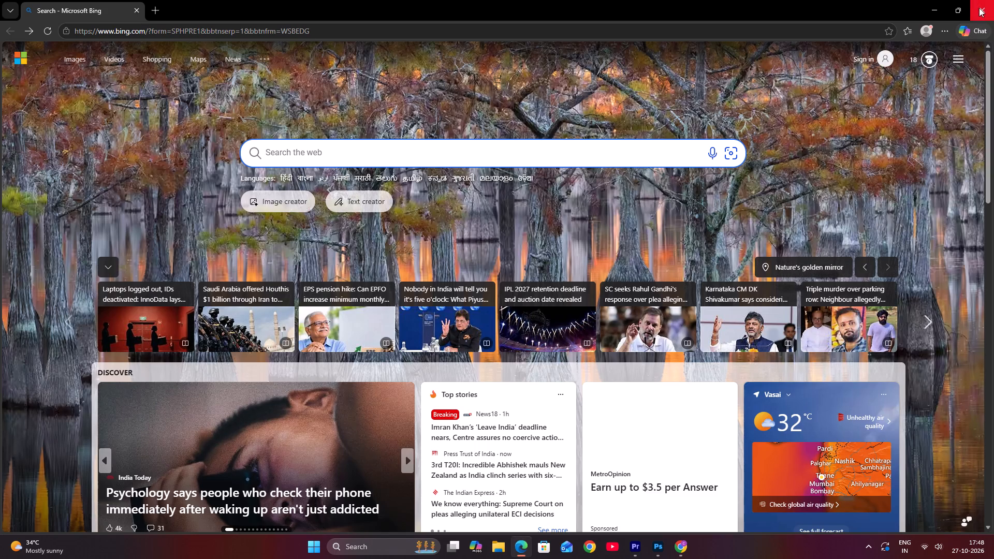
{"action": "left_click", "coordinate": [980, 7]}
Open the file import dialog for the charan 27 project to bring in media from the Downloads folder.
{"action": "left_click", "coordinate": [168, 205]}
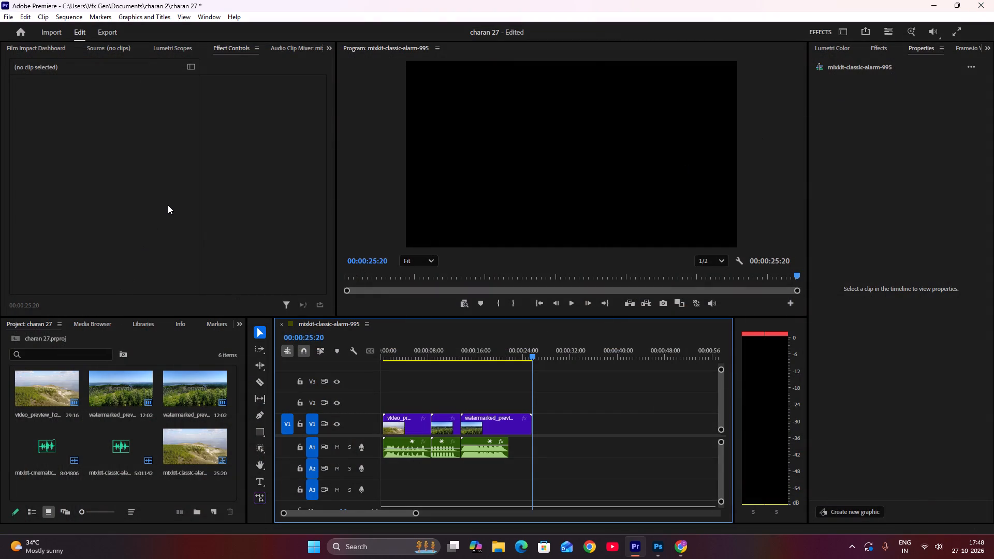
{"action": "double_click", "coordinate": [169, 205]}
{"action": "double_click", "coordinate": [140, 425]}
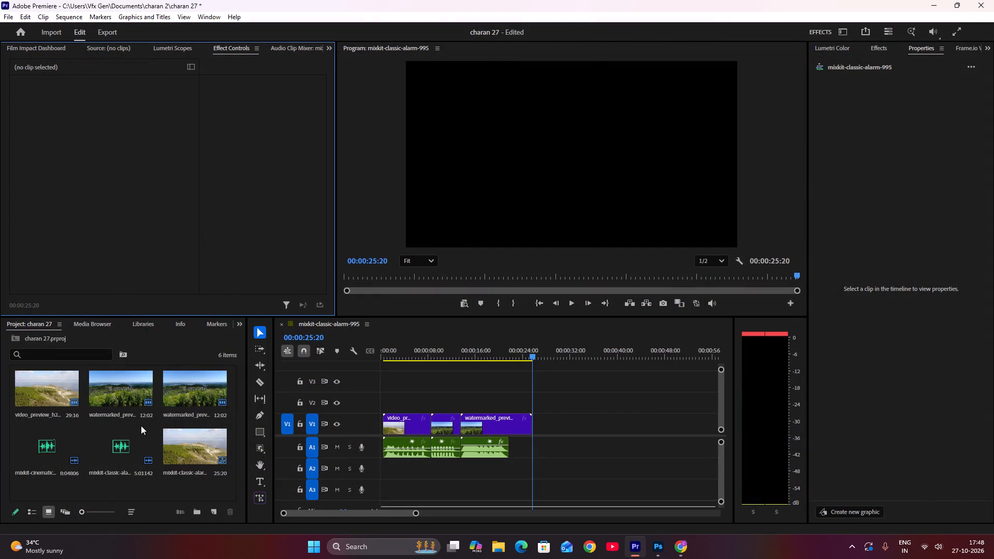
{"action": "double_click", "coordinate": [148, 424]}
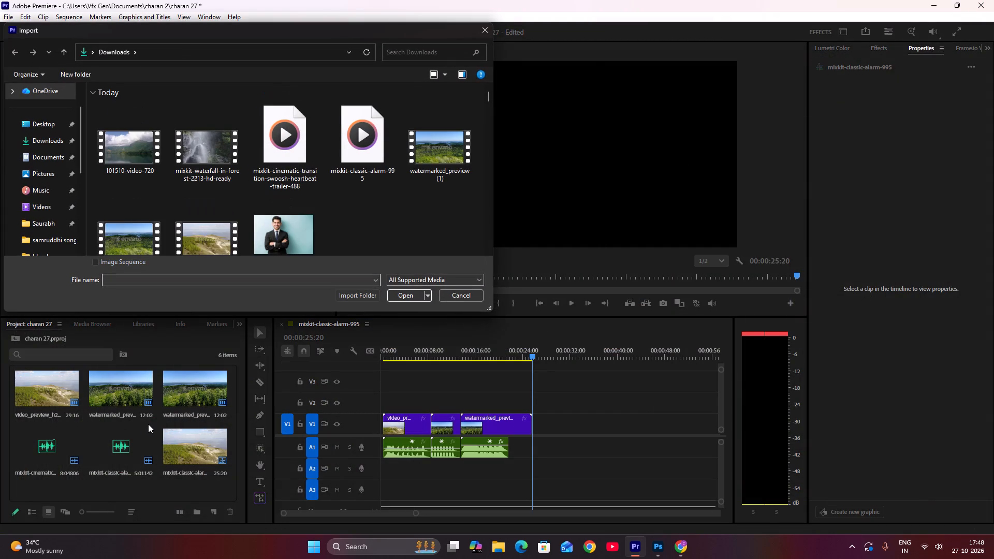
Import 13898045_1920_1080_30fps, street, road sm and the mixkit-flying-over-a-relaxing-creek clip from the Downloads folder into the project.
{"action": "scroll", "coordinate": [343, 224], "scroll_direction": "down", "scroll_amount": 4}
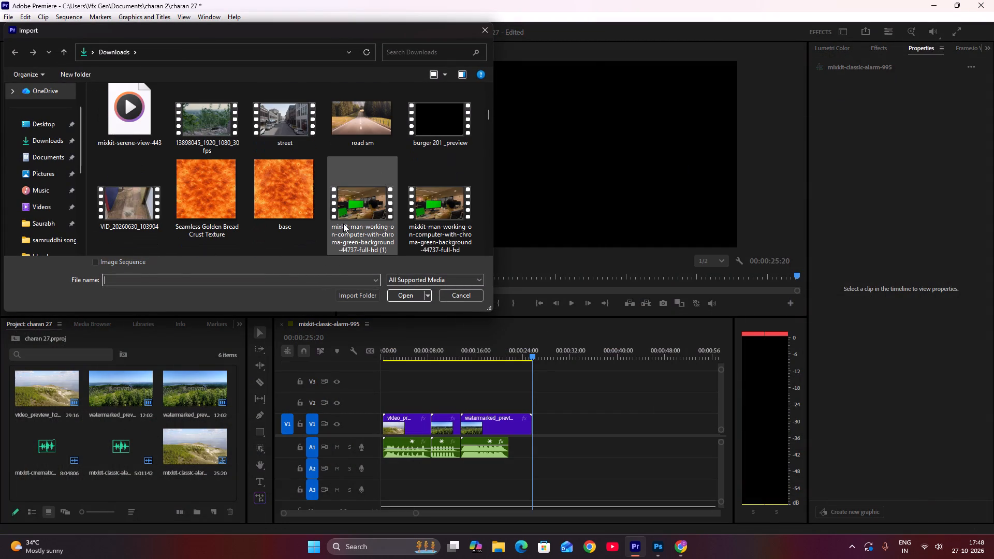
{"action": "scroll", "coordinate": [343, 223], "scroll_direction": "down", "scroll_amount": 6}
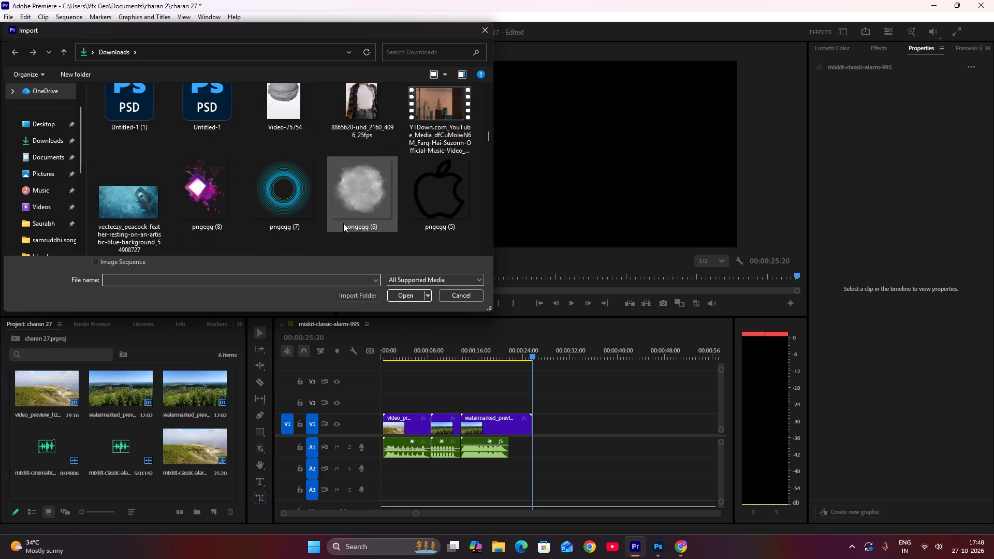
{"action": "scroll", "coordinate": [343, 223], "scroll_direction": "up", "scroll_amount": 2}
{"action": "scroll", "coordinate": [343, 223], "scroll_direction": "down", "scroll_amount": 2}
{"action": "scroll", "coordinate": [343, 224], "scroll_direction": "up", "scroll_amount": 2}
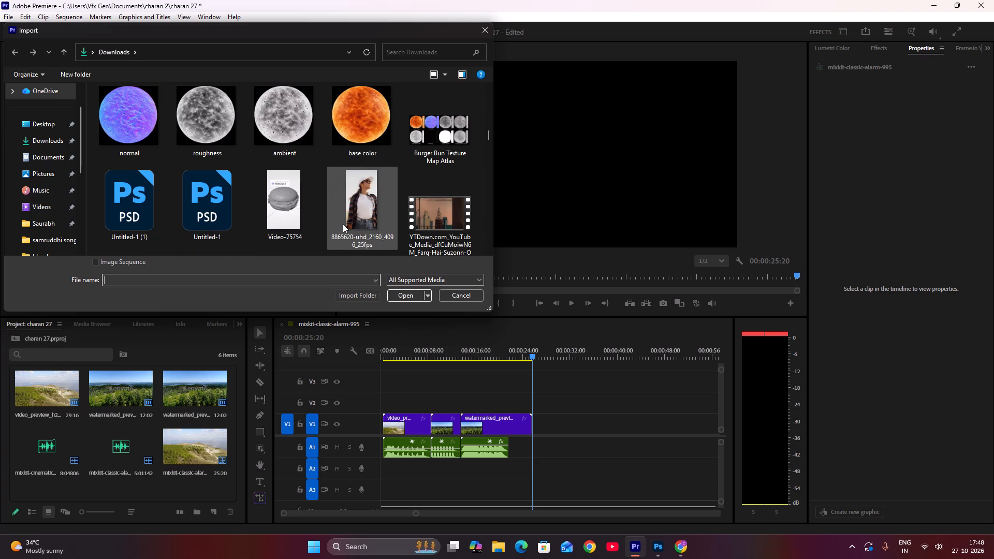
{"action": "scroll", "coordinate": [343, 224], "scroll_direction": "down", "scroll_amount": 3}
{"action": "scroll", "coordinate": [343, 224], "scroll_direction": "up", "scroll_amount": 2}
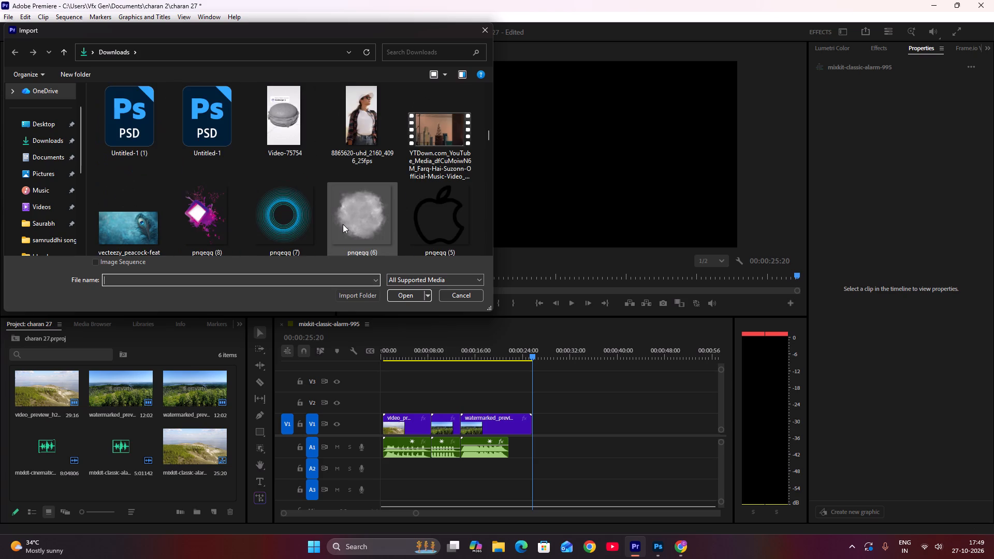
{"action": "scroll", "coordinate": [341, 225], "scroll_direction": "up", "scroll_amount": 6}
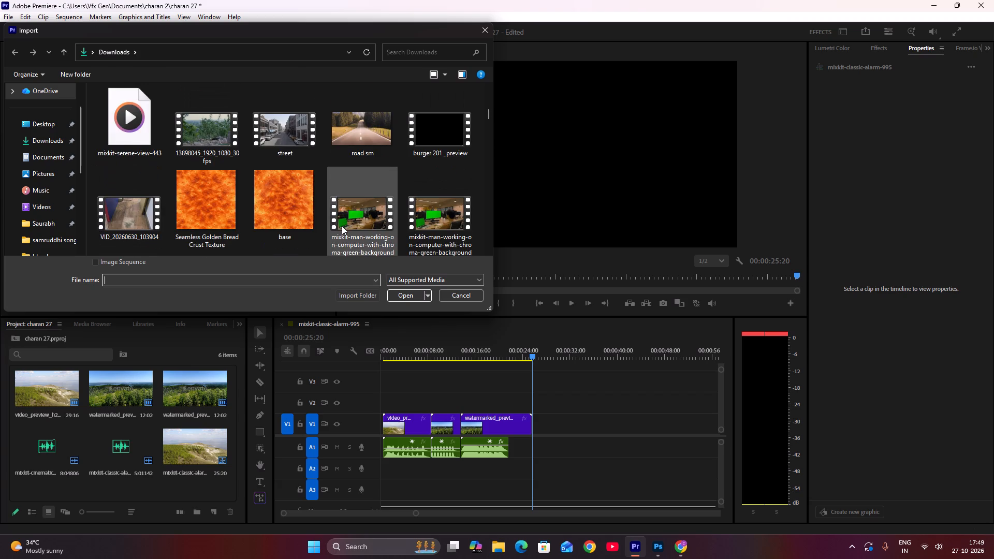
{"action": "scroll", "coordinate": [342, 226], "scroll_direction": "up", "scroll_amount": 2}
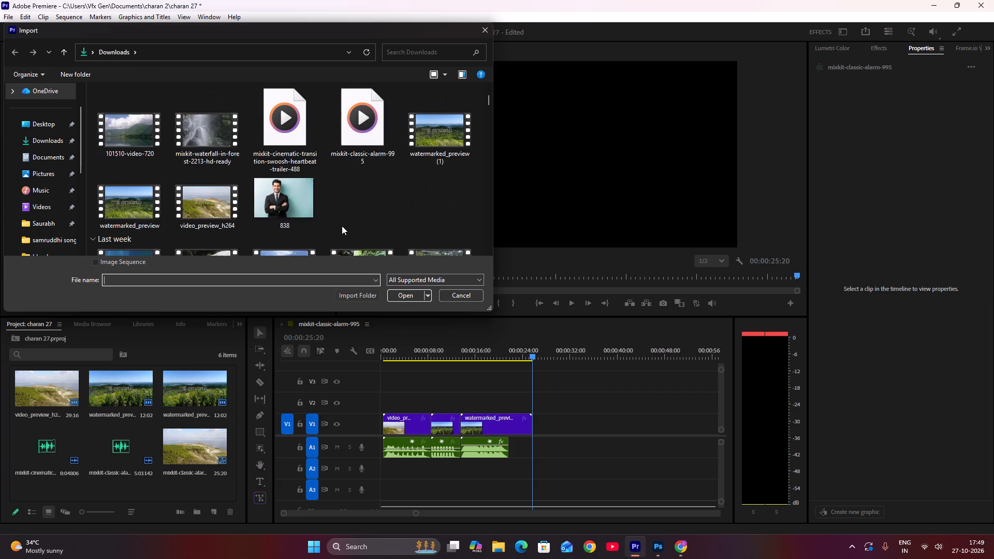
{"action": "scroll", "coordinate": [342, 226], "scroll_direction": "up", "scroll_amount": 1}
{"action": "scroll", "coordinate": [342, 226], "scroll_direction": "down", "scroll_amount": 2}
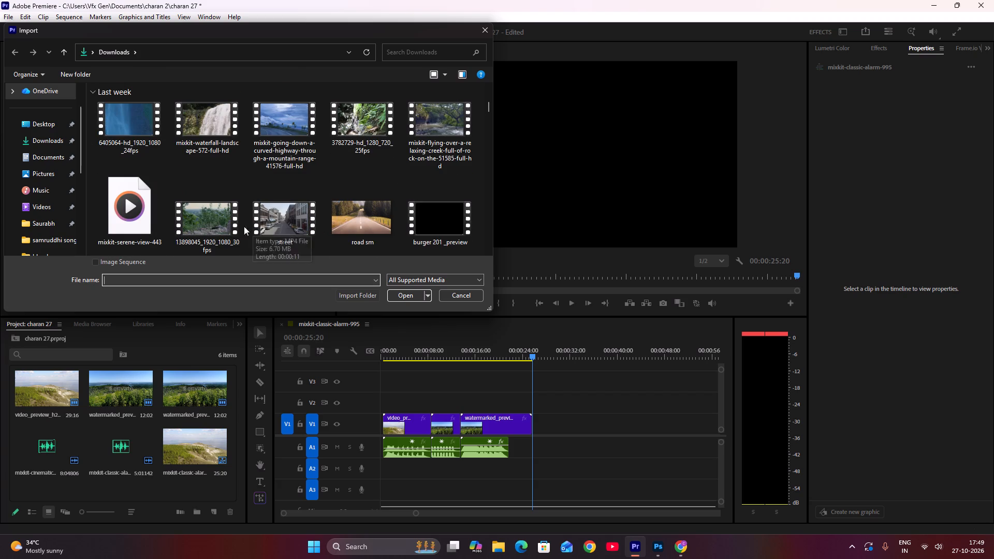
{"action": "left_click", "coordinate": [217, 217]}
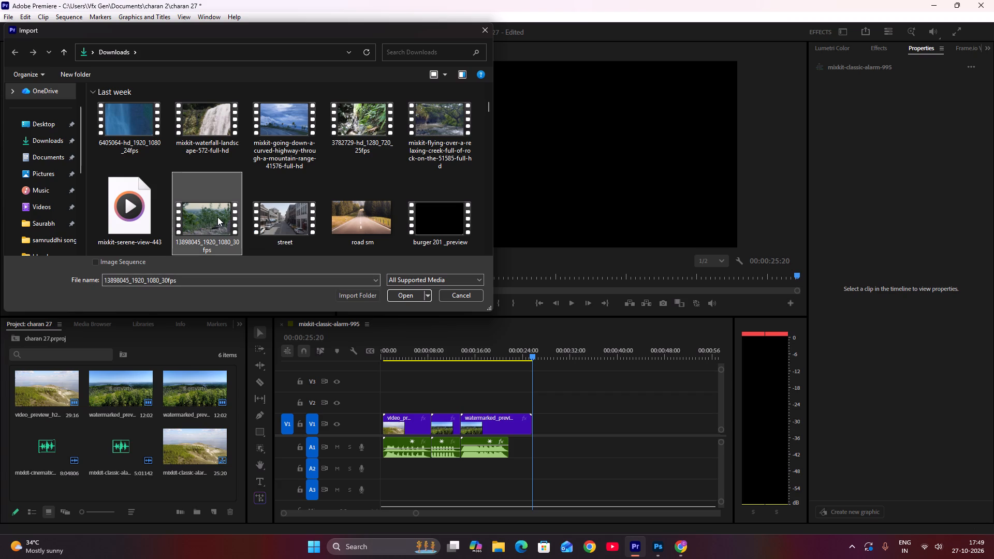
{"action": "left_click", "coordinate": [266, 216], "text": "ctrl"}
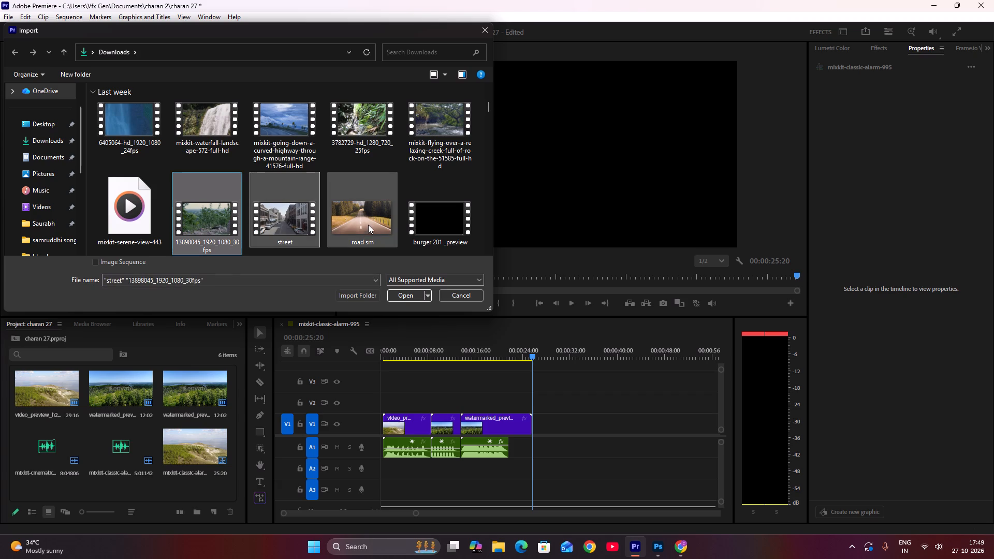
{"action": "left_click", "coordinate": [370, 219], "text": "ctrl"}
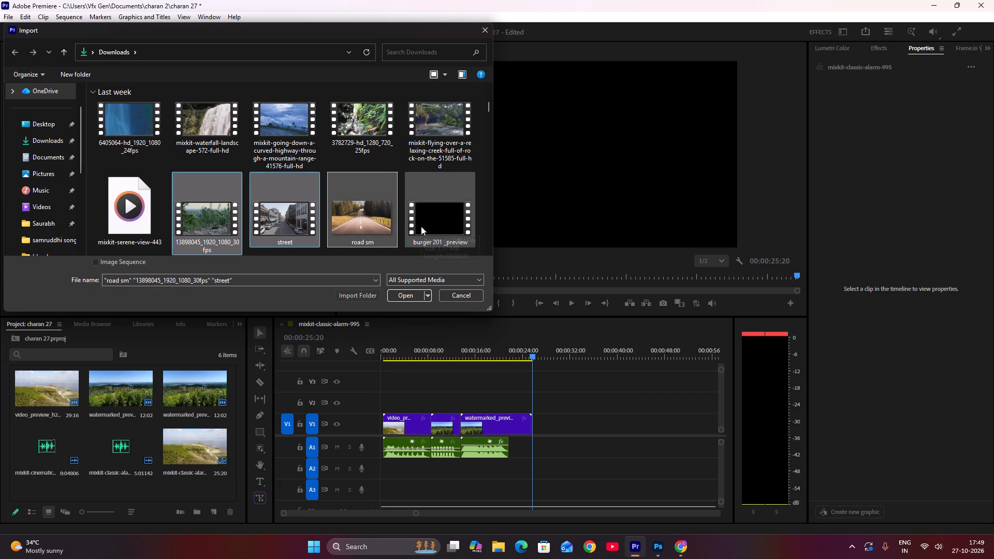
{"action": "left_click", "coordinate": [438, 122], "text": "ctrl"}
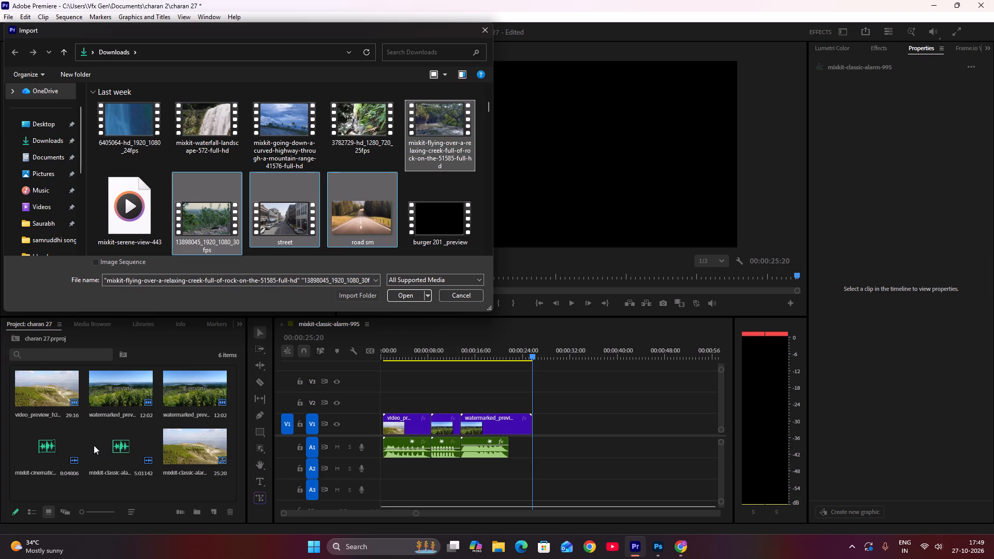
{"action": "left_click", "coordinate": [409, 292]}
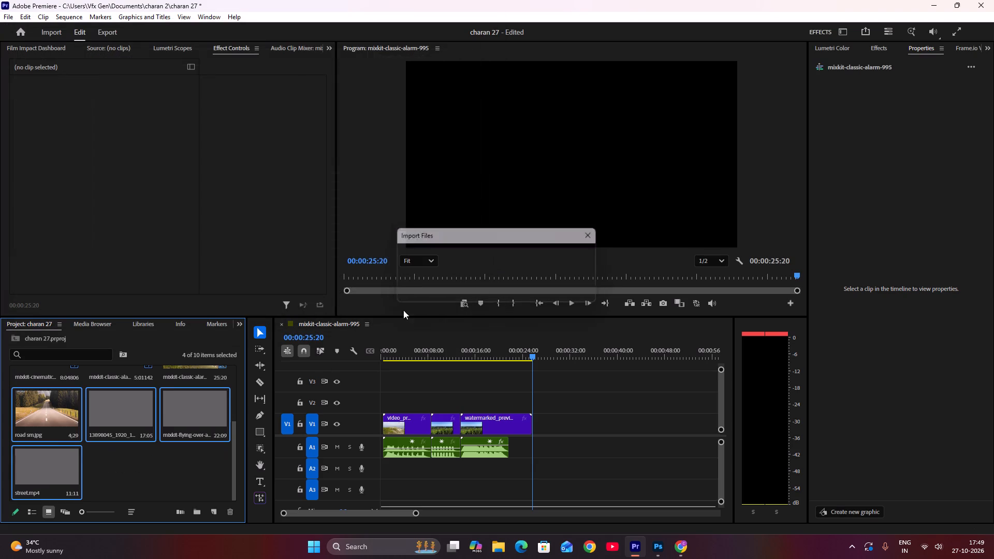
Place the road sm image on track V1 directly after the last watermarked_preview clip, starting at 00:00:25:20.
{"action": "scroll", "coordinate": [189, 496], "scroll_direction": "down", "scroll_amount": 2}
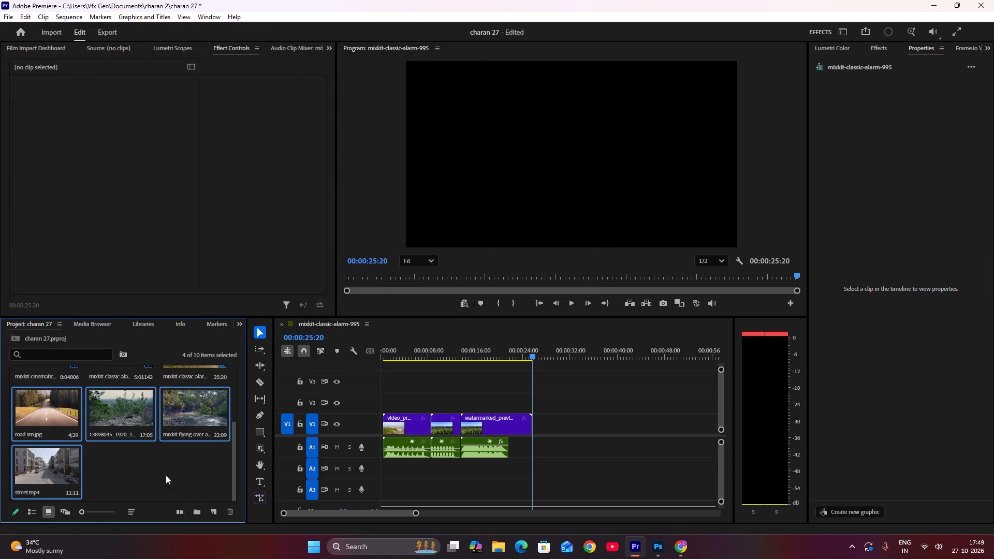
{"action": "left_click", "coordinate": [121, 487]}
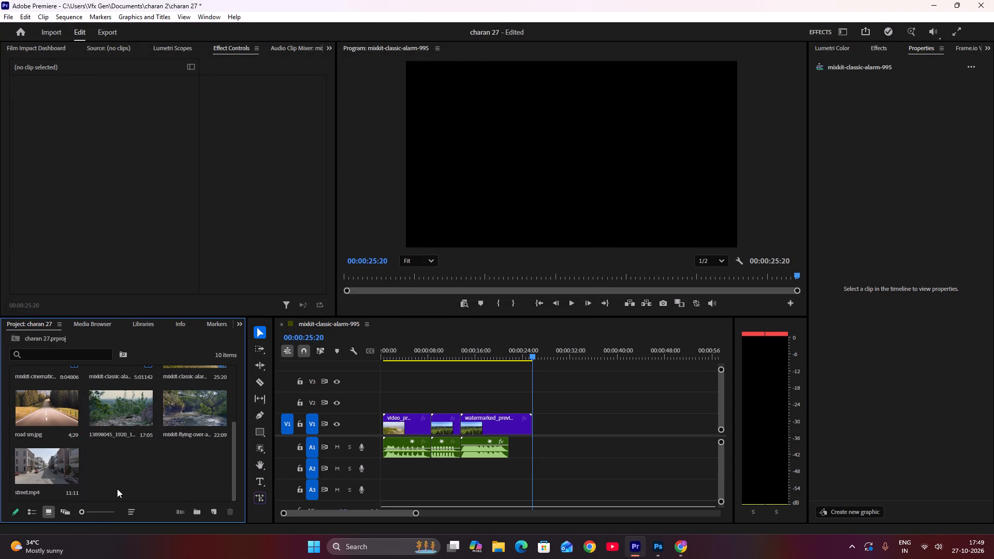
{"action": "left_click_drag", "start_coordinate": [60, 417], "coordinate": [545, 432]}
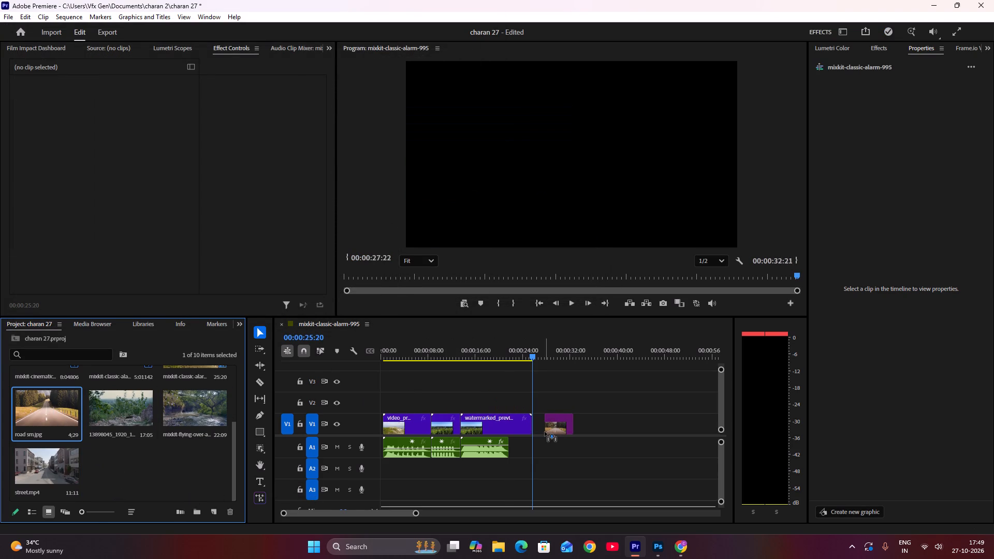
{"action": "left_click_drag", "start_coordinate": [545, 432], "coordinate": [536, 433]}
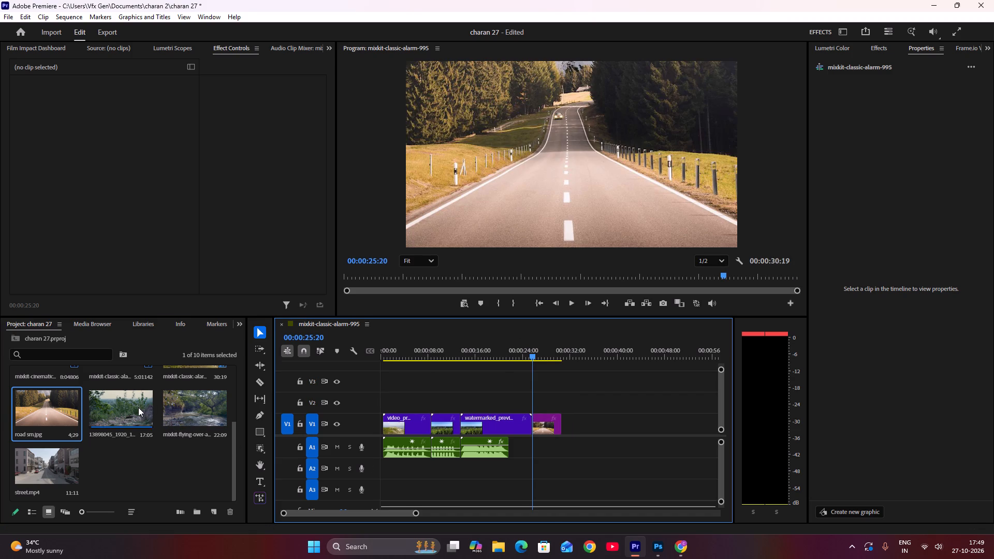
Add the 13898045_1920_1080_30fps clip to V1 right after the road image and trim its end to about 00:00:35:01.
{"action": "left_click_drag", "start_coordinate": [138, 407], "coordinate": [560, 420]}
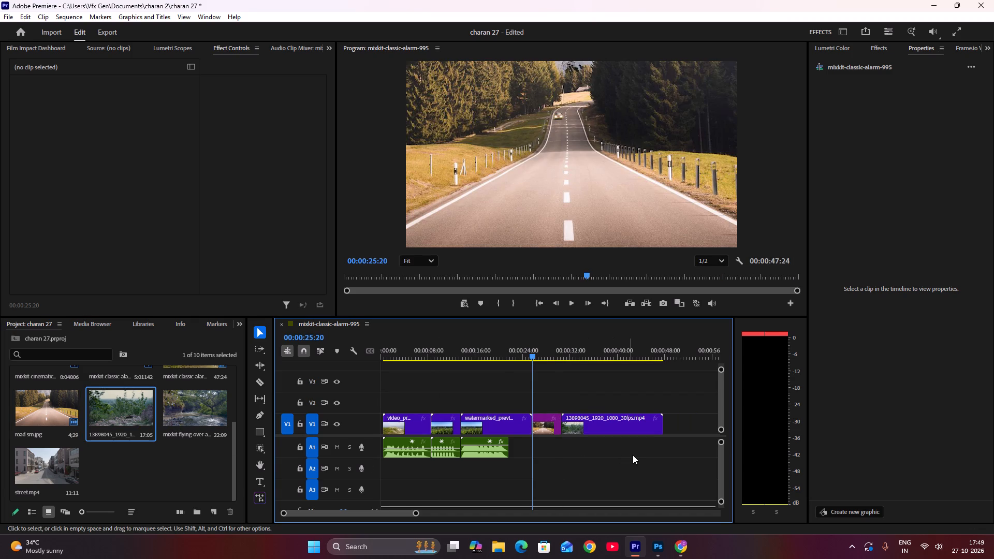
{"action": "left_click", "coordinate": [633, 455]}
{"action": "left_click_drag", "start_coordinate": [664, 422], "coordinate": [662, 423]}
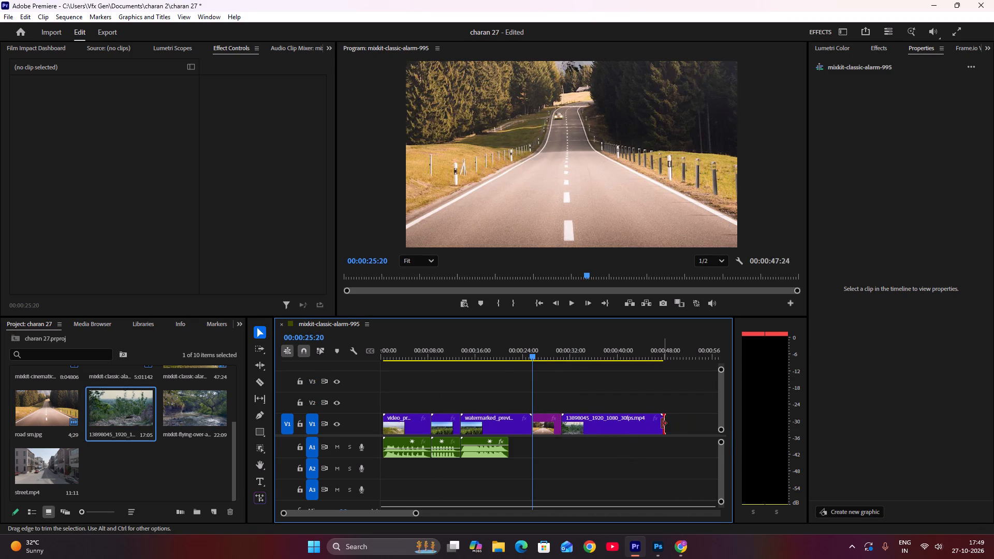
{"action": "left_click_drag", "start_coordinate": [662, 423], "coordinate": [588, 433]}
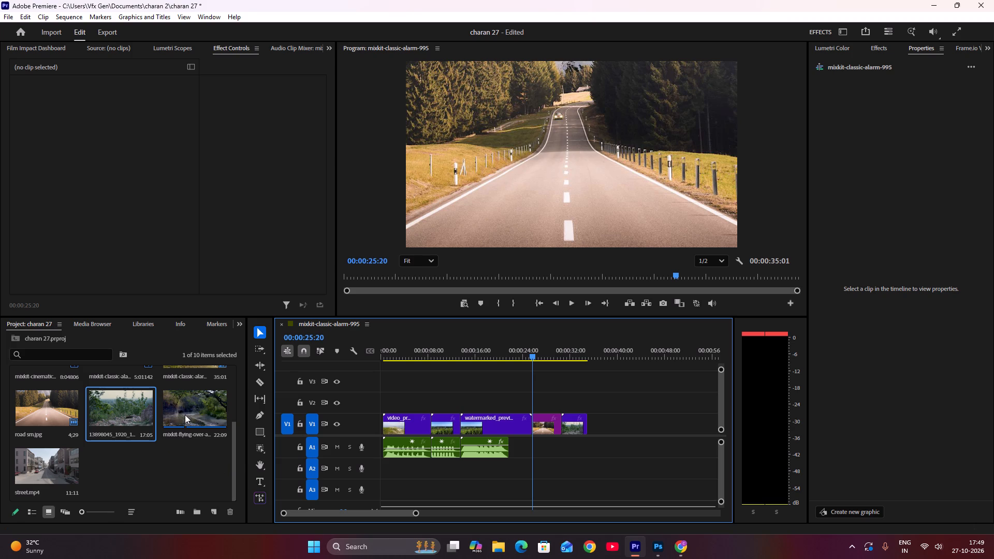
Add the mixkit-flying-over-a-relaxing-creek clip next on V1 and trim its end to about 00:00:40:21.
{"action": "left_click_drag", "start_coordinate": [185, 415], "coordinate": [592, 431]}
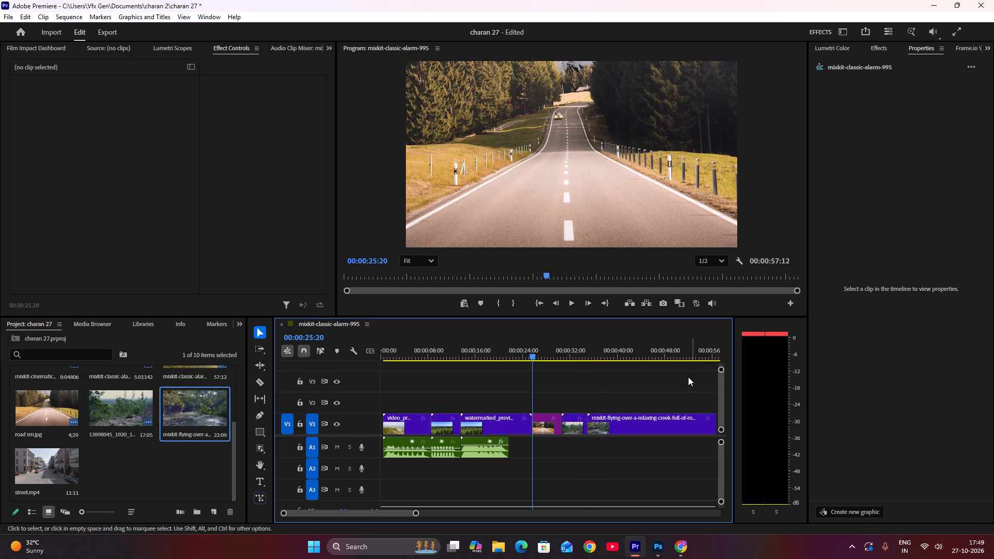
{"action": "left_click", "coordinate": [688, 377]}
{"action": "left_click_drag", "start_coordinate": [714, 418], "coordinate": [625, 428]}
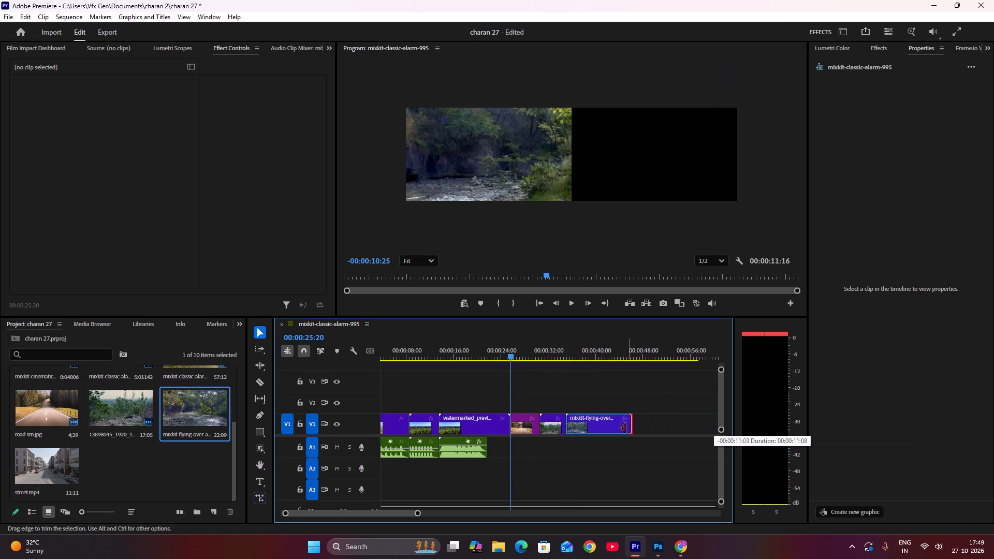
{"action": "left_click_drag", "start_coordinate": [625, 428], "coordinate": [593, 435]}
{"action": "left_click", "coordinate": [584, 464]}
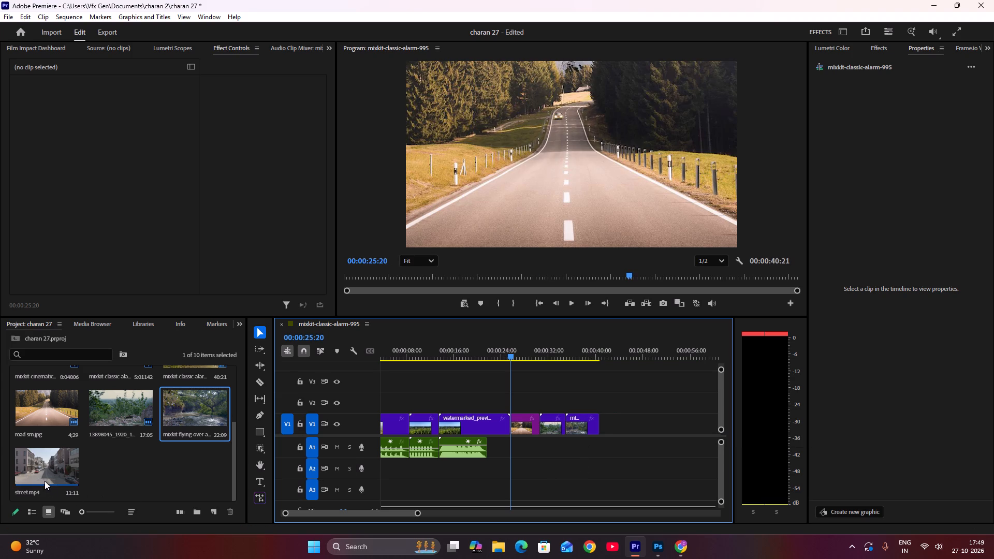
Append the full street.mp4 clip to V1 directly after the trimmed creek clip.
{"action": "left_click_drag", "start_coordinate": [43, 474], "coordinate": [632, 442]}
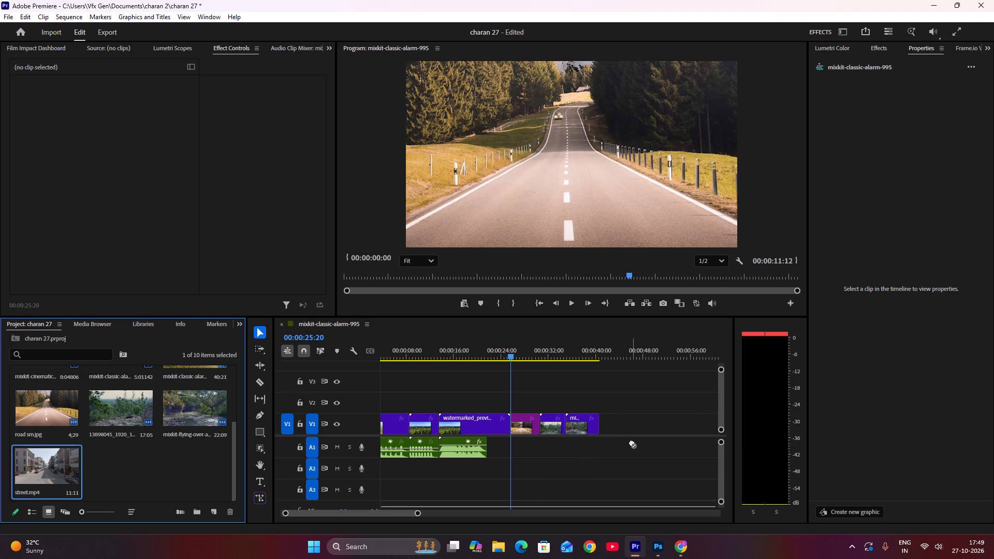
{"action": "left_click_drag", "start_coordinate": [632, 442], "coordinate": [603, 426]}
{"action": "left_click", "coordinate": [628, 452]}
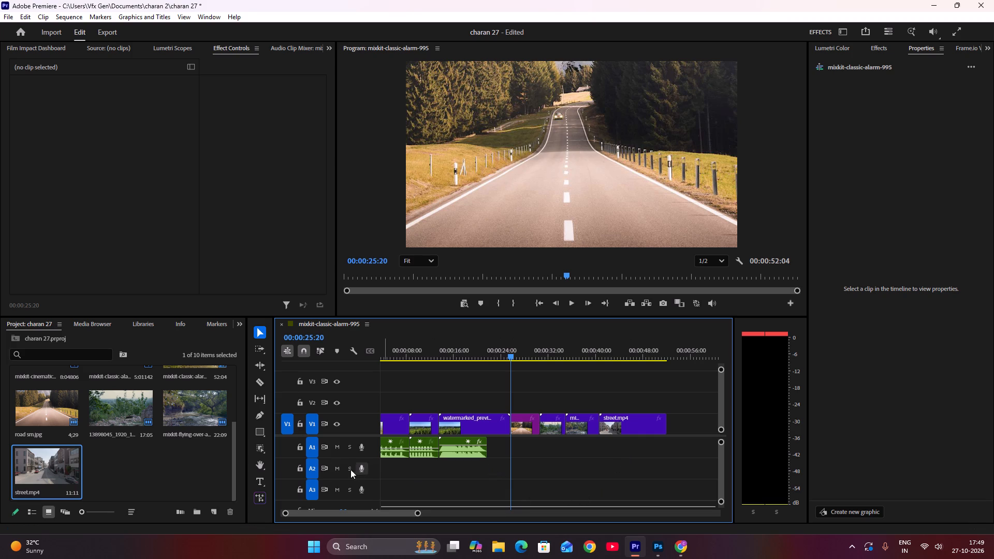
Enlarge the project thumbnails and place the mixkit-cinematic-transition-swoosh audio on A1 directly after the existing audio clips.
{"action": "scroll", "coordinate": [147, 453], "scroll_direction": "up", "scroll_amount": 7}
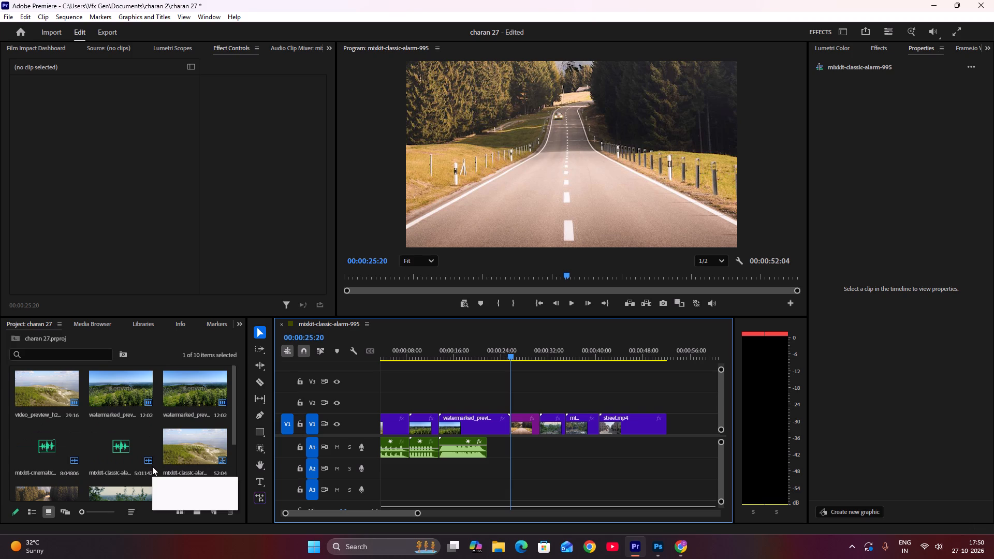
{"action": "scroll", "coordinate": [243, 459], "scroll_direction": "up", "scroll_amount": 2}
{"action": "scroll", "coordinate": [243, 459], "scroll_direction": "down", "scroll_amount": 4}
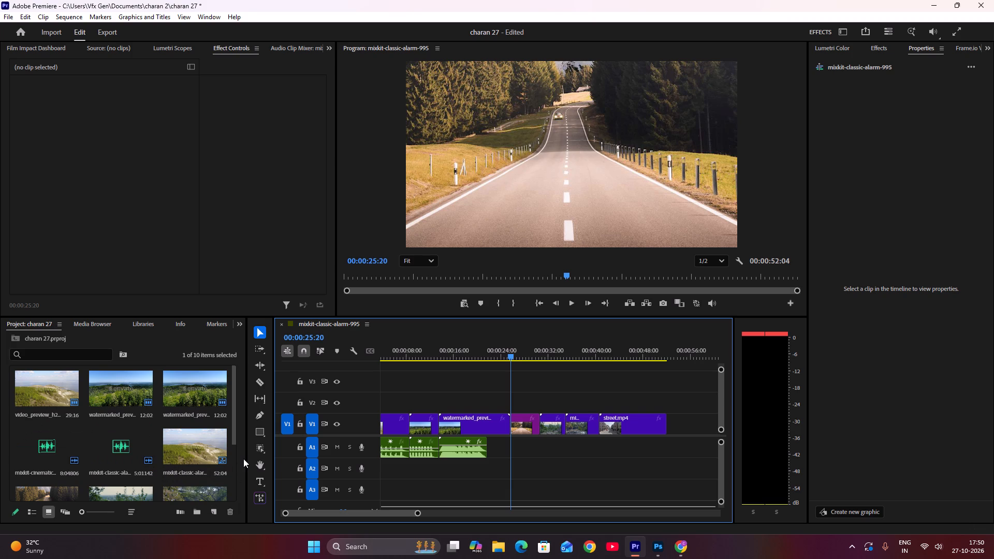
{"action": "left_click_drag", "start_coordinate": [235, 415], "coordinate": [225, 488]}
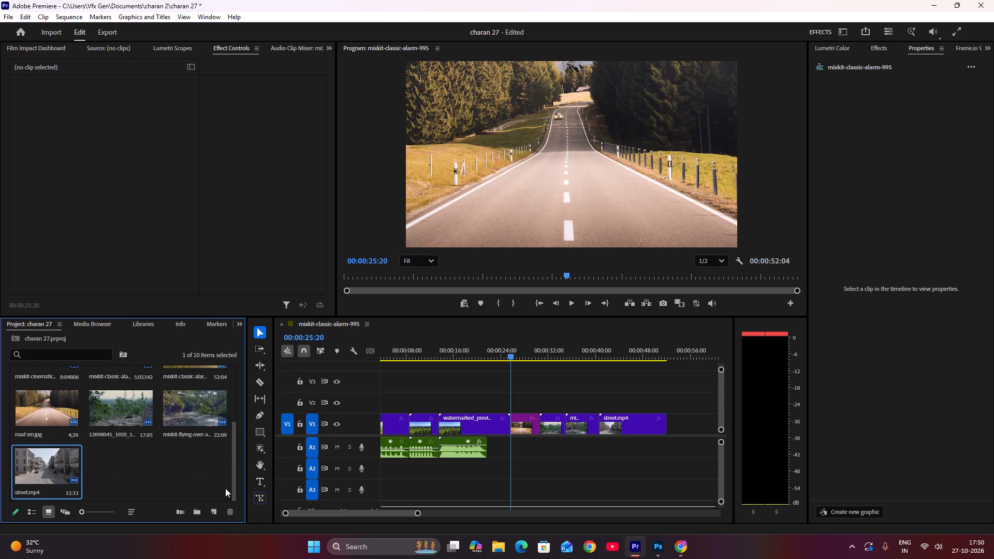
{"action": "left_click_drag", "start_coordinate": [225, 488], "coordinate": [264, 353]}
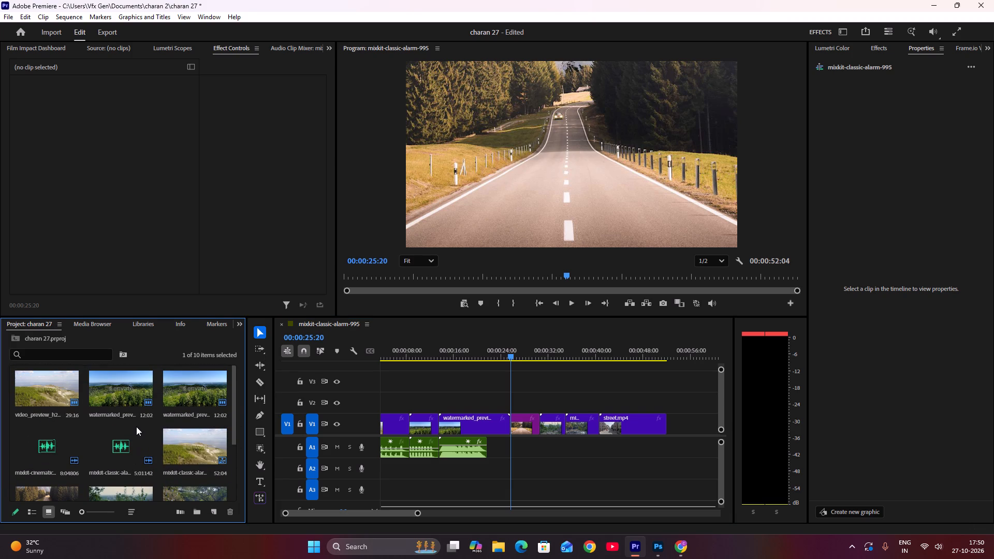
{"action": "scroll", "coordinate": [136, 426], "scroll_direction": "up", "scroll_amount": 3}
{"action": "scroll", "coordinate": [136, 426], "scroll_direction": "down", "scroll_amount": 2}
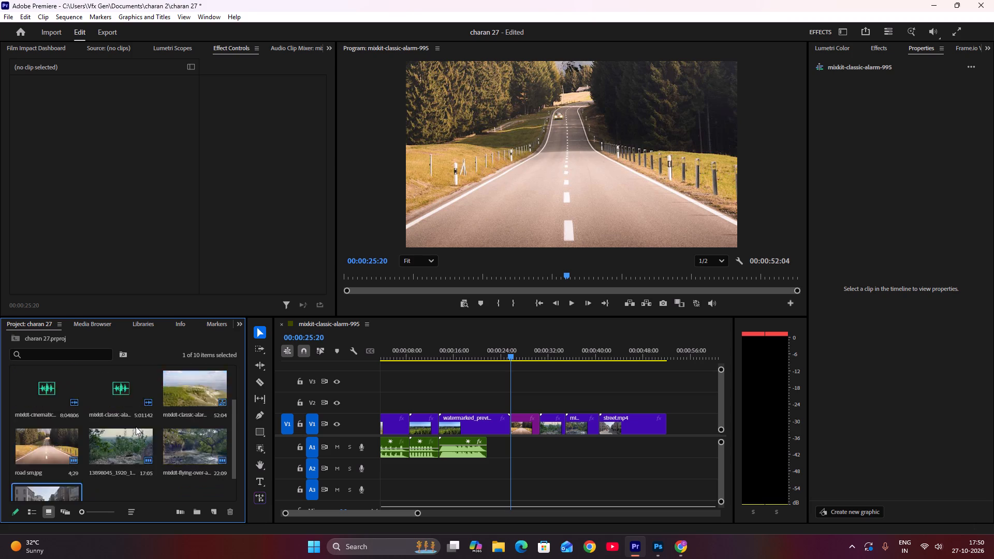
{"action": "scroll", "coordinate": [136, 426], "scroll_direction": "down", "scroll_amount": 6}
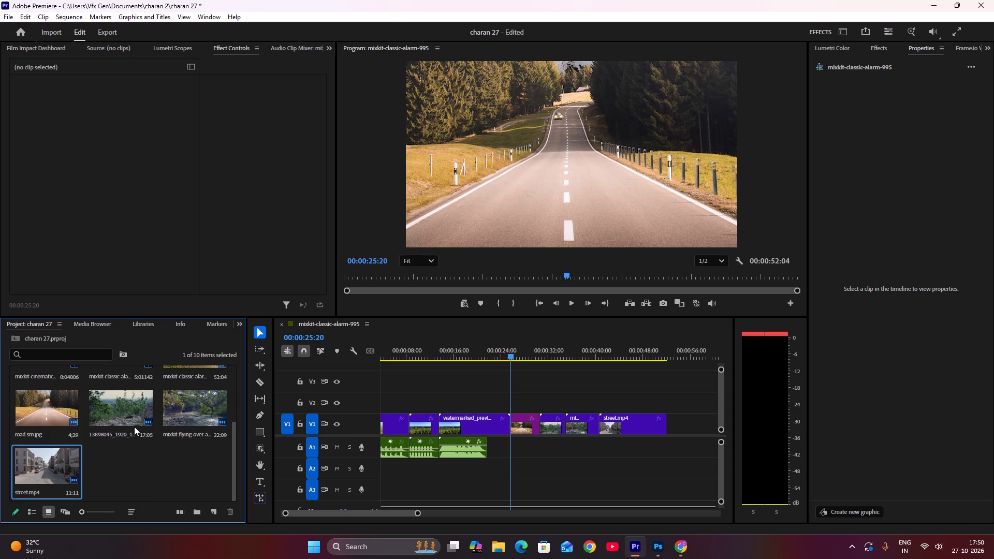
{"action": "scroll", "coordinate": [94, 452], "scroll_direction": "up", "scroll_amount": 6}
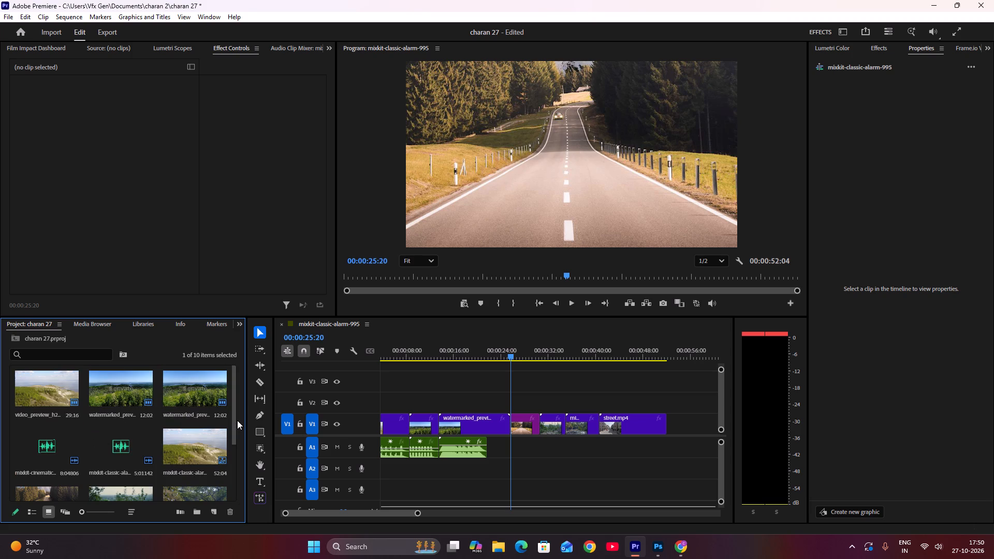
{"action": "left_click_drag", "start_coordinate": [83, 512], "coordinate": [95, 513]}
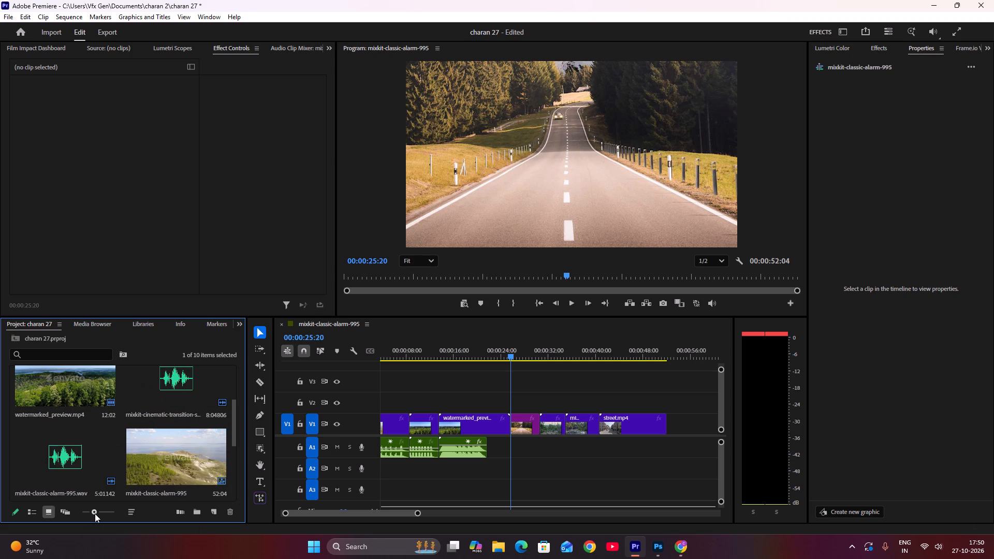
{"action": "left_click_drag", "start_coordinate": [95, 513], "coordinate": [96, 513]}
{"action": "left_click_drag", "start_coordinate": [186, 377], "coordinate": [411, 419]}
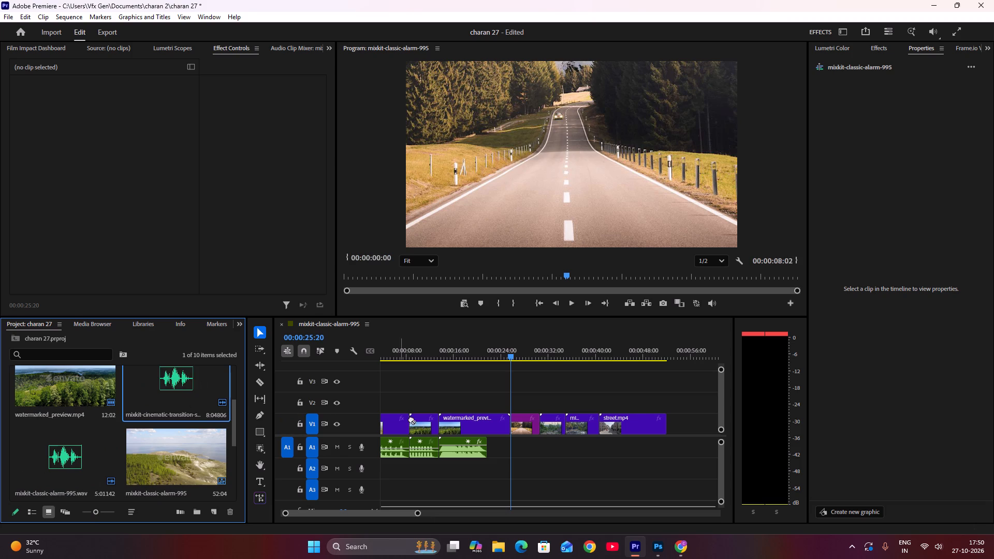
{"action": "left_click_drag", "start_coordinate": [411, 419], "coordinate": [489, 452]}
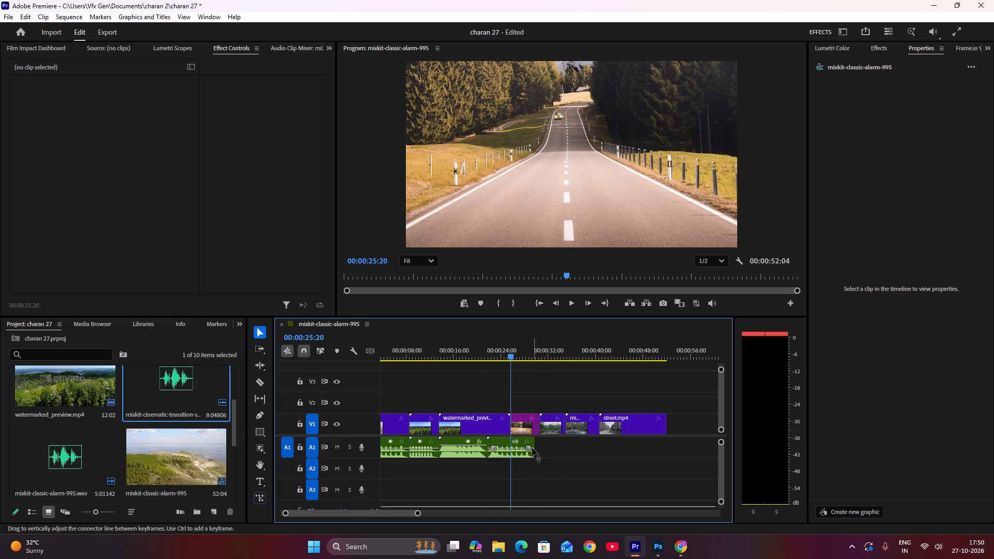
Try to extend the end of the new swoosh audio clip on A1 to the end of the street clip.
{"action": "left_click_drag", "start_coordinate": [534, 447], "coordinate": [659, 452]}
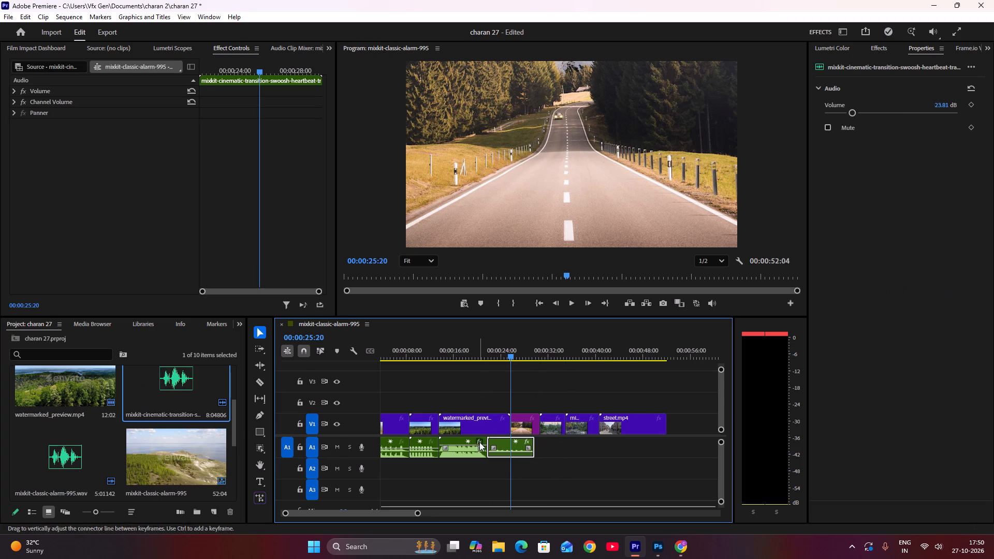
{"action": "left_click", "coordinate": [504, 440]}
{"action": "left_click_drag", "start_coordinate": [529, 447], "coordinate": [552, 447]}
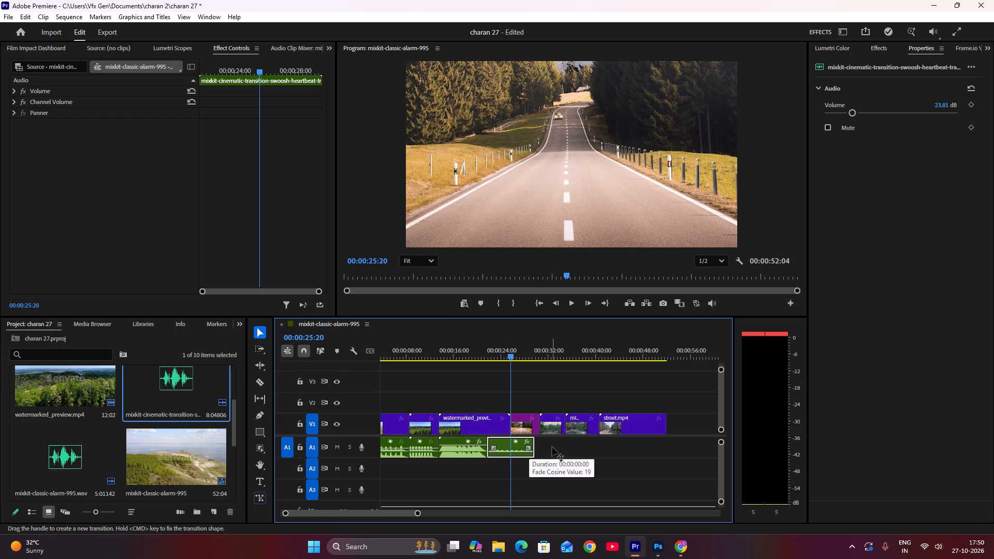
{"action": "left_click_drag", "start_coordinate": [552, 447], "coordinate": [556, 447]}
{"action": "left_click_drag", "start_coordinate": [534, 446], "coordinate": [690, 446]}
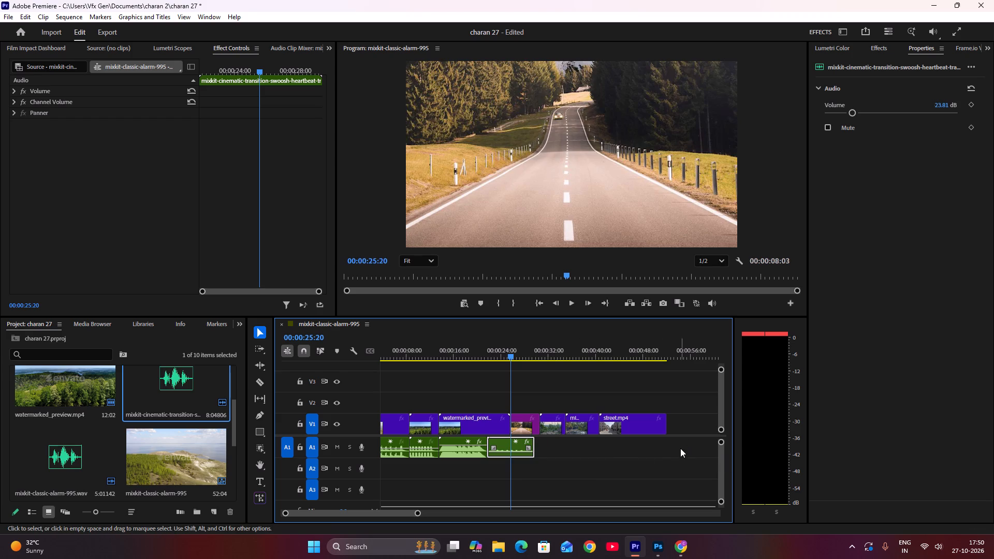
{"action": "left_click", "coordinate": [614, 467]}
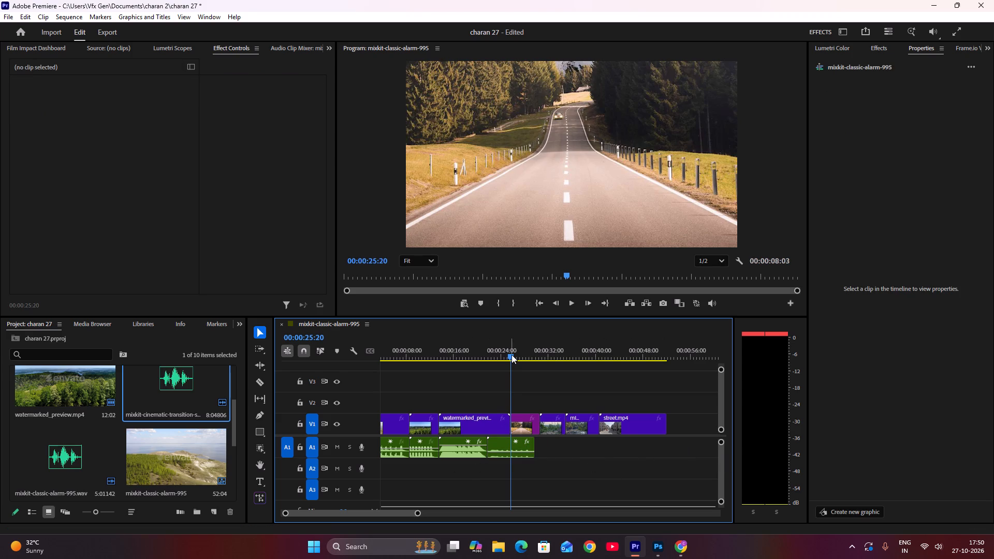
Play the sequence from 00:00:00:00 to review the assembled clips and audio.
{"action": "left_click_drag", "start_coordinate": [510, 356], "coordinate": [378, 387]}
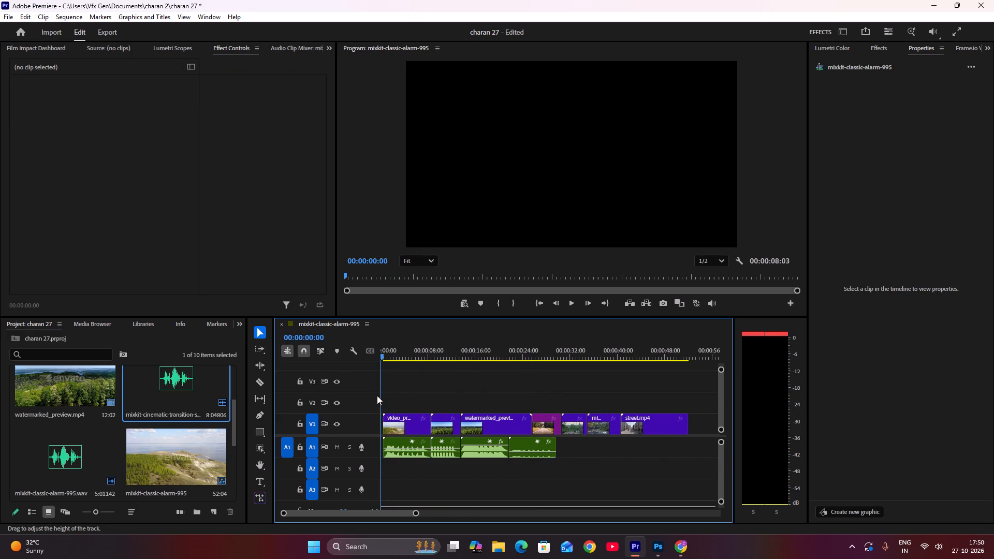
{"action": "left_click", "coordinate": [382, 361]}
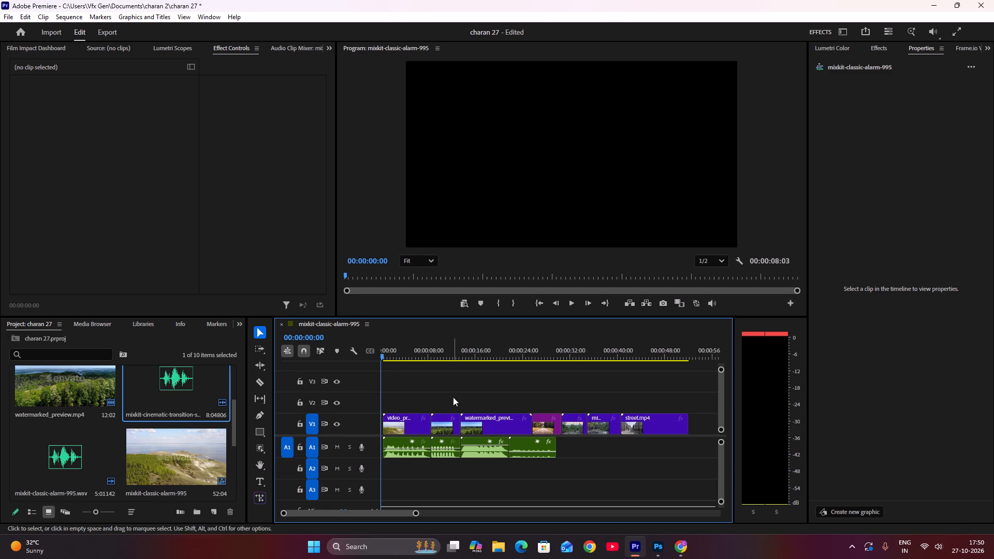
{"action": "key", "text": "space"}
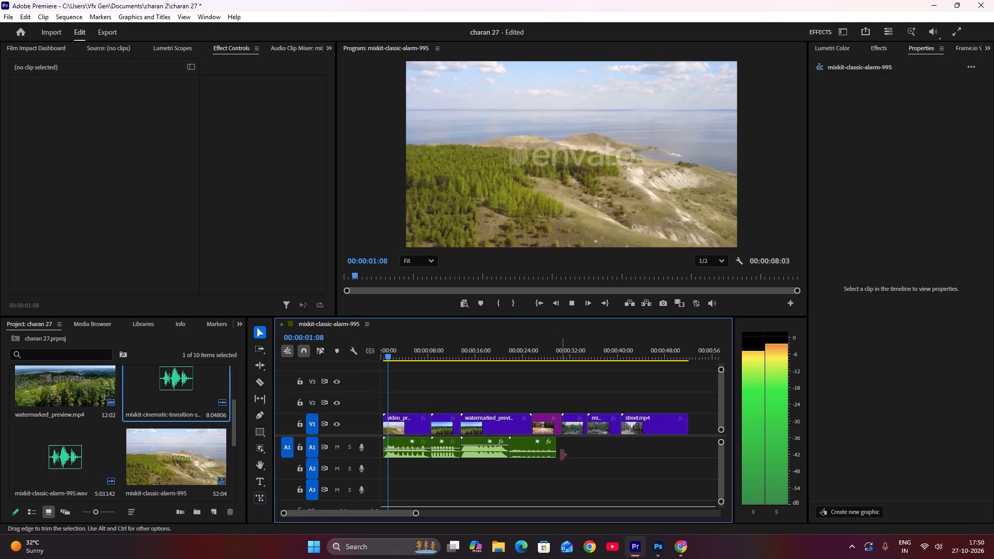
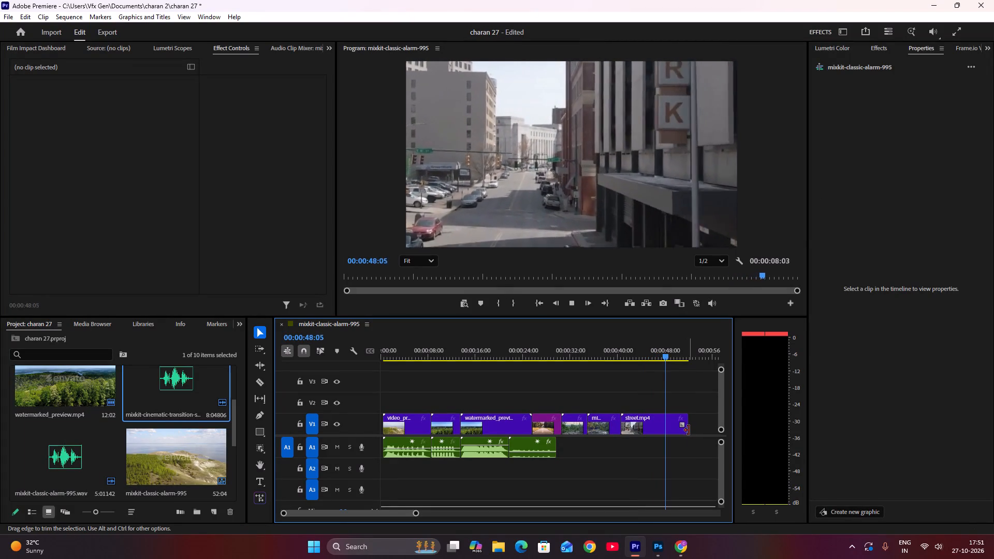
Trim the end of the street clip on V1 back to about 00:00:44:16 and stop playback.
{"action": "left_click_drag", "start_coordinate": [689, 430], "coordinate": [644, 432]}
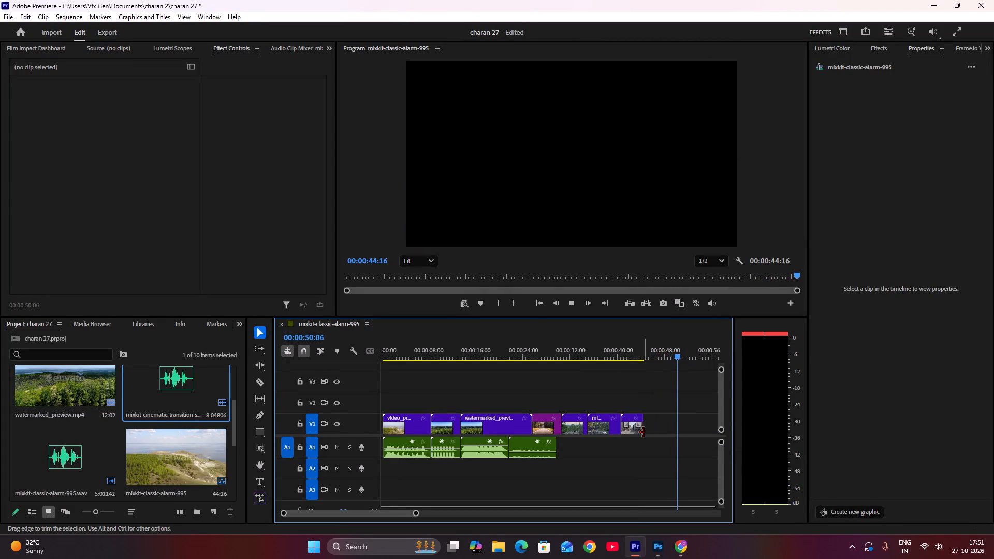
{"action": "key", "text": "space"}
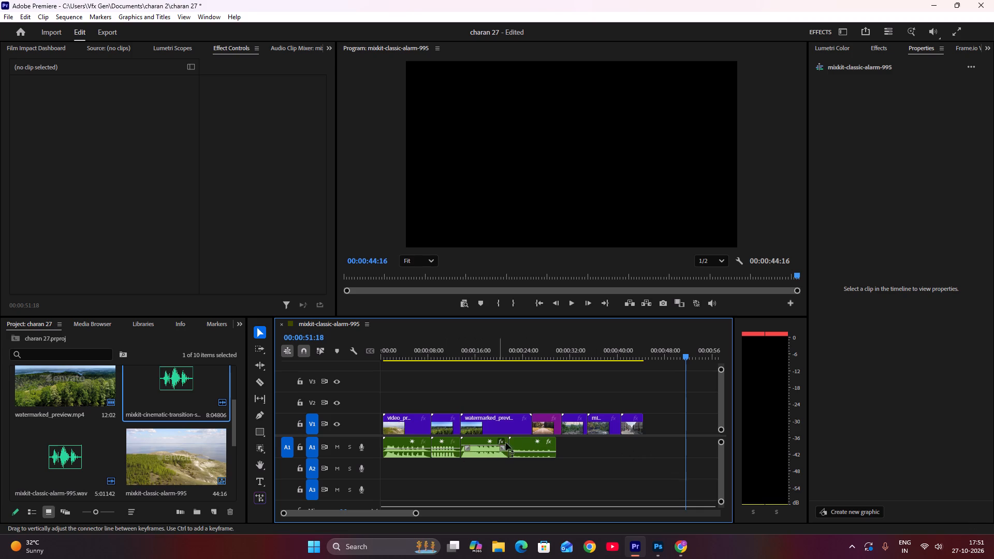
Trim the end of the third V1 clip, the watermarked_preview just before road sm.jpg, back to about 17 seconds.
{"action": "left_click", "coordinate": [517, 422]}
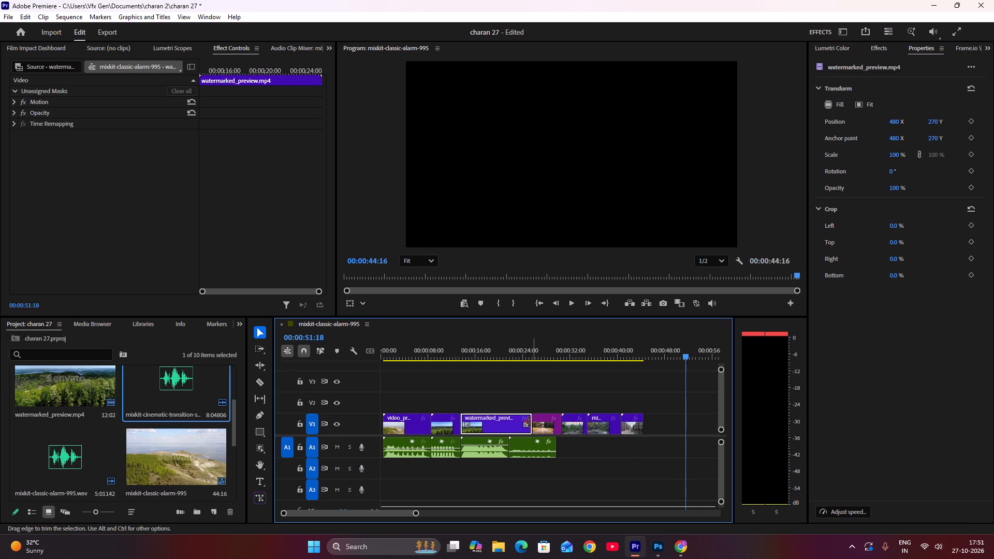
{"action": "left_click_drag", "start_coordinate": [530, 422], "coordinate": [480, 433]}
Move road sm.jpg against the shortened watermarked_preview clip and trim its end to about 21 seconds, level with the audio cut on A1.
{"action": "left_click", "coordinate": [548, 428]}
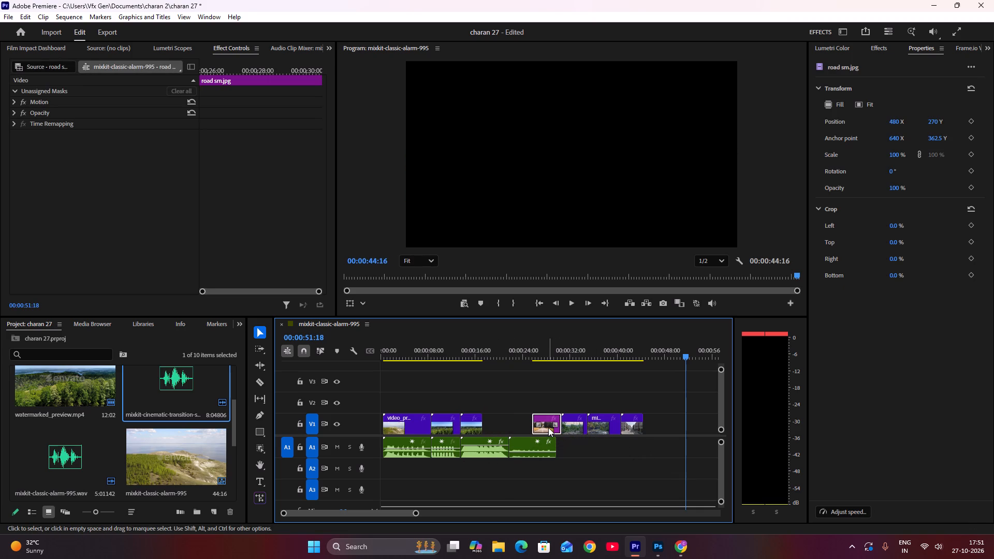
{"action": "left_click_drag", "start_coordinate": [544, 420], "coordinate": [494, 422]}
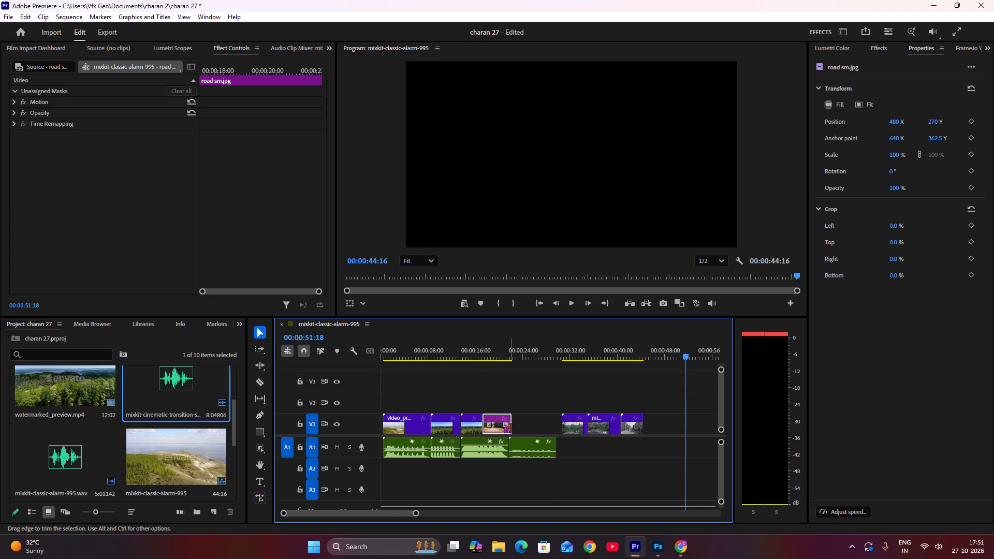
{"action": "left_click_drag", "start_coordinate": [512, 426], "coordinate": [507, 428]}
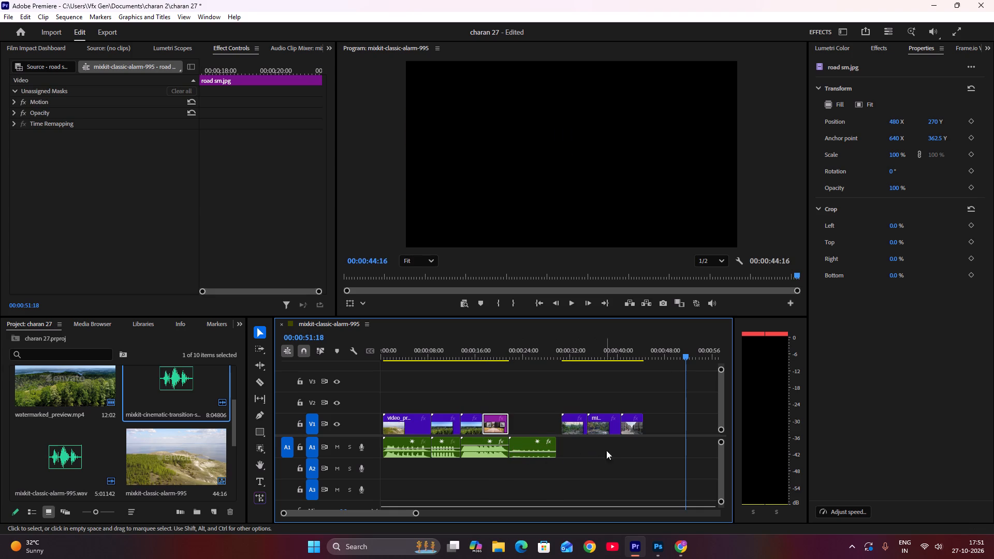
Shift the three remaining V1 clips, ending with creek and street, back to back after road sm.jpg to close the gaps.
{"action": "left_click", "coordinate": [622, 454]}
{"action": "left_click_drag", "start_coordinate": [568, 423], "coordinate": [523, 425]}
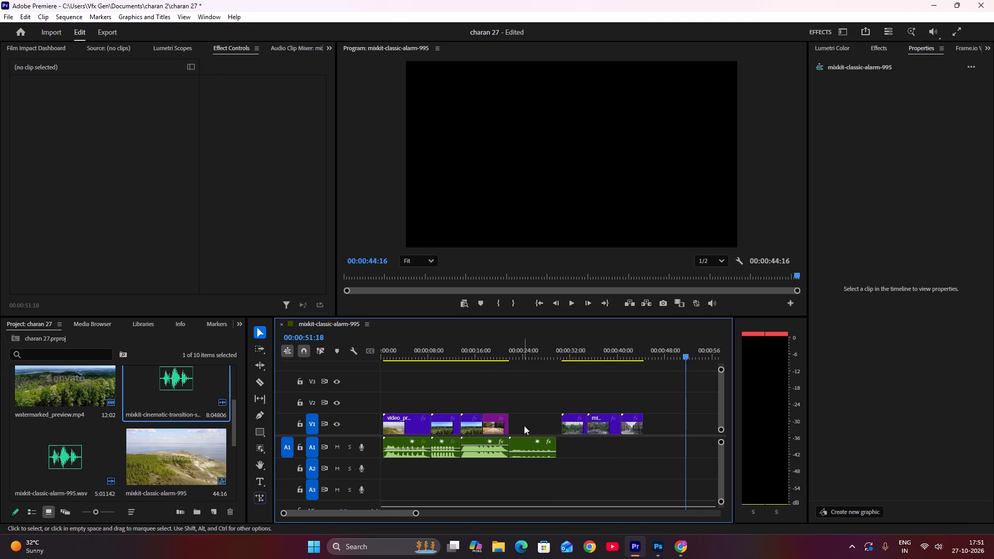
{"action": "left_click_drag", "start_coordinate": [566, 423], "coordinate": [546, 424]}
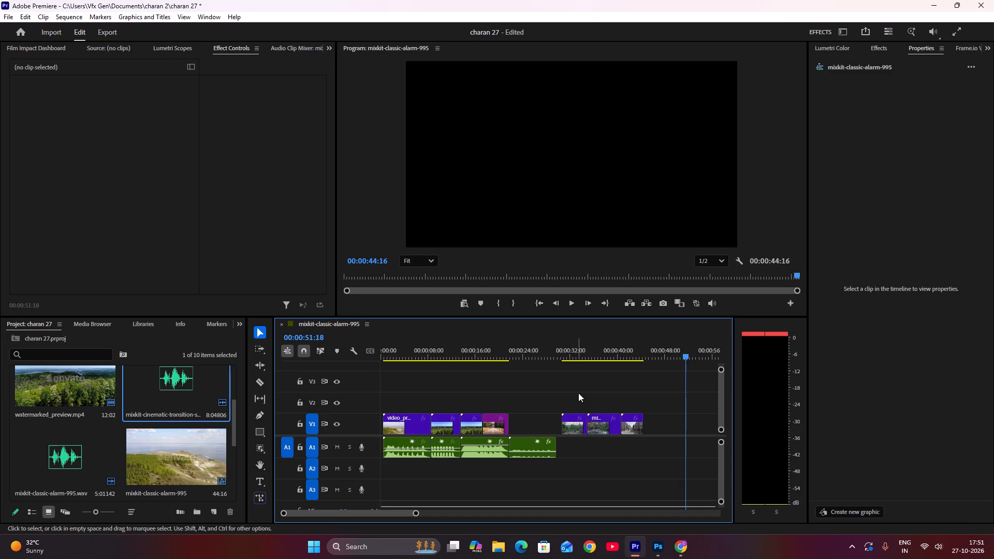
{"action": "left_click", "coordinate": [578, 393]}
{"action": "left_click_drag", "start_coordinate": [569, 416], "coordinate": [515, 424]}
{"action": "left_click", "coordinate": [602, 457]}
{"action": "left_click_drag", "start_coordinate": [600, 424], "coordinate": [576, 424]}
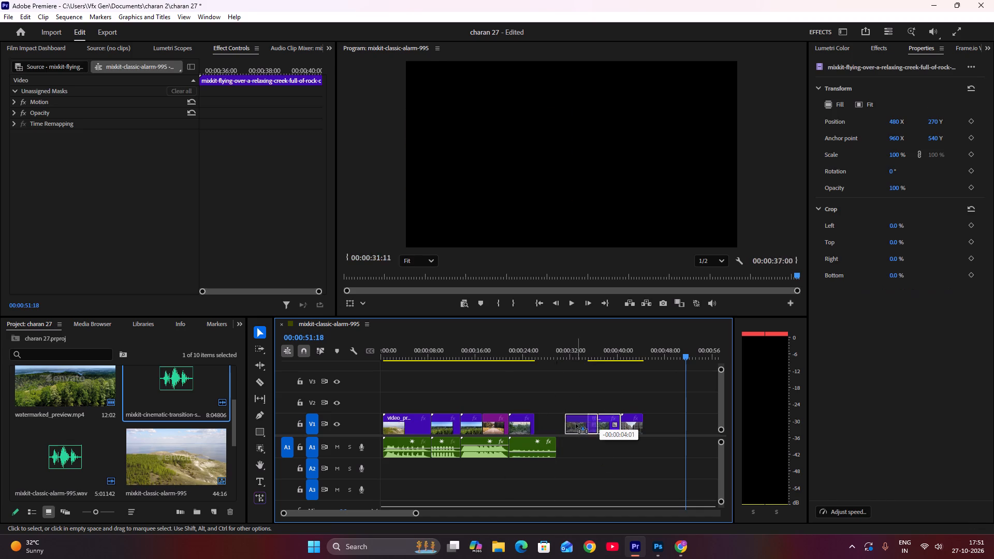
{"action": "left_click_drag", "start_coordinate": [576, 424], "coordinate": [550, 424]}
{"action": "left_click", "coordinate": [588, 458]}
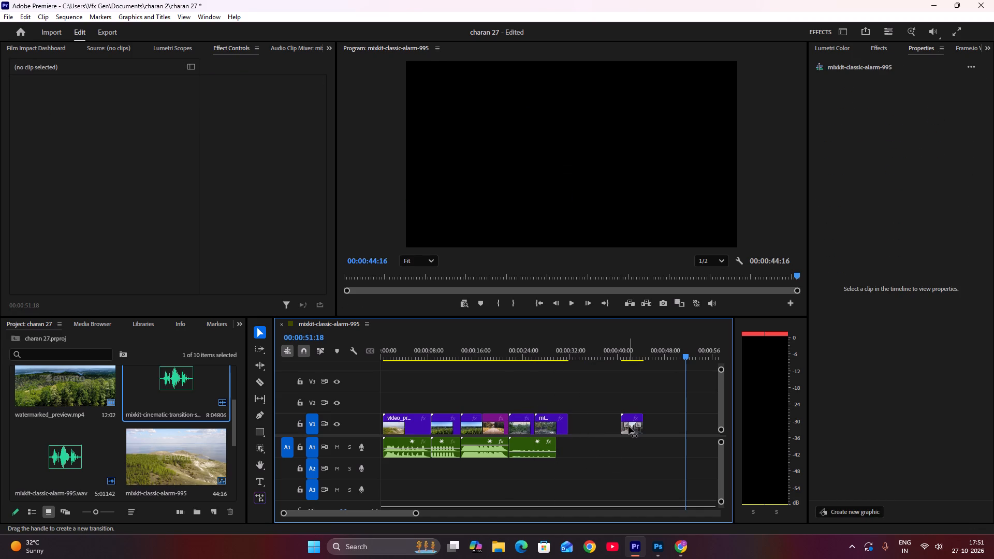
{"action": "left_click_drag", "start_coordinate": [628, 425], "coordinate": [576, 427]}
{"action": "left_click_drag", "start_coordinate": [633, 424], "coordinate": [592, 424]}
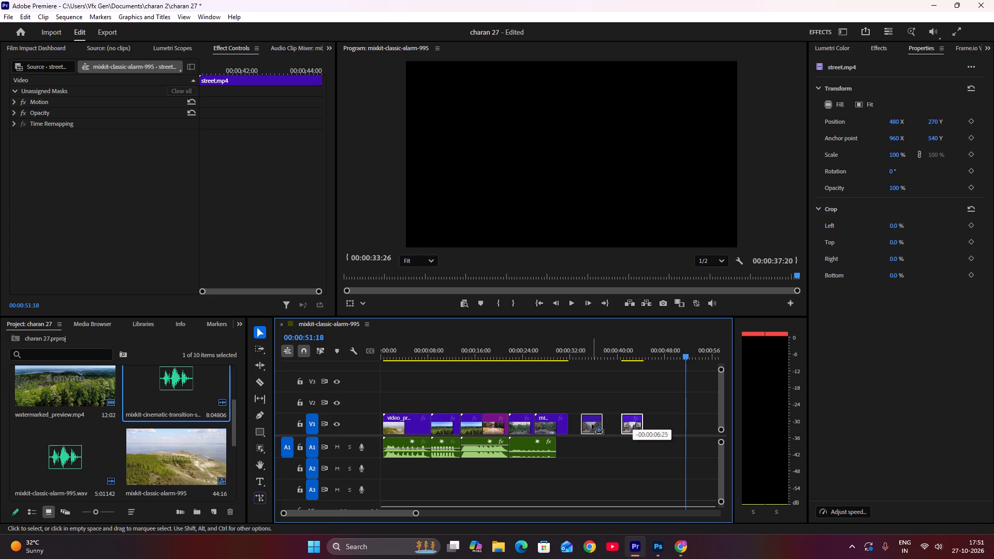
{"action": "left_click_drag", "start_coordinate": [592, 424], "coordinate": [581, 426]}
{"action": "left_click", "coordinate": [595, 454]}
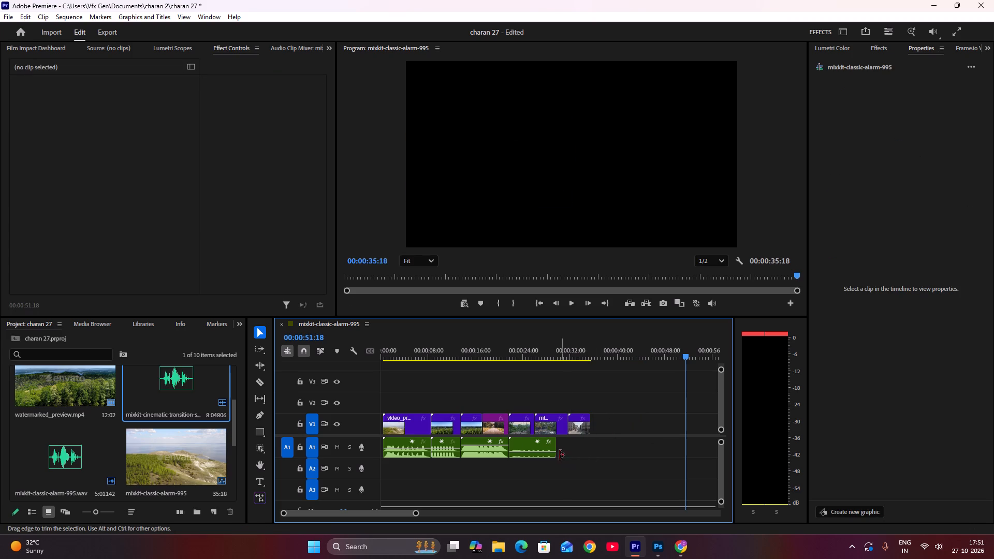
Fit the shortened sequence in the timeline and play it from 00:00:00:00 to review the cuts and audio.
{"action": "left_click_drag", "start_coordinate": [357, 514], "coordinate": [322, 504]}
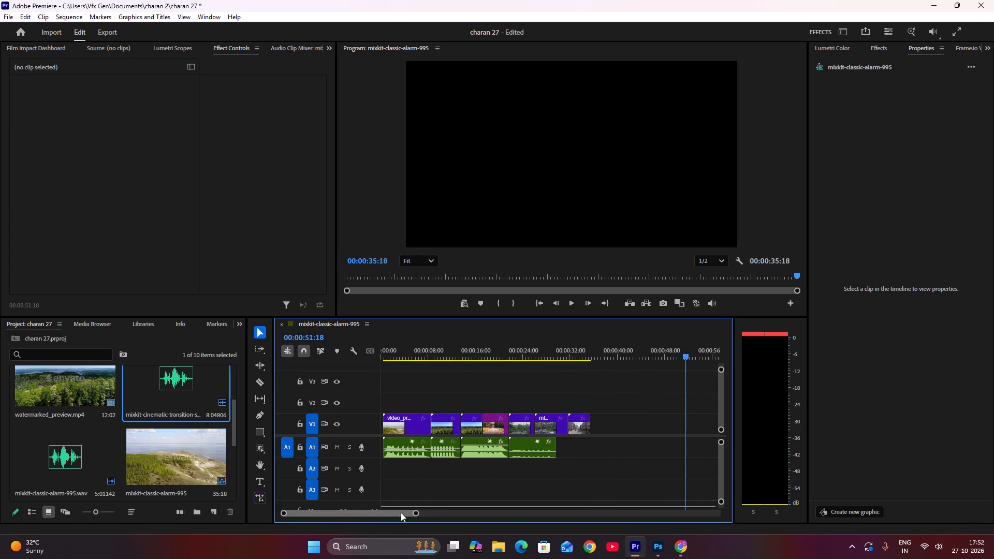
{"action": "left_click", "coordinate": [415, 512]}
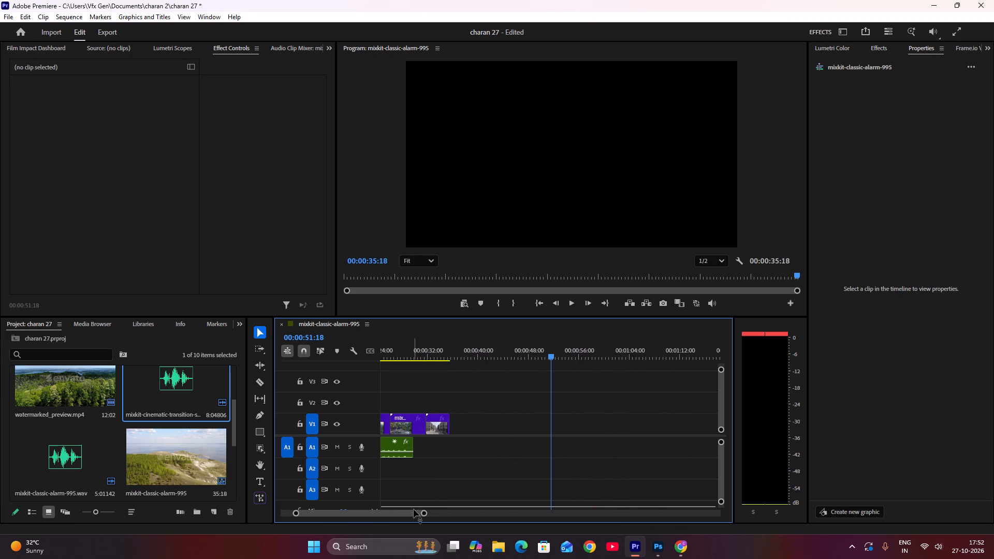
{"action": "left_click_drag", "start_coordinate": [425, 511], "coordinate": [537, 518]}
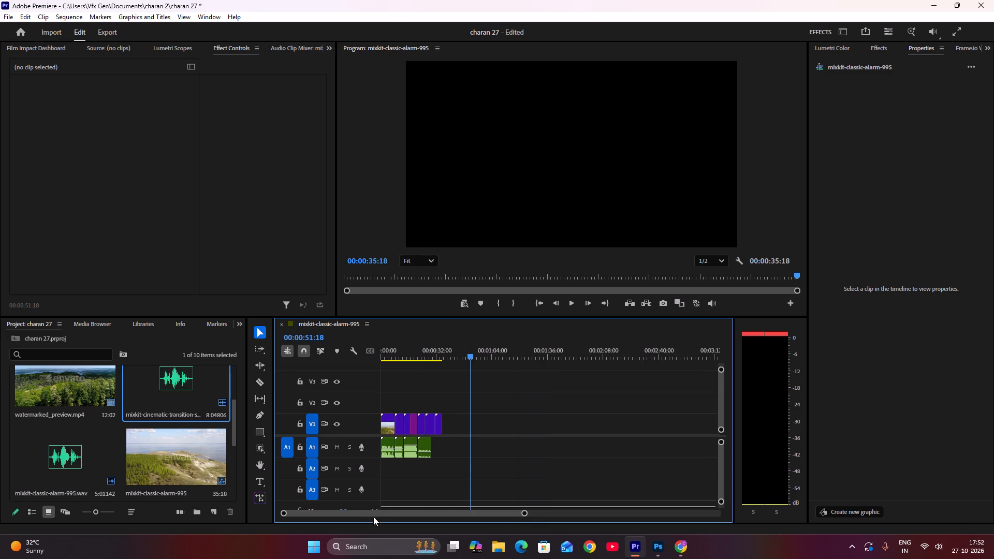
{"action": "left_click_drag", "start_coordinate": [290, 514], "coordinate": [309, 514]}
{"action": "left_click_drag", "start_coordinate": [301, 514], "coordinate": [265, 516]}
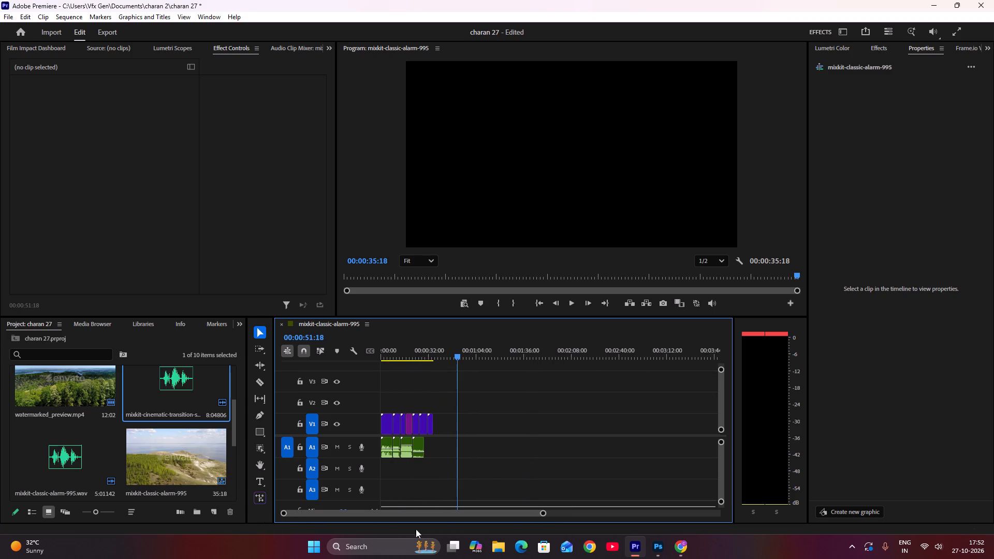
{"action": "left_click_drag", "start_coordinate": [540, 514], "coordinate": [478, 521]}
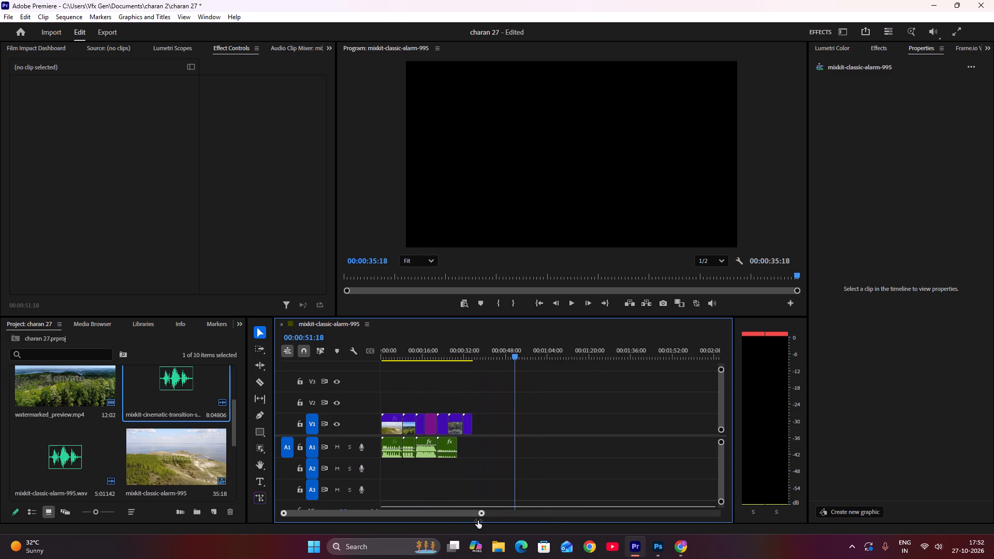
{"action": "left_click_drag", "start_coordinate": [478, 521], "coordinate": [485, 520]}
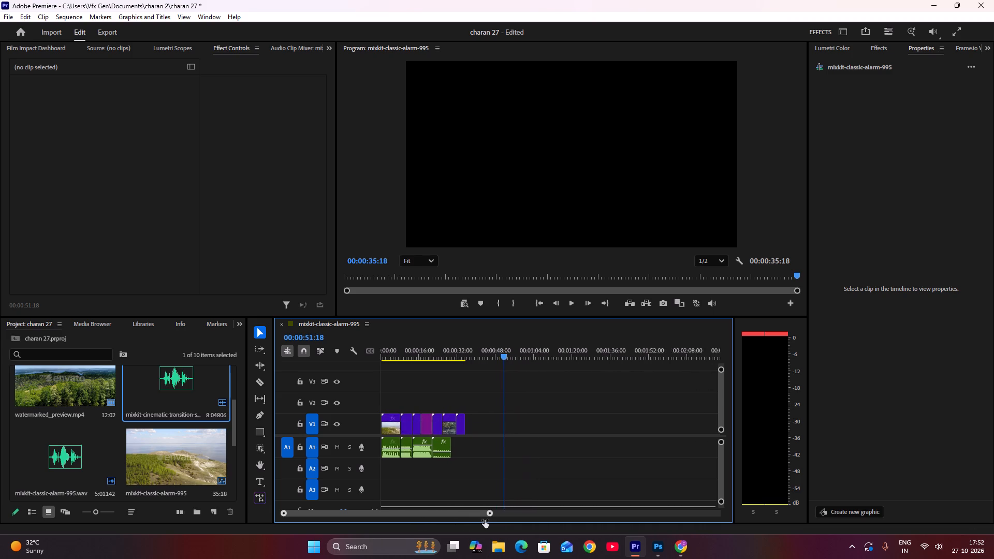
{"action": "left_click_drag", "start_coordinate": [485, 520], "coordinate": [460, 521]}
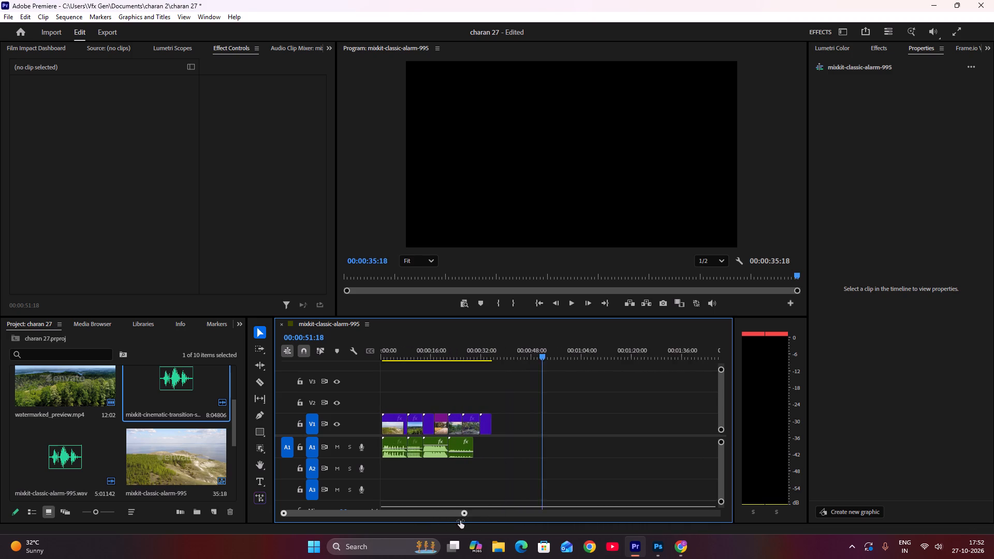
{"action": "left_click_drag", "start_coordinate": [460, 521], "coordinate": [451, 521]}
{"action": "left_click", "coordinate": [637, 483]}
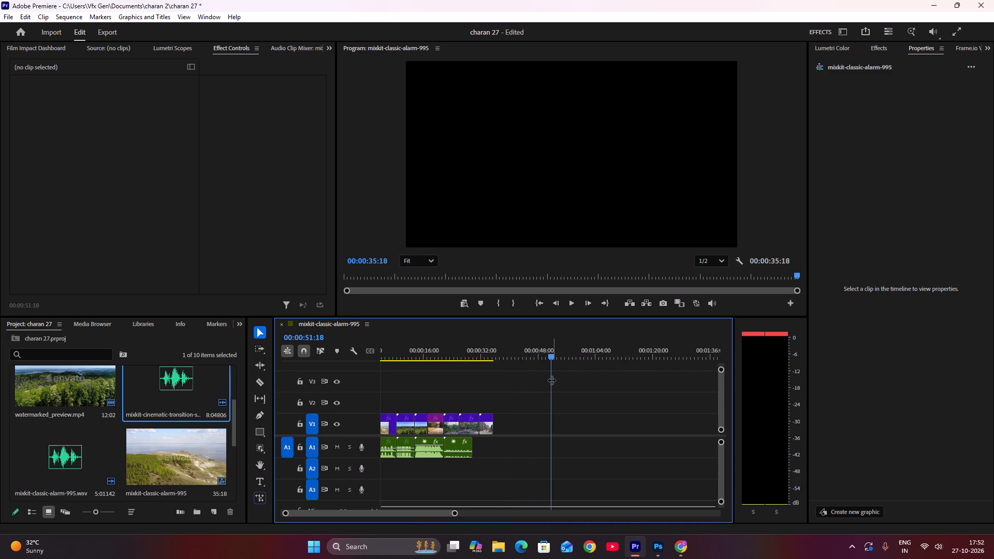
{"action": "left_click_drag", "start_coordinate": [548, 357], "coordinate": [370, 381]}
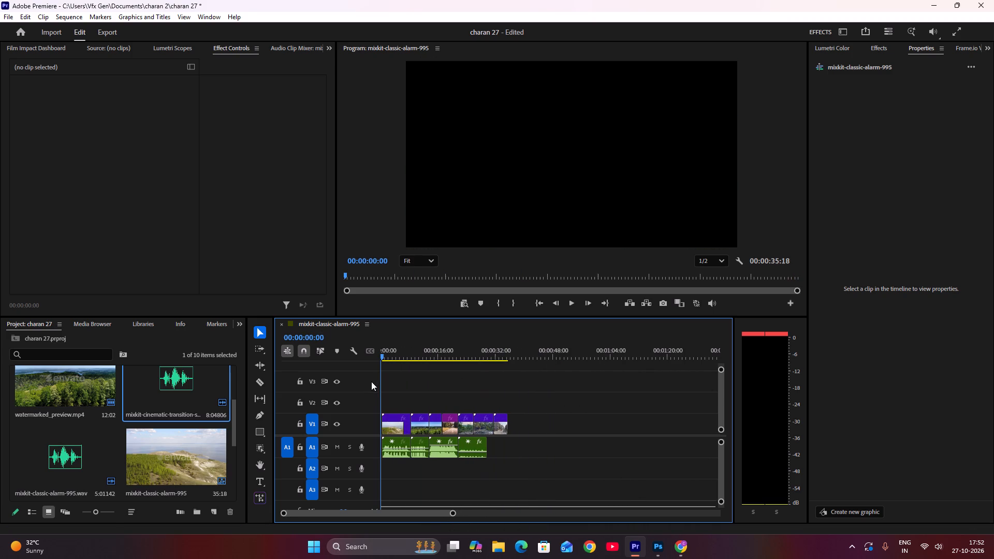
{"action": "key", "text": "space"}
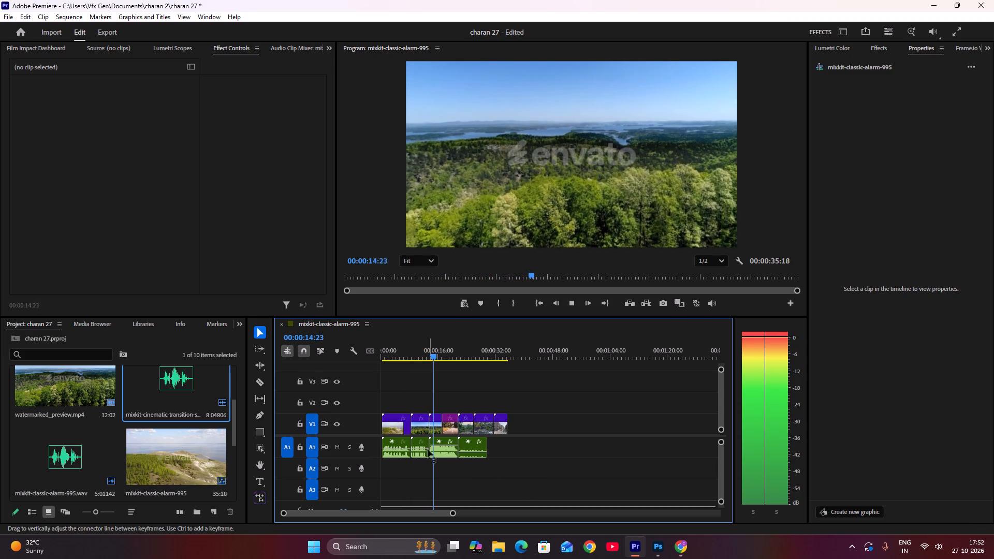
Delete all the audio clips from track A1.
{"action": "left_click", "coordinate": [386, 442]}
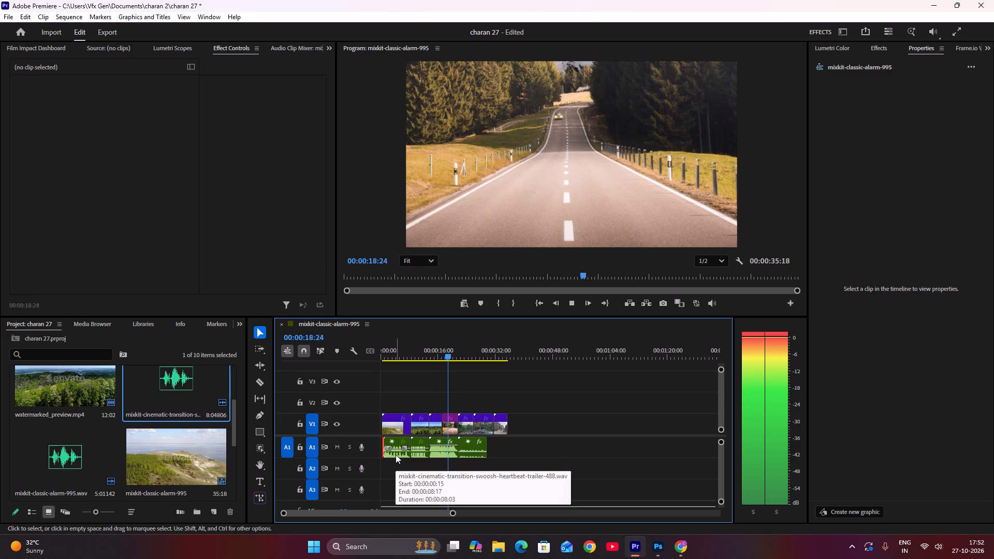
{"action": "key", "text": "Delete"}
{"action": "left_click", "coordinate": [402, 452]}
{"action": "key", "text": "Delete"}
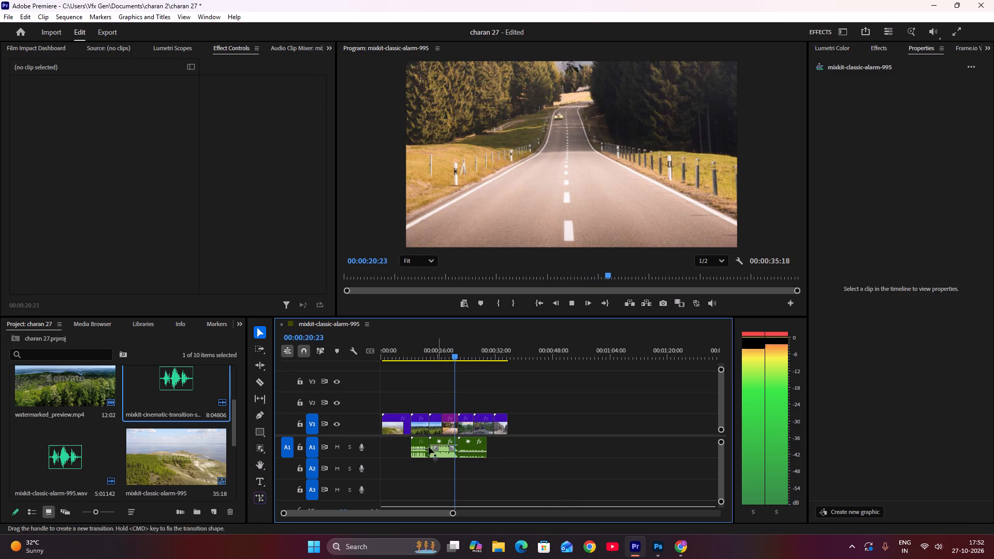
{"action": "left_click", "coordinate": [424, 446]}
{"action": "key", "text": "Delete"}
{"action": "left_click", "coordinate": [440, 448]}
{"action": "key", "text": "Delete"}
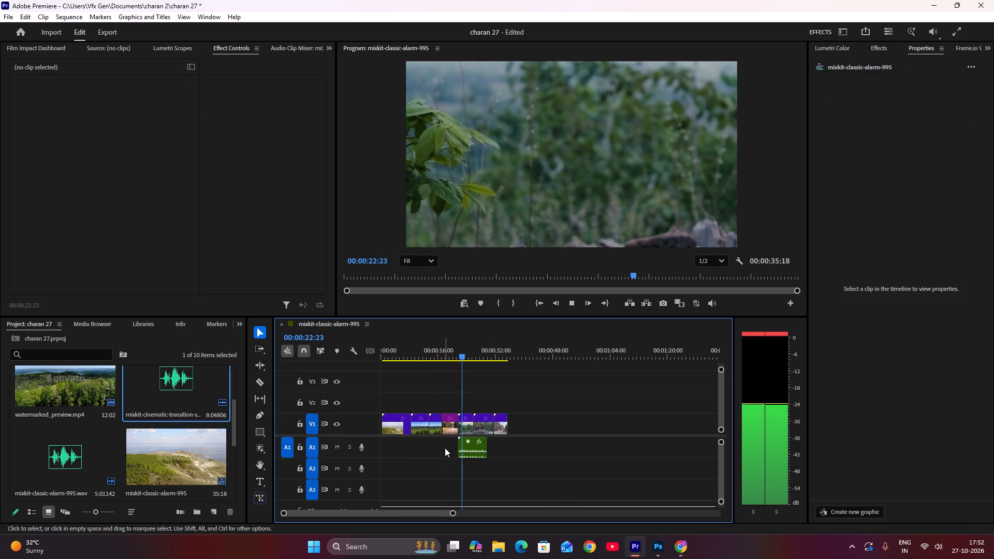
{"action": "left_click", "coordinate": [471, 452]}
{"action": "key", "text": "Delete"}
{"action": "left_click", "coordinate": [504, 488]}
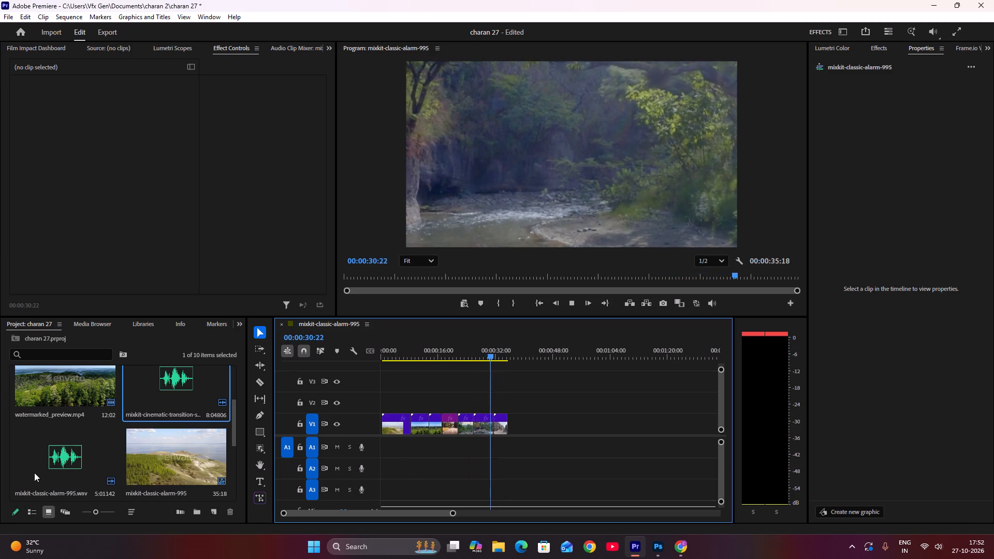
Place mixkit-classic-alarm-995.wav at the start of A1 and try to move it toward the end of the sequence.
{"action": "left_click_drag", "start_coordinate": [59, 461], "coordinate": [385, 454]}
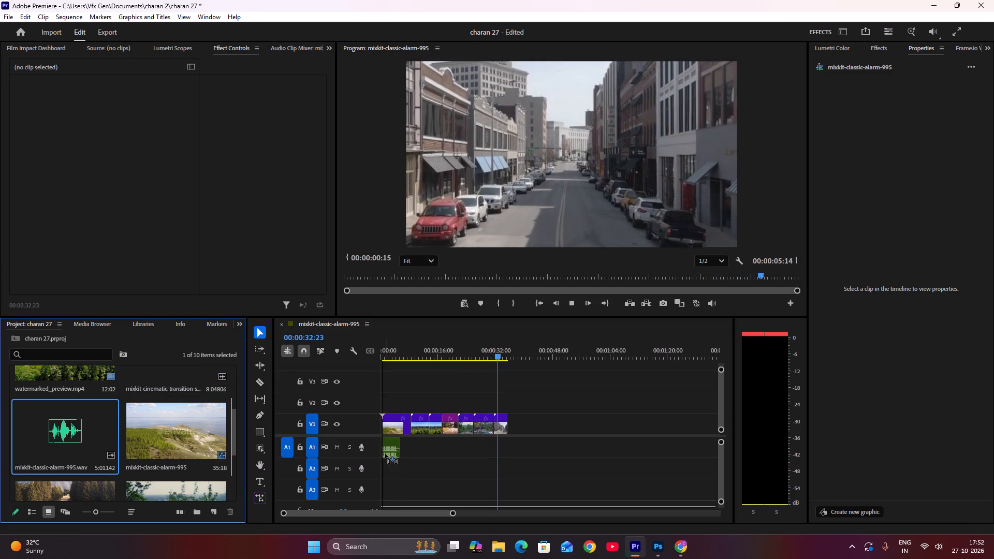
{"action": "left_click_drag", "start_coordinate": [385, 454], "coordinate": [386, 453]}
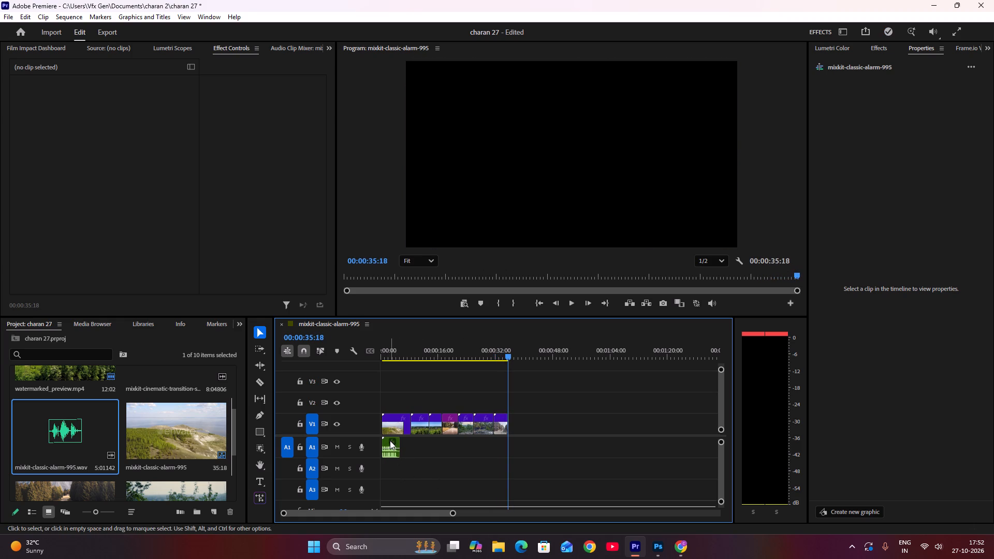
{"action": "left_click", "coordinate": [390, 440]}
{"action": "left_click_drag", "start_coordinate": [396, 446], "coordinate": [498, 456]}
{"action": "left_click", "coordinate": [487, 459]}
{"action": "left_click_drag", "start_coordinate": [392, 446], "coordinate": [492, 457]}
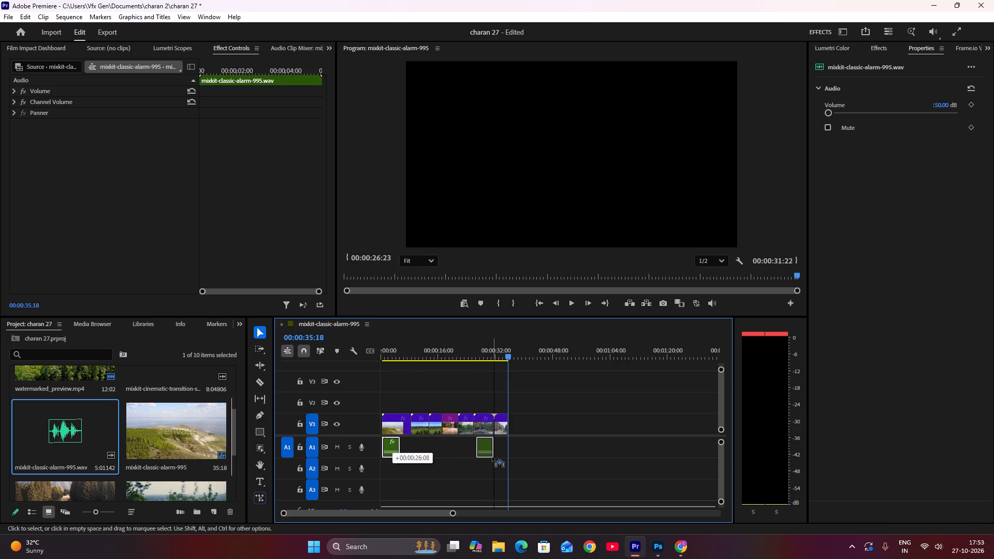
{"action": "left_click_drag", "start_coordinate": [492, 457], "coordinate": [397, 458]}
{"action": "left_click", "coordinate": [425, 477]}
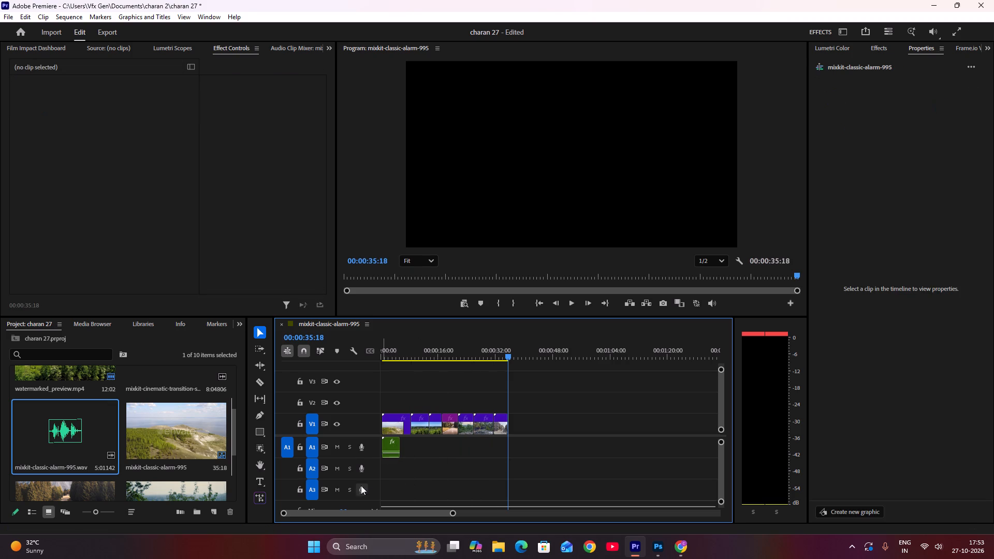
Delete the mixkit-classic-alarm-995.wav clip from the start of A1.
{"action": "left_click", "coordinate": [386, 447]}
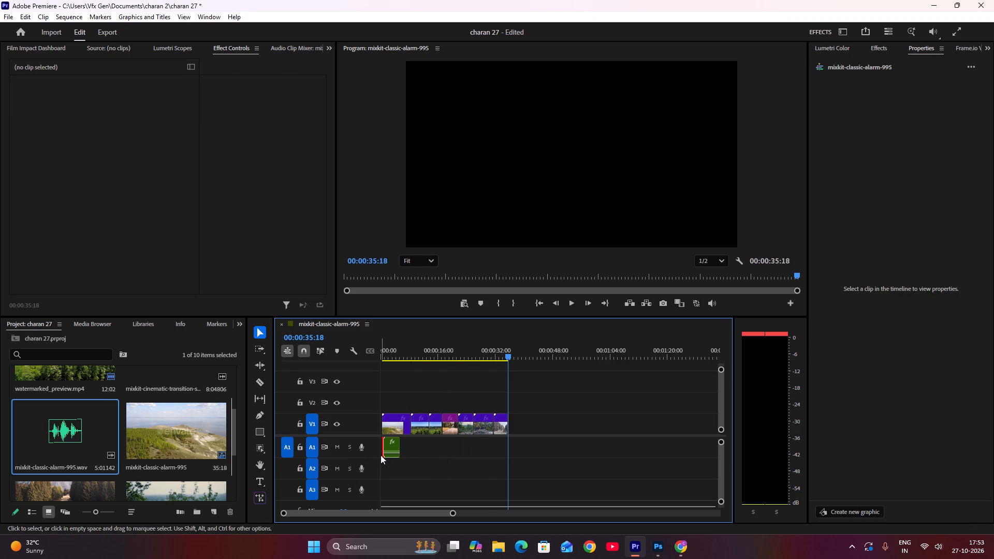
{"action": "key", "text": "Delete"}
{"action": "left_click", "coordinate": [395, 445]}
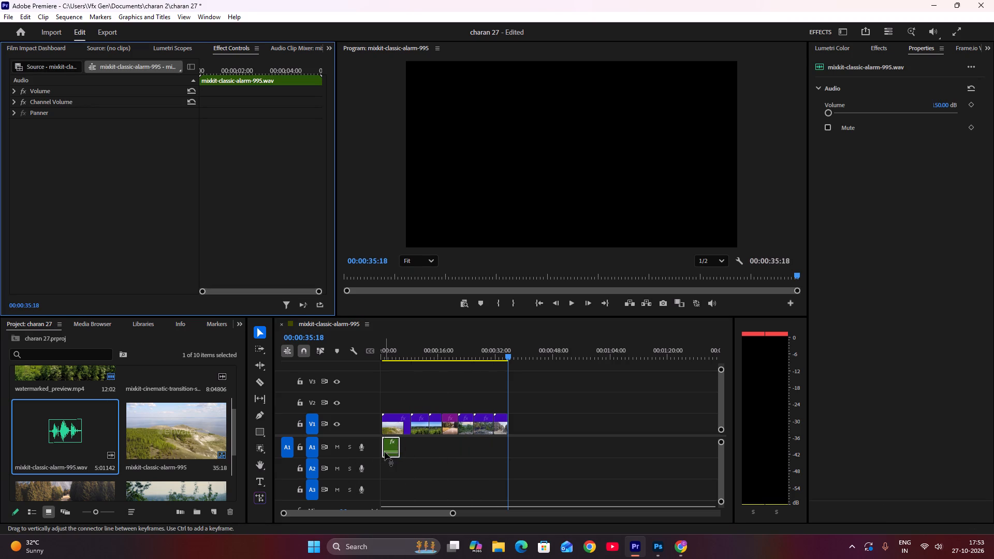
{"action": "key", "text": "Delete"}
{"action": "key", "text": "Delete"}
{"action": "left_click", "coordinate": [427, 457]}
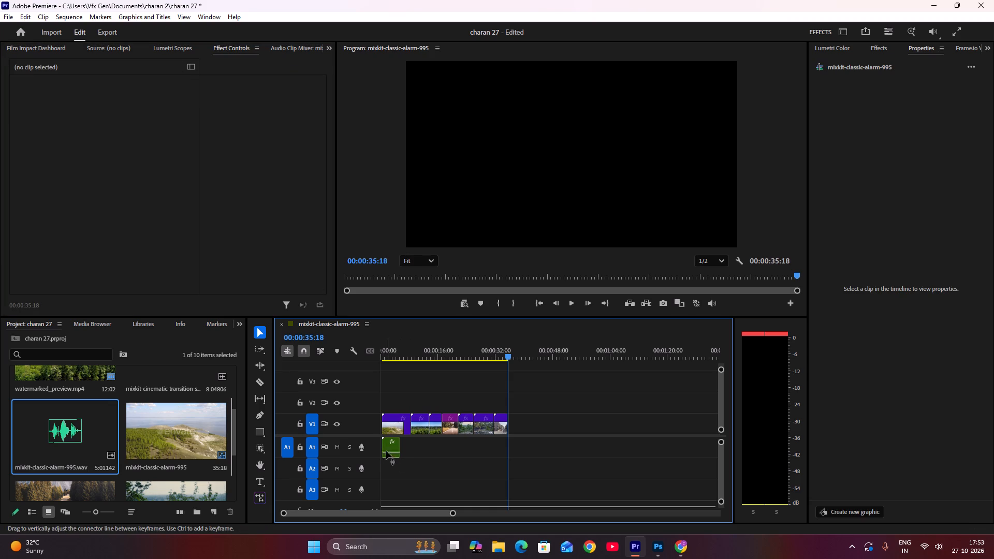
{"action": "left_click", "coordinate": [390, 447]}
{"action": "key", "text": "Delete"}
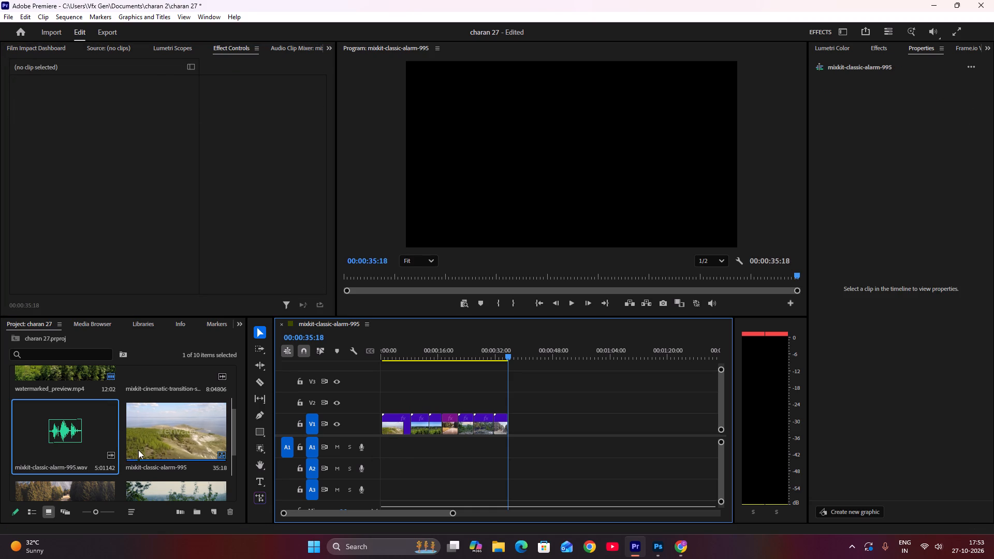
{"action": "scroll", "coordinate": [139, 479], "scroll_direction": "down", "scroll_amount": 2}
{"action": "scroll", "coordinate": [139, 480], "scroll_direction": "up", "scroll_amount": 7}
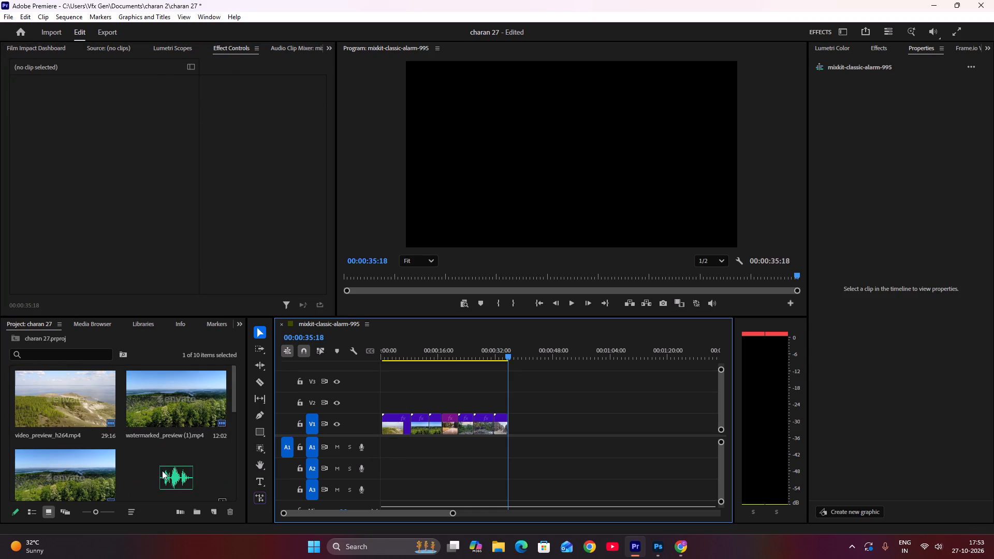
Place mixkit-classic-alarm-995.wav at the start of track A1.
{"action": "left_click_drag", "start_coordinate": [235, 410], "coordinate": [235, 369]}
{"action": "left_click_drag", "start_coordinate": [234, 381], "coordinate": [241, 428]}
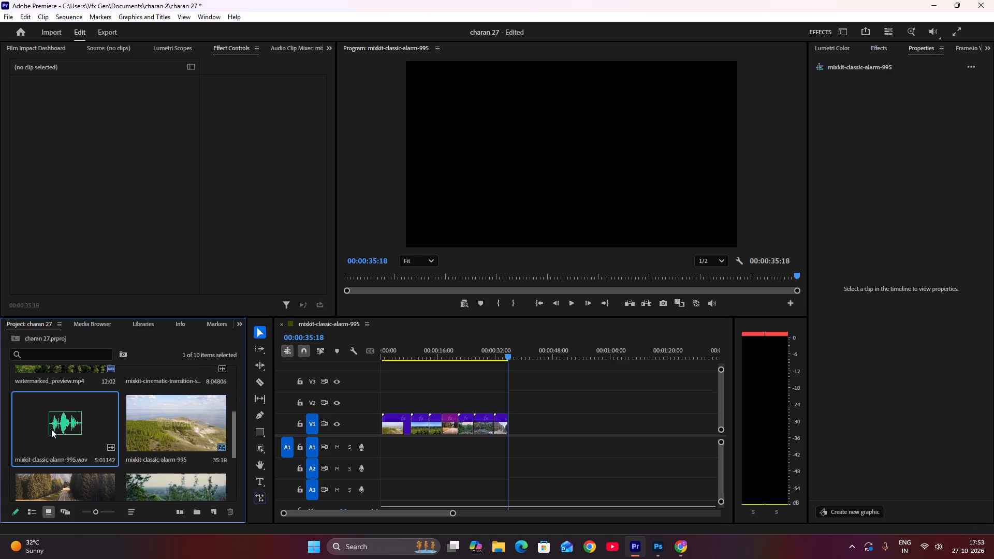
{"action": "left_click", "coordinate": [52, 429]}
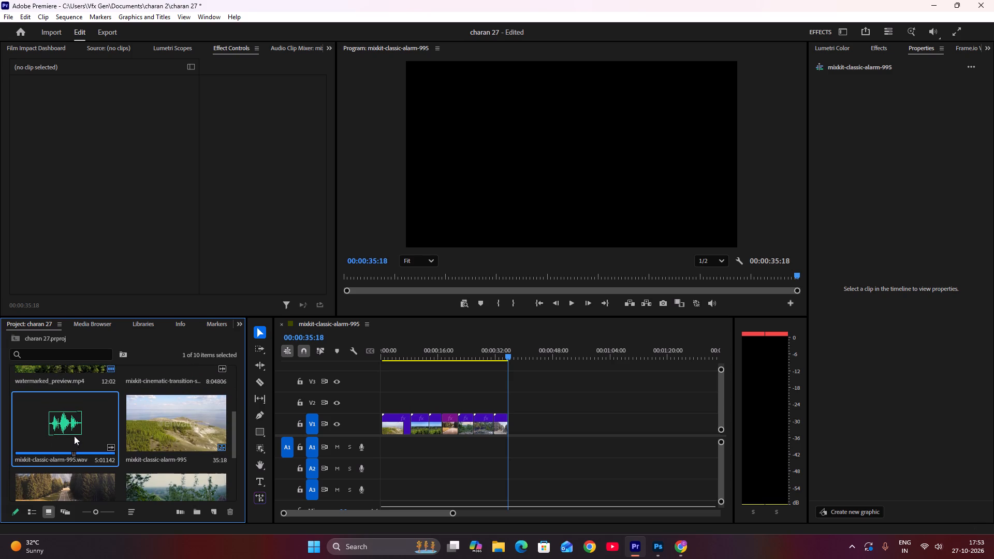
{"action": "left_click_drag", "start_coordinate": [75, 436], "coordinate": [383, 450]}
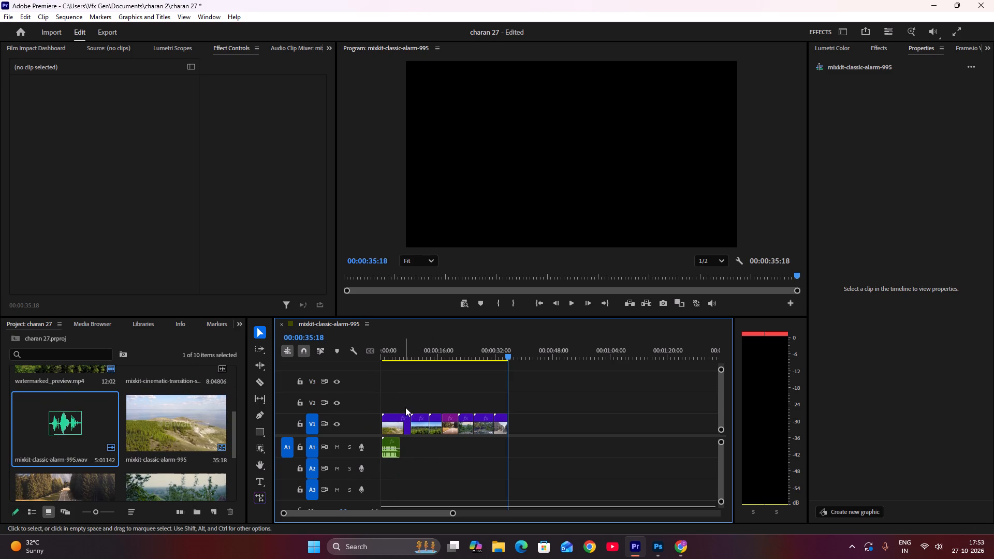
{"action": "left_click", "coordinate": [389, 447]}
{"action": "left_click", "coordinate": [390, 444]}
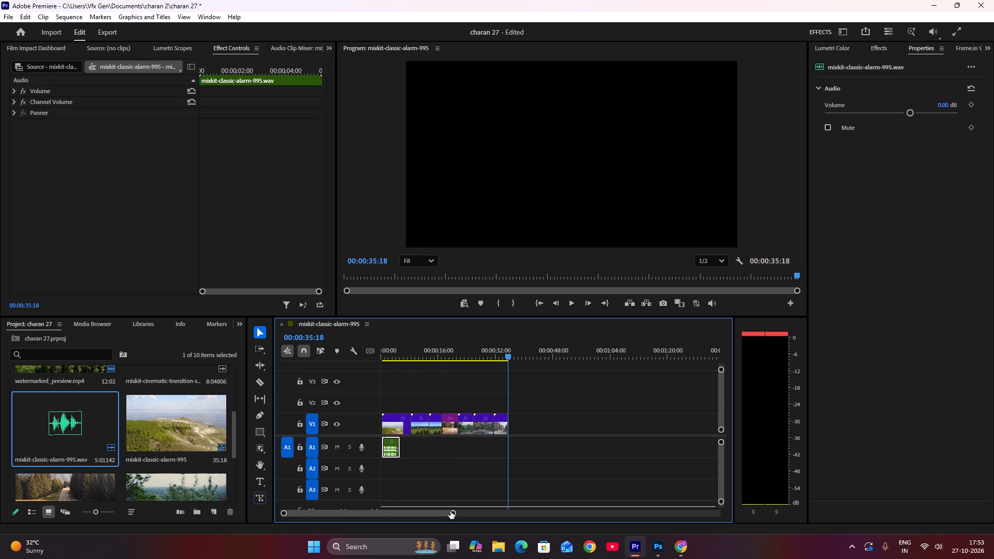
Play the sequence from 00:00:00:00 to review the alarm sound against the opening footage.
{"action": "left_click_drag", "start_coordinate": [450, 511], "coordinate": [454, 518]}
{"action": "left_click_drag", "start_coordinate": [454, 518], "coordinate": [618, 518]}
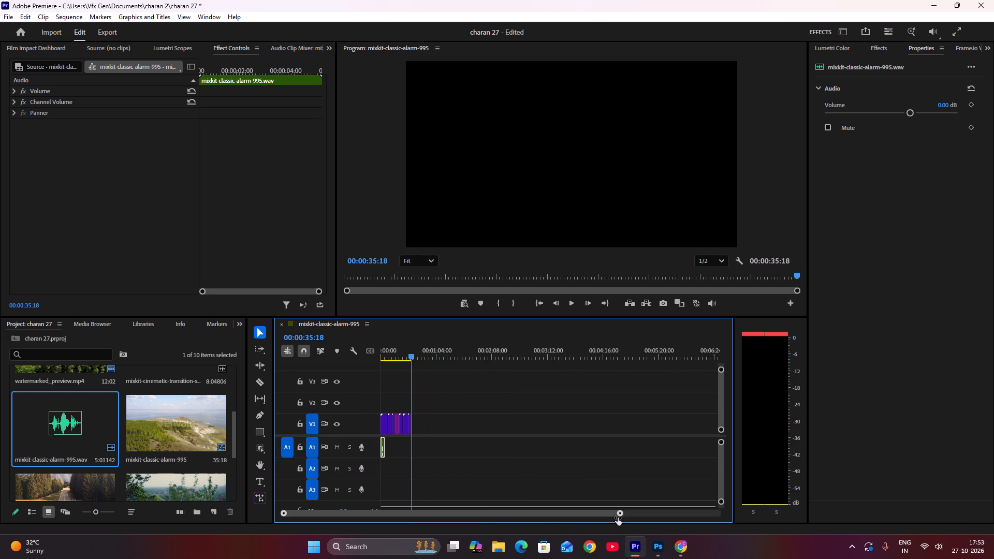
{"action": "left_click_drag", "start_coordinate": [618, 518], "coordinate": [461, 519]}
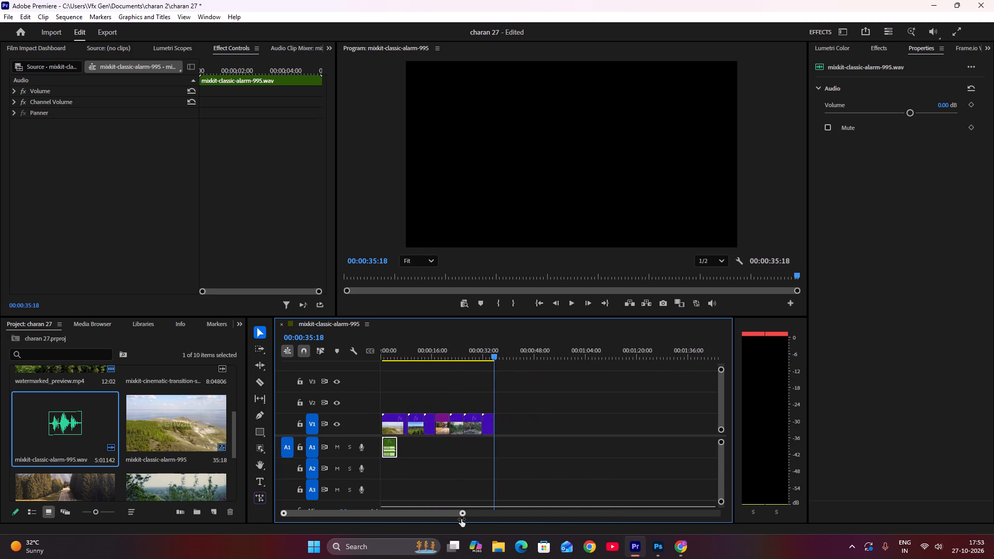
{"action": "left_click_drag", "start_coordinate": [461, 519], "coordinate": [426, 520]}
{"action": "left_click", "coordinate": [398, 460]}
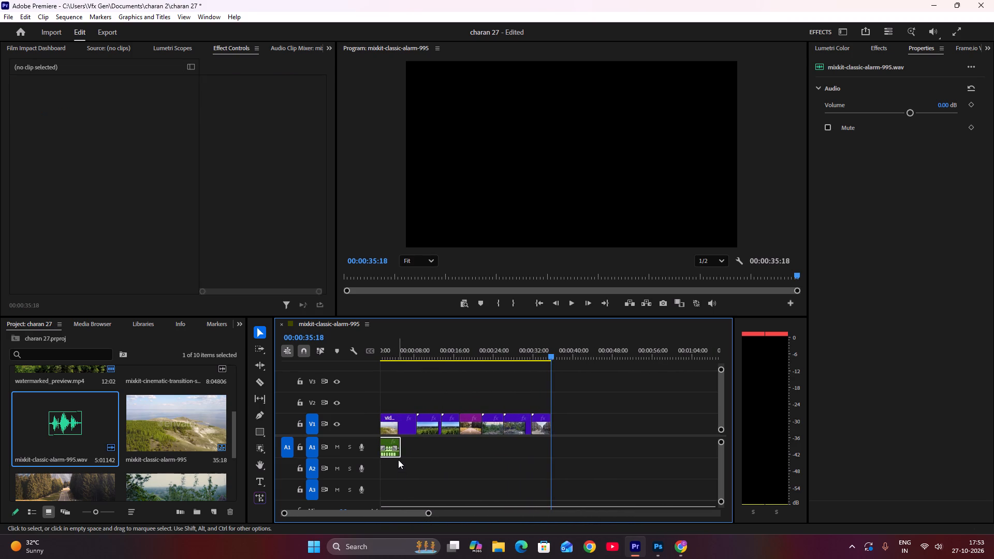
{"action": "left_click_drag", "start_coordinate": [306, 510], "coordinate": [301, 512]}
{"action": "left_click_drag", "start_coordinate": [329, 512], "coordinate": [307, 512]}
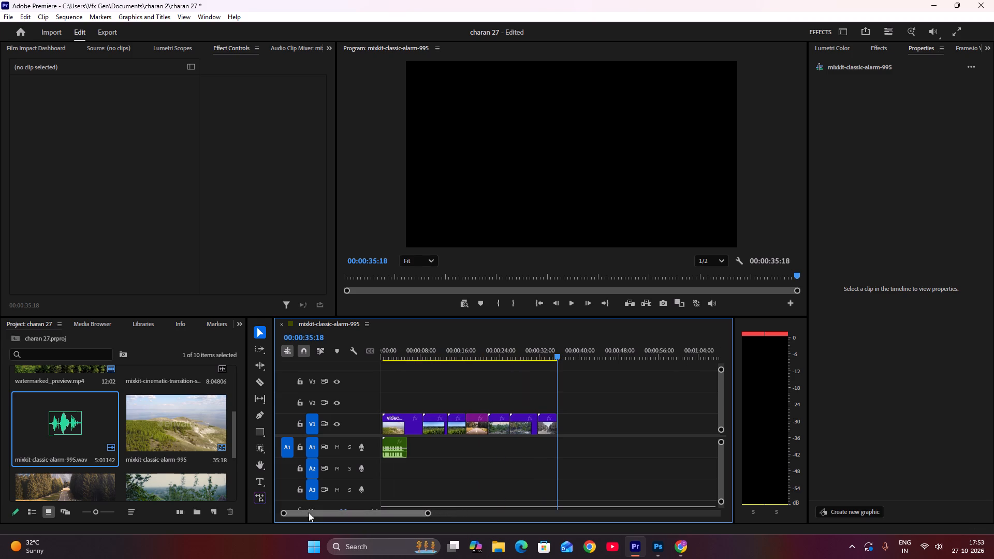
{"action": "left_click_drag", "start_coordinate": [355, 517], "coordinate": [341, 520]}
{"action": "left_click_drag", "start_coordinate": [358, 512], "coordinate": [343, 514]}
{"action": "left_click_drag", "start_coordinate": [385, 512], "coordinate": [367, 516]}
{"action": "left_click_drag", "start_coordinate": [286, 514], "coordinate": [270, 509]}
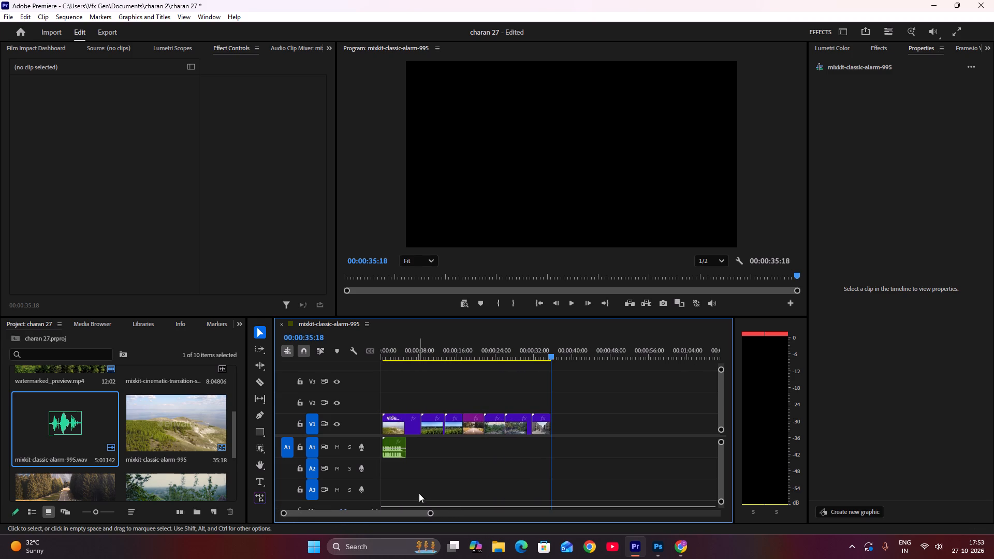
{"action": "left_click", "coordinate": [381, 452]}
{"action": "key", "text": "space"}
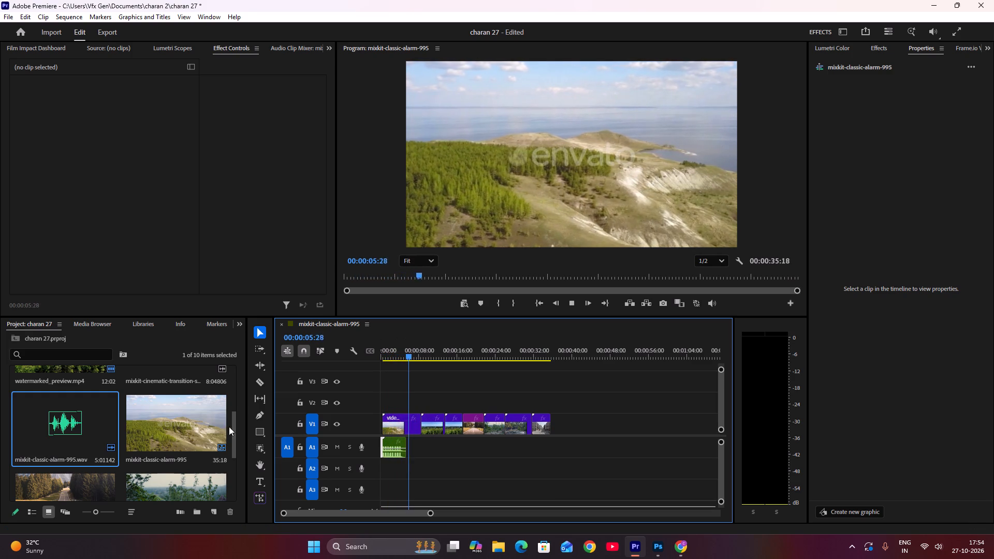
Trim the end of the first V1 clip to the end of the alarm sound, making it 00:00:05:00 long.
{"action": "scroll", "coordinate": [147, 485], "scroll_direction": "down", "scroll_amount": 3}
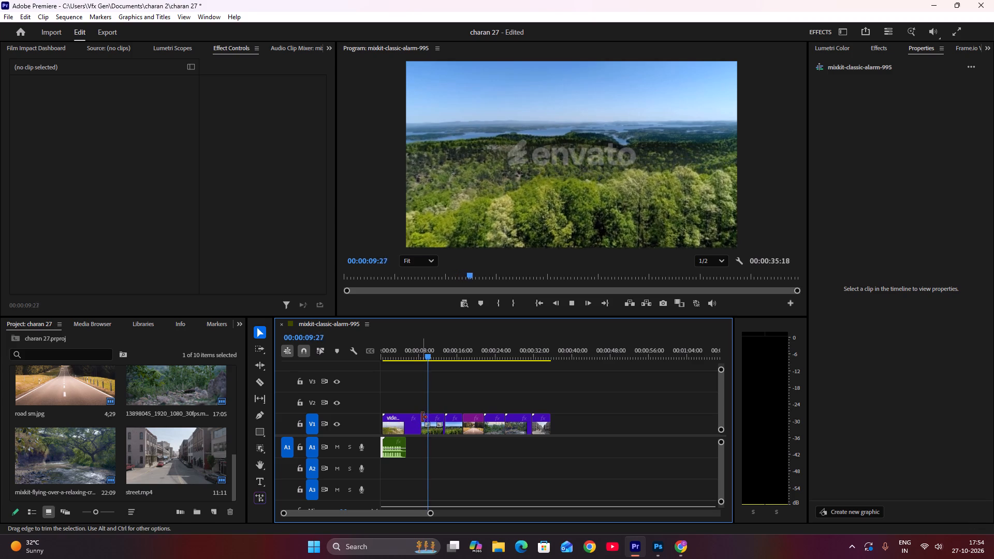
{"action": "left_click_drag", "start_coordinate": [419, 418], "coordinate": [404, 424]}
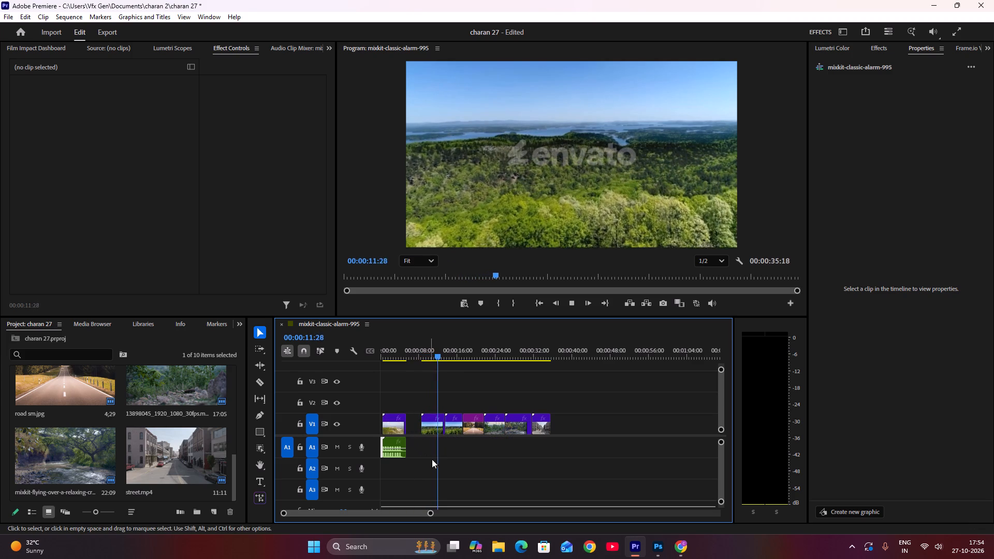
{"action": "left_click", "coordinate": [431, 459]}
Place the mixkit-cinematic-transition sound on A1 directly after the alarm clip.
{"action": "scroll", "coordinate": [119, 506], "scroll_direction": "down", "scroll_amount": 4}
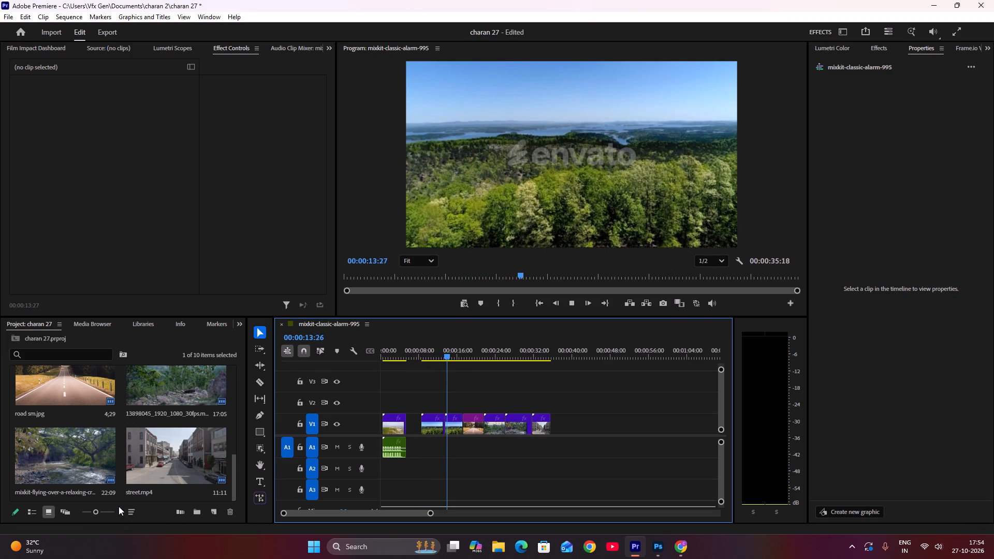
{"action": "scroll", "coordinate": [119, 506], "scroll_direction": "up", "scroll_amount": 4}
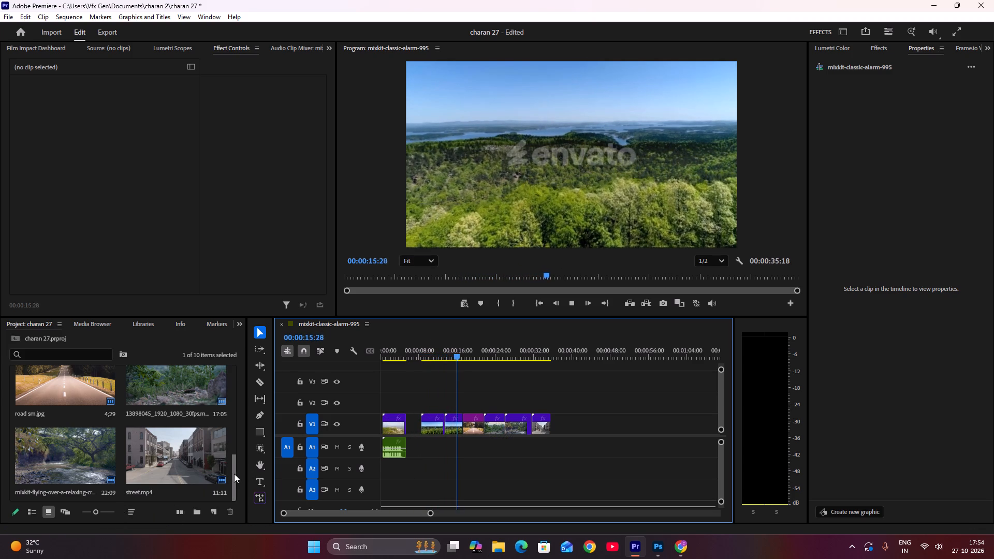
{"action": "left_click_drag", "start_coordinate": [234, 474], "coordinate": [252, 418]}
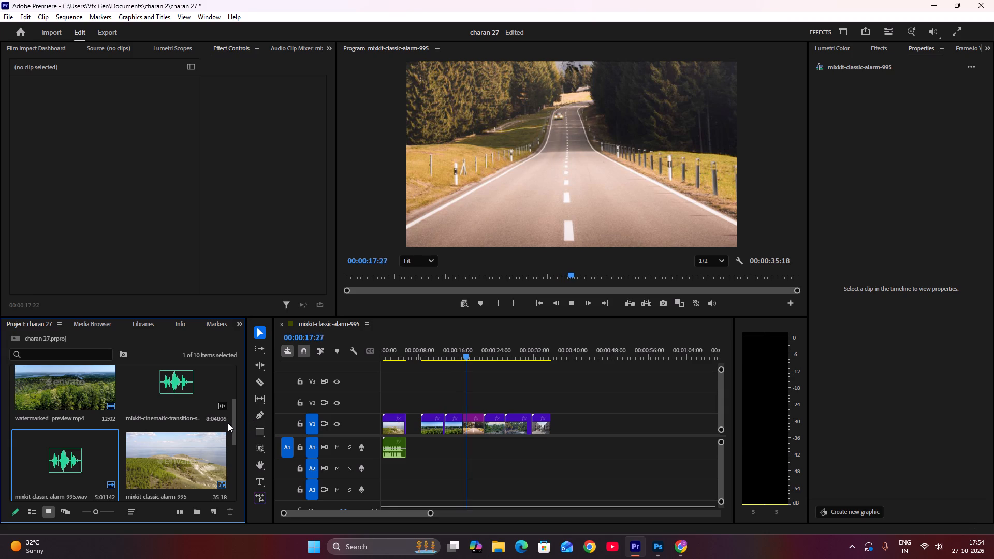
{"action": "left_click_drag", "start_coordinate": [194, 384], "coordinate": [412, 439]}
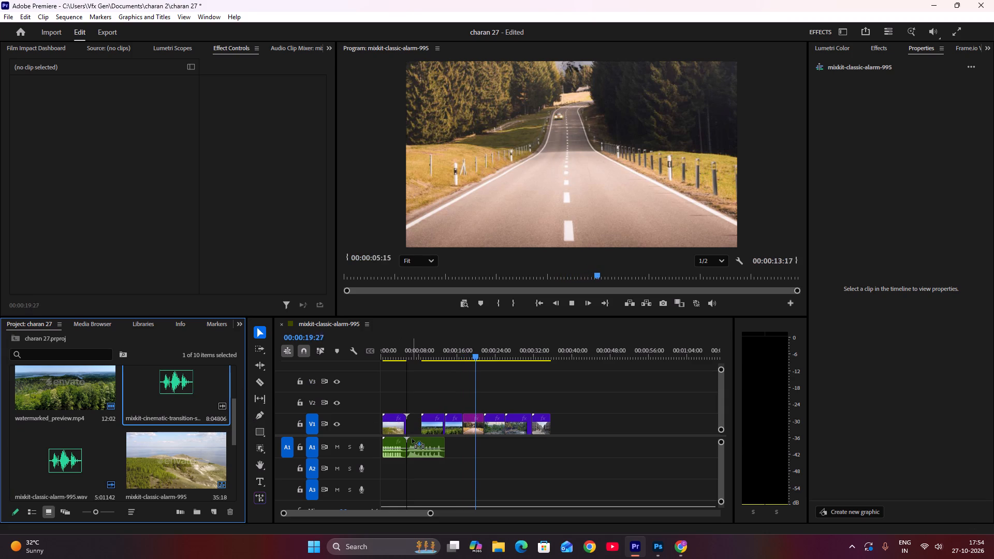
{"action": "left_click_drag", "start_coordinate": [412, 439], "coordinate": [412, 439]}
{"action": "left_click", "coordinate": [508, 461]}
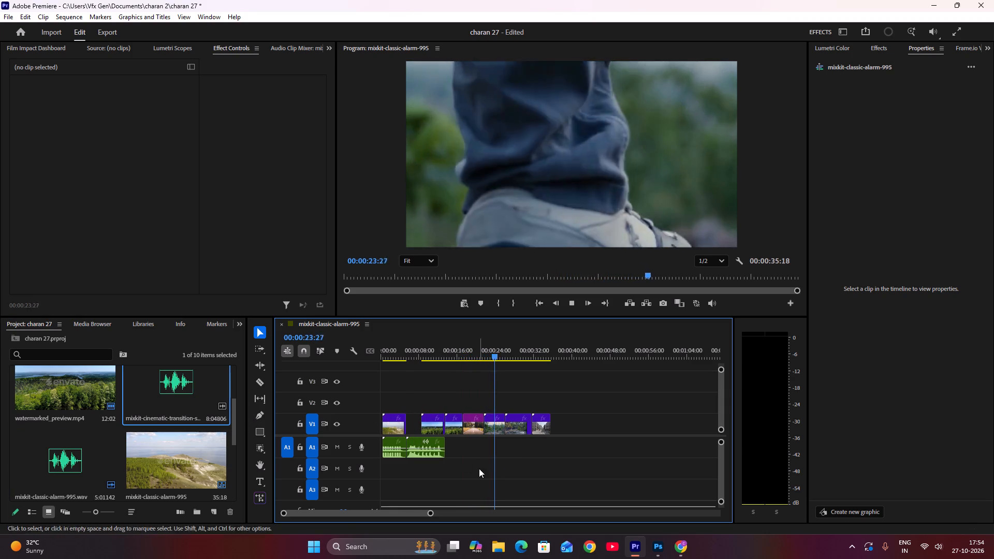
{"action": "left_click", "coordinate": [497, 476]}
Shorten the first clip on V1 from its end to about 2 seconds.
{"action": "left_click_drag", "start_coordinate": [404, 418], "coordinate": [402, 421]}
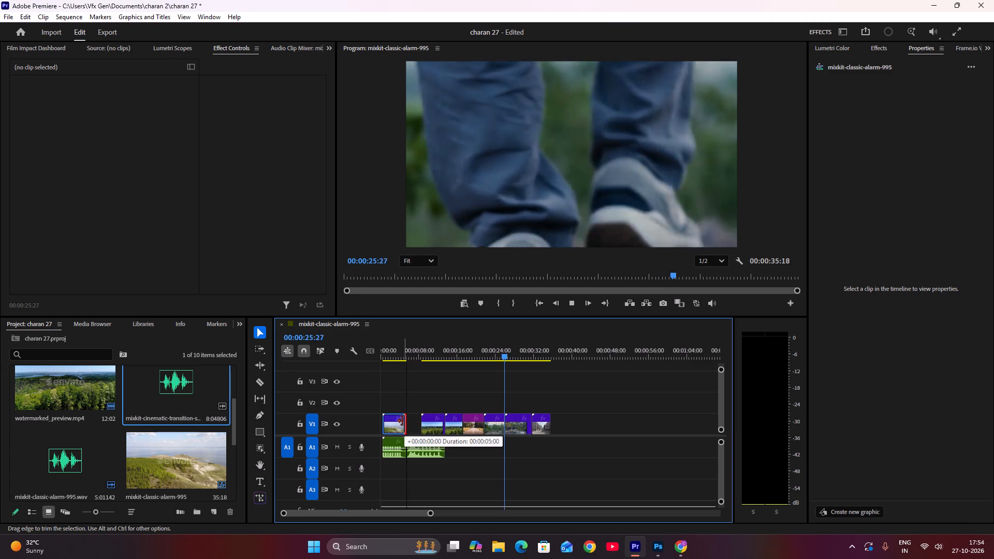
{"action": "left_click_drag", "start_coordinate": [402, 421], "coordinate": [388, 432]}
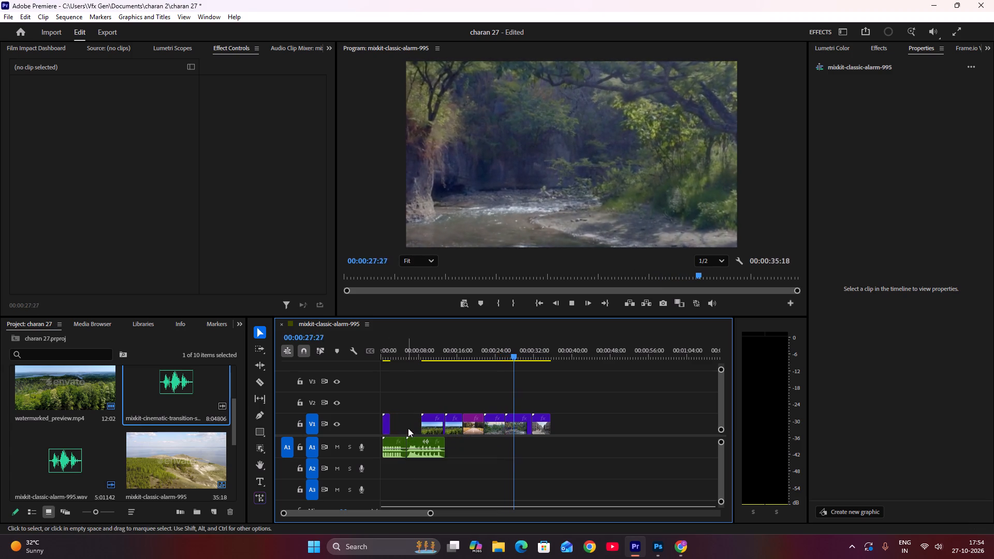
Move watermarked_preview (1).mp4 against the first V1 clip and trim its end to about half its length.
{"action": "left_click_drag", "start_coordinate": [427, 419], "coordinate": [400, 427]}
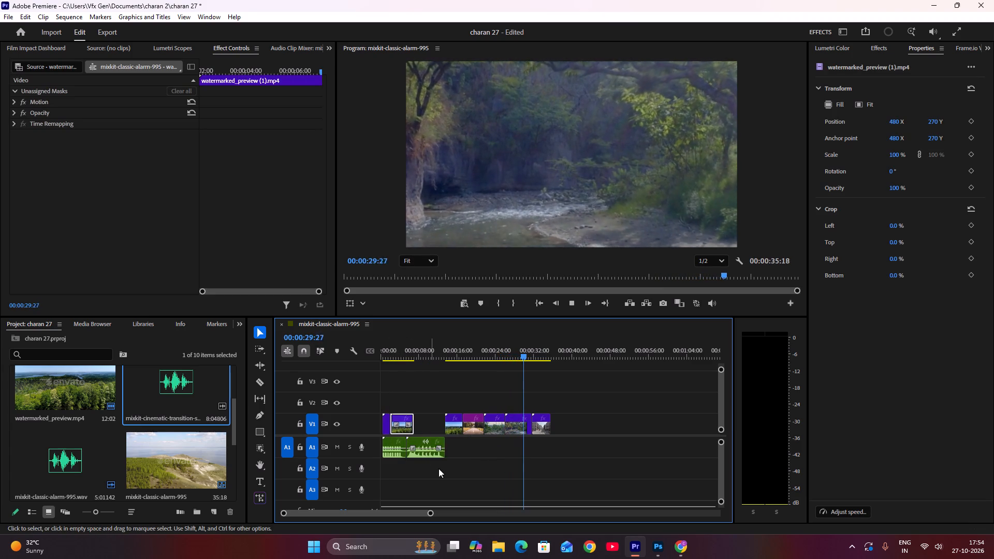
{"action": "left_click", "coordinate": [450, 487]}
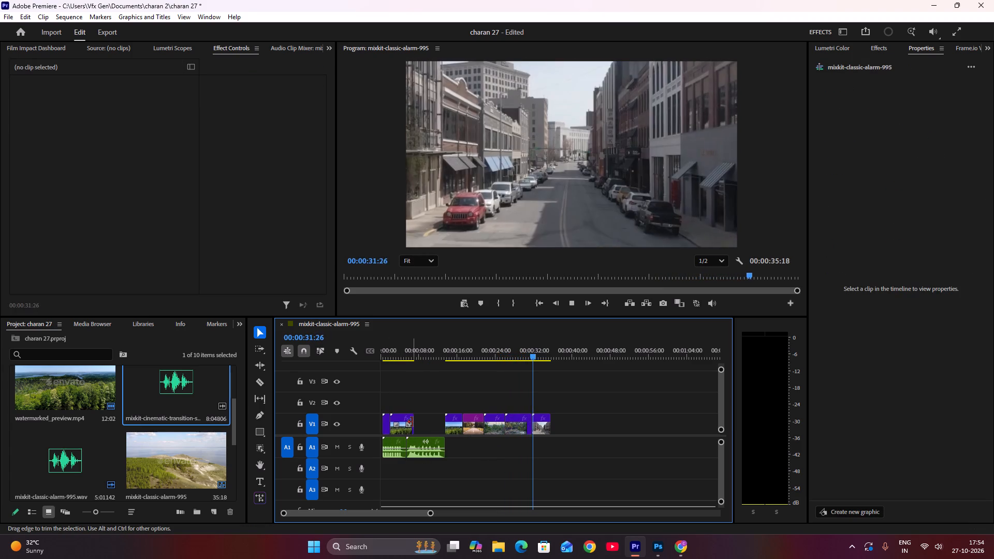
{"action": "left_click_drag", "start_coordinate": [412, 422], "coordinate": [400, 429]}
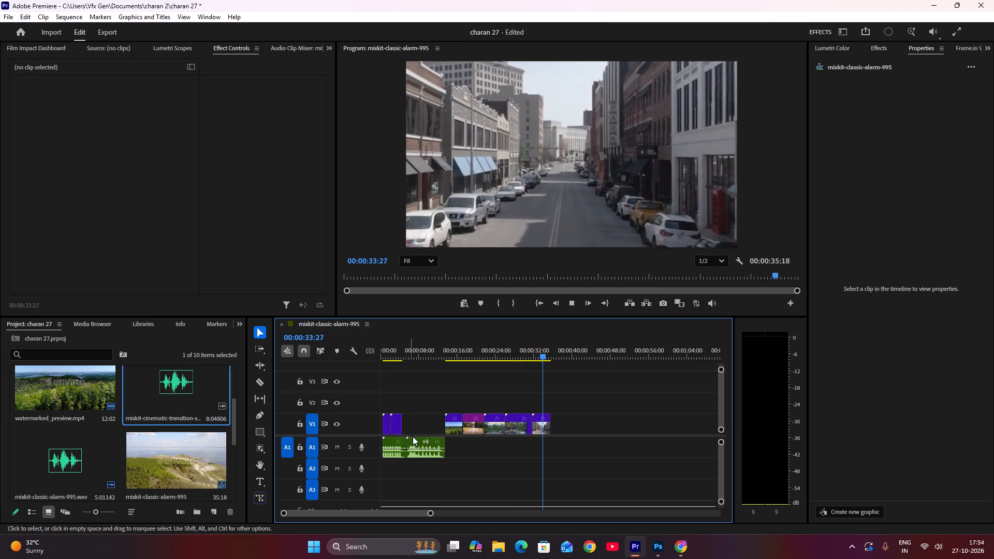
{"action": "left_click", "coordinate": [465, 471]}
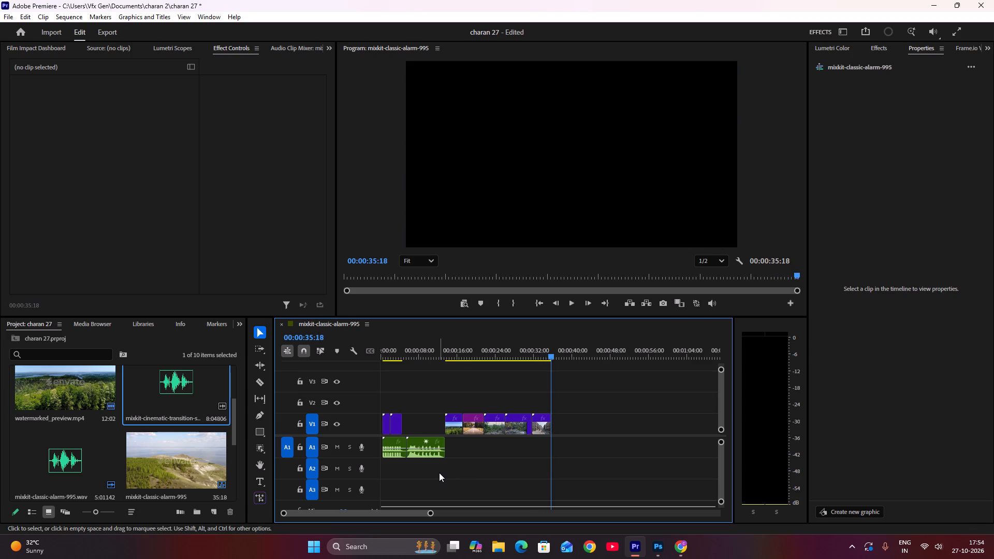
Move watermarked_preview.mp4 directly after the first V1 clip, overwriting watermarked_preview (1).mp4.
{"action": "left_click_drag", "start_coordinate": [448, 423], "coordinate": [441, 425]}
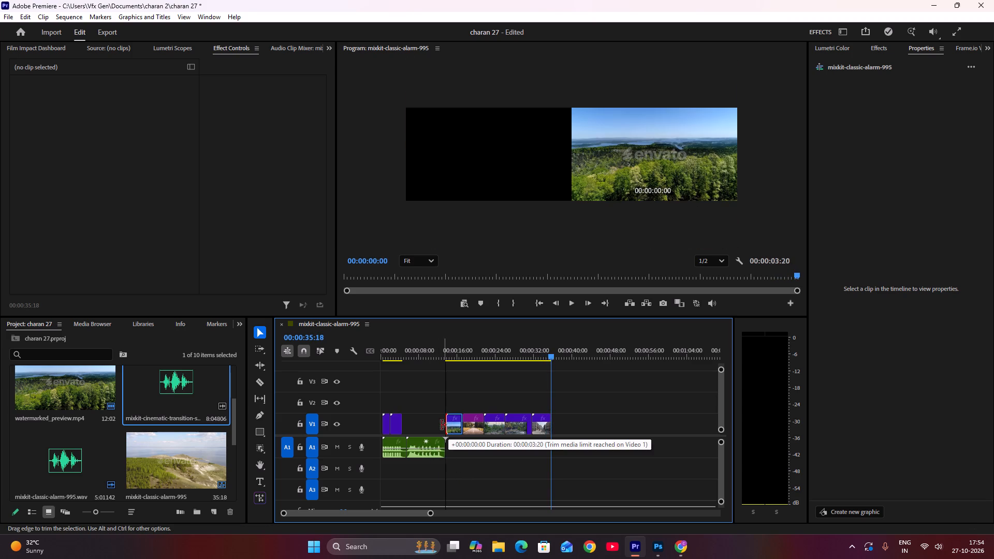
{"action": "left_click_drag", "start_coordinate": [441, 425], "coordinate": [406, 425]}
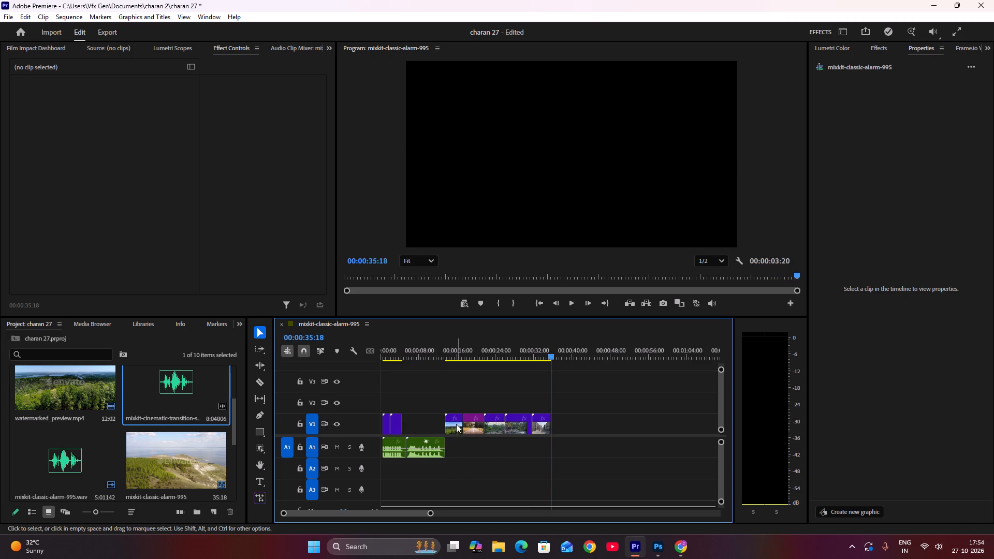
{"action": "left_click_drag", "start_coordinate": [455, 422], "coordinate": [405, 429]}
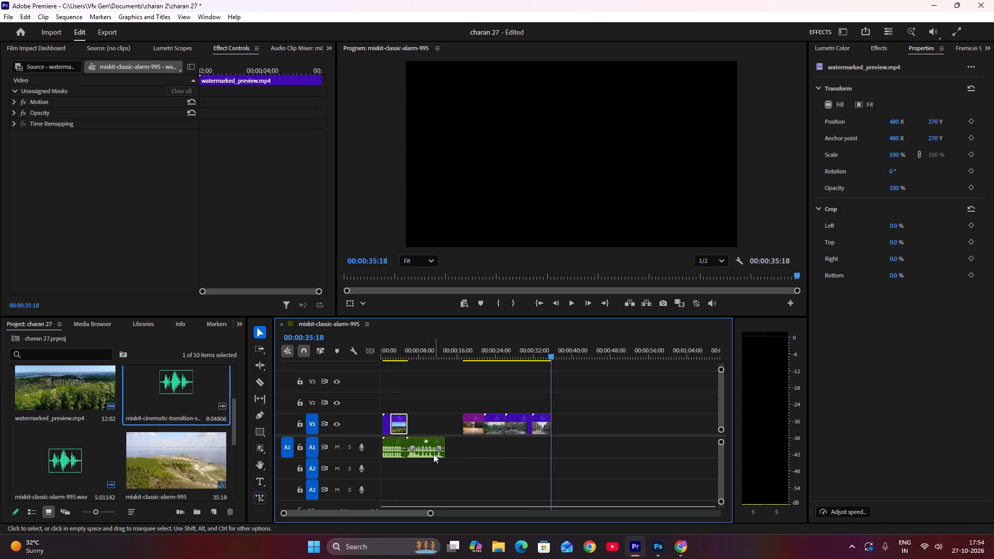
{"action": "left_click", "coordinate": [457, 473]}
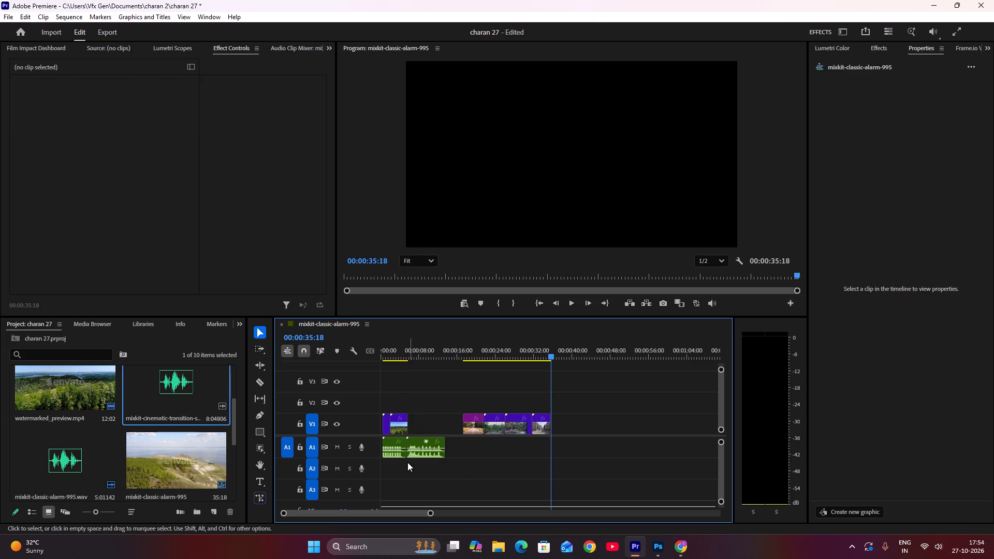
Extend the end of watermarked_preview.mp4 on V1 to the end of the cinematic transition sound on A1.
{"action": "left_click_drag", "start_coordinate": [405, 429], "coordinate": [441, 434]}
{"action": "left_click", "coordinate": [470, 466]}
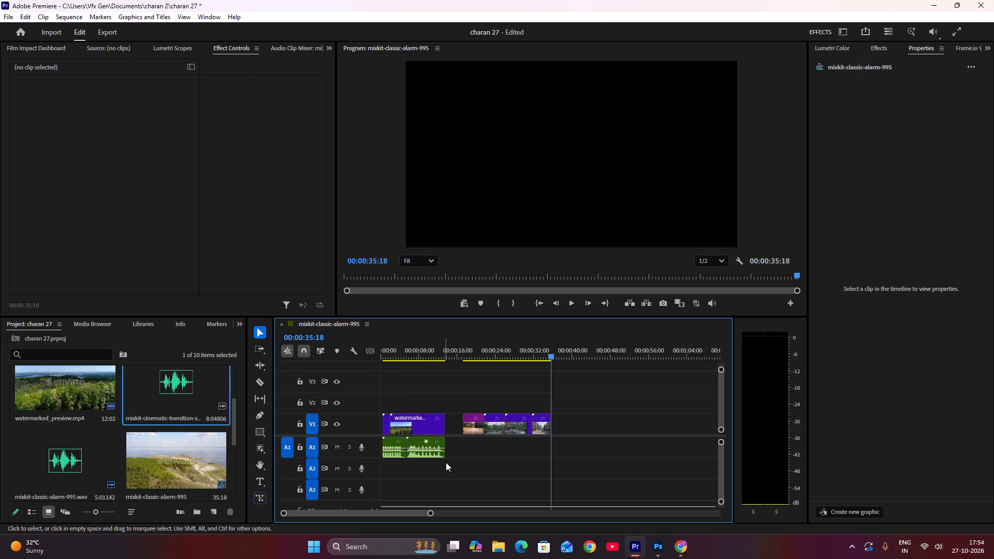
{"action": "left_click", "coordinate": [459, 467]}
Play the sequence from the start to review the new cuts with the alarm and transition sounds.
{"action": "left_click", "coordinate": [379, 426]}
{"action": "key", "text": "space"}
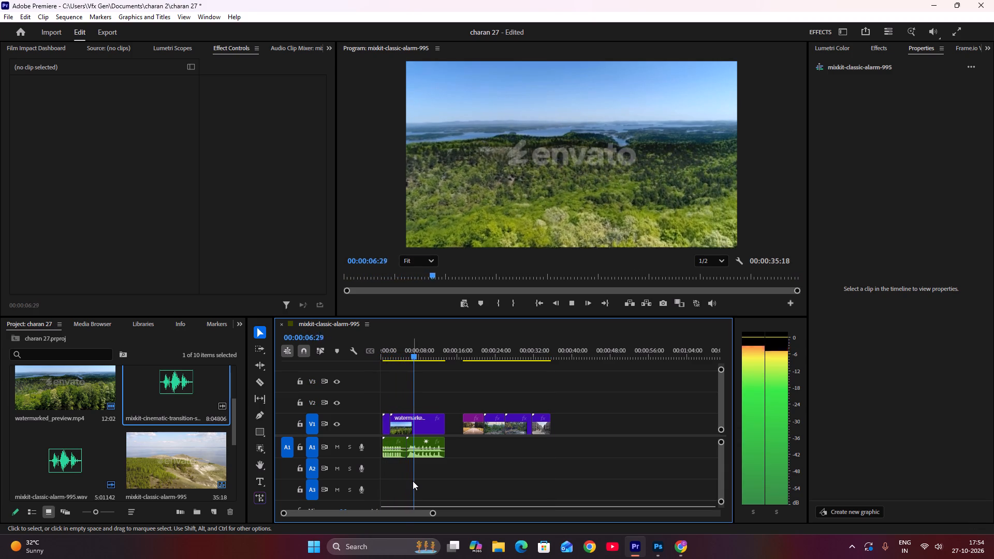
Move road sm.jpg on V1 directly against the end of watermarked_preview.mp4.
{"action": "left_click_drag", "start_coordinate": [469, 418], "coordinate": [447, 424]}
Add mixkit-classic-alarm-995.wav under road sm.jpg on A1, followed by the mixkit-cinematic-transition sound.
{"action": "left_click_drag", "start_coordinate": [58, 460], "coordinate": [450, 451]}
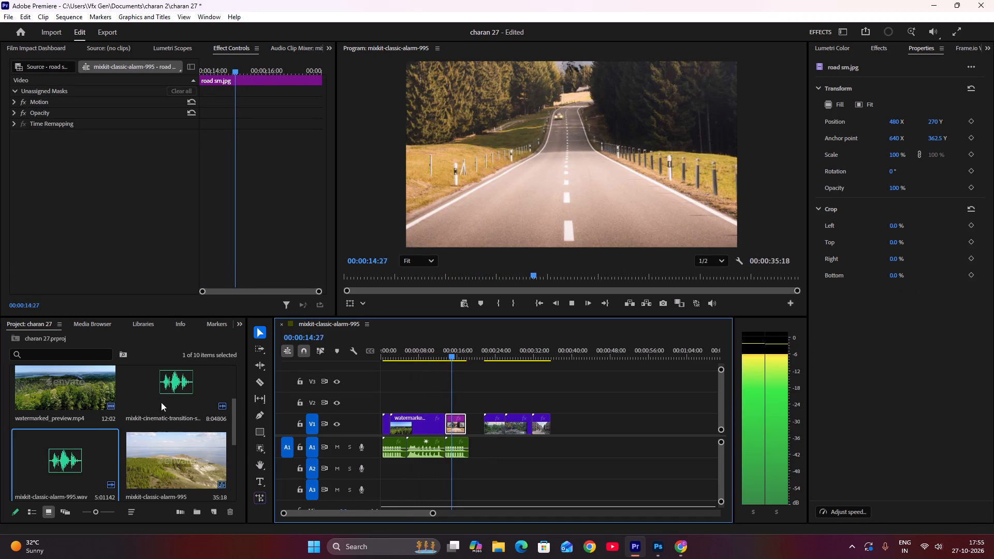
{"action": "left_click_drag", "start_coordinate": [183, 373], "coordinate": [473, 447]}
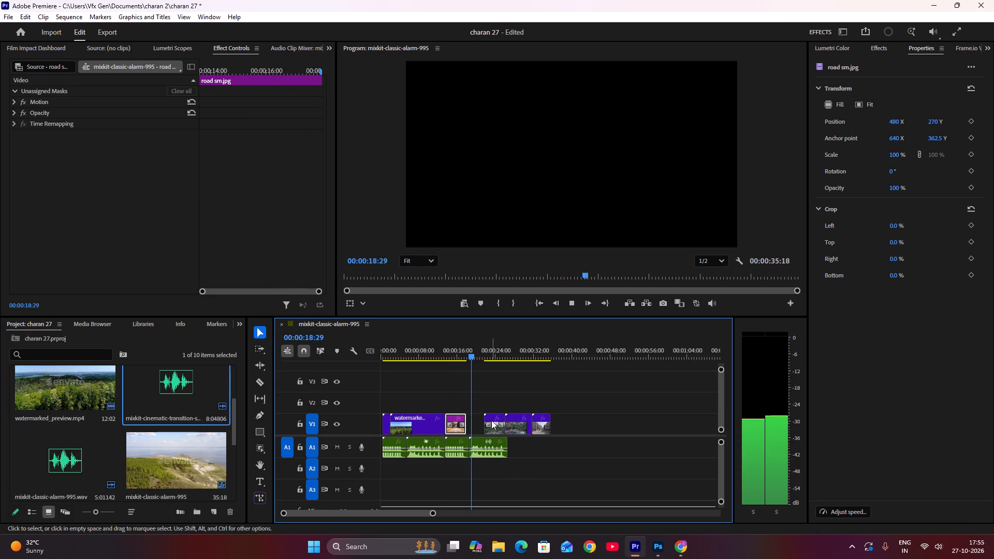
Close the V1 gaps after road sm.jpg by moving the 13898045, creek and street.mp4 clips earlier, with street.mp4 starting at the transition sound's end.
{"action": "left_click_drag", "start_coordinate": [491, 419], "coordinate": [469, 421]}
{"action": "left_click", "coordinate": [544, 466]}
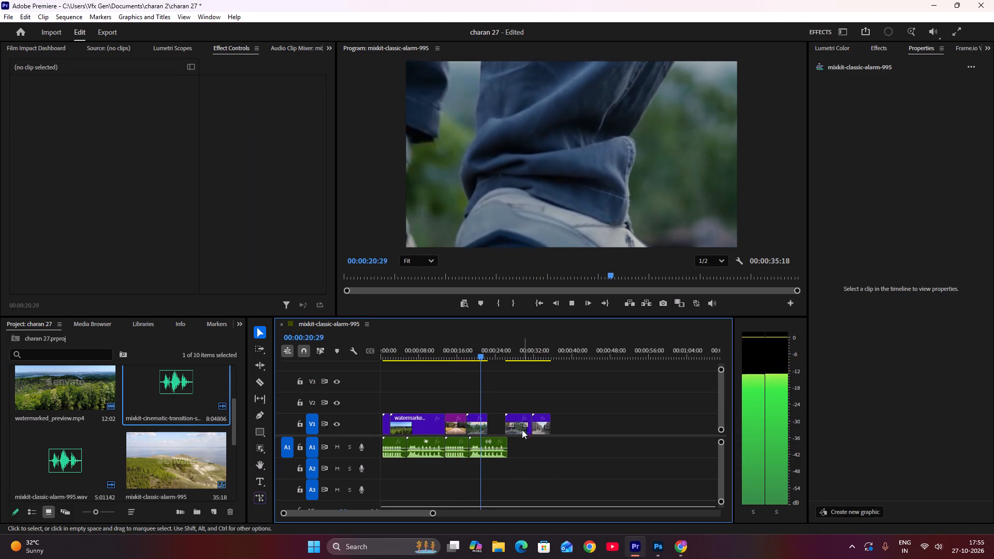
{"action": "left_click_drag", "start_coordinate": [517, 419], "coordinate": [490, 421]}
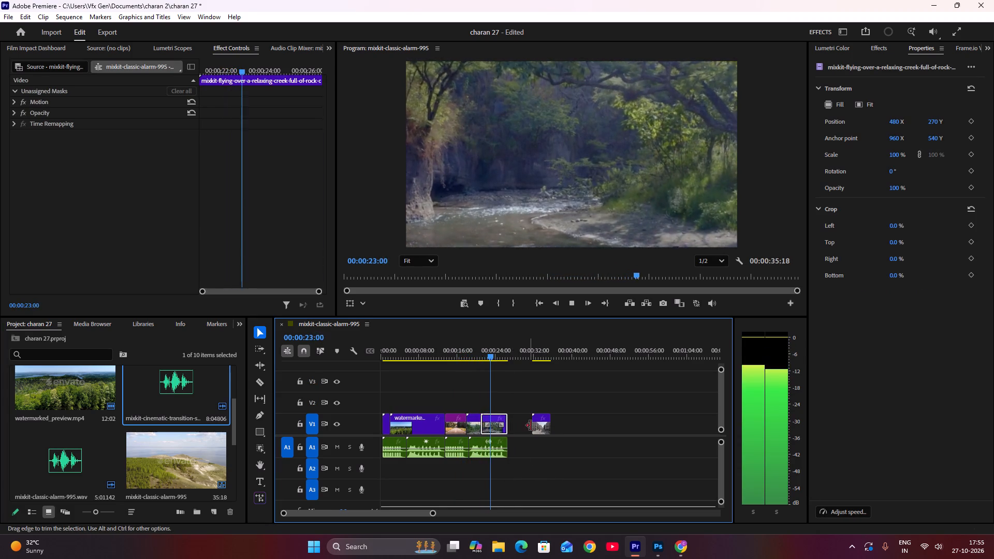
{"action": "left_click_drag", "start_coordinate": [541, 425], "coordinate": [518, 429]}
{"action": "left_click", "coordinate": [542, 462]}
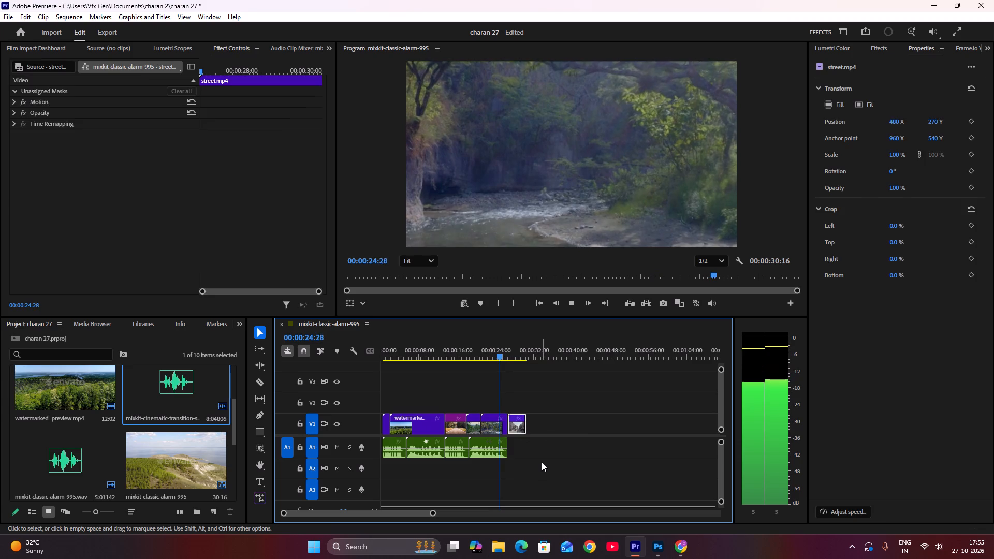
Add mixkit-classic-alarm-995.wav on A1 under street.mp4, directly after the last cinematic transition sound.
{"action": "left_click_drag", "start_coordinate": [66, 459], "coordinate": [408, 486]}
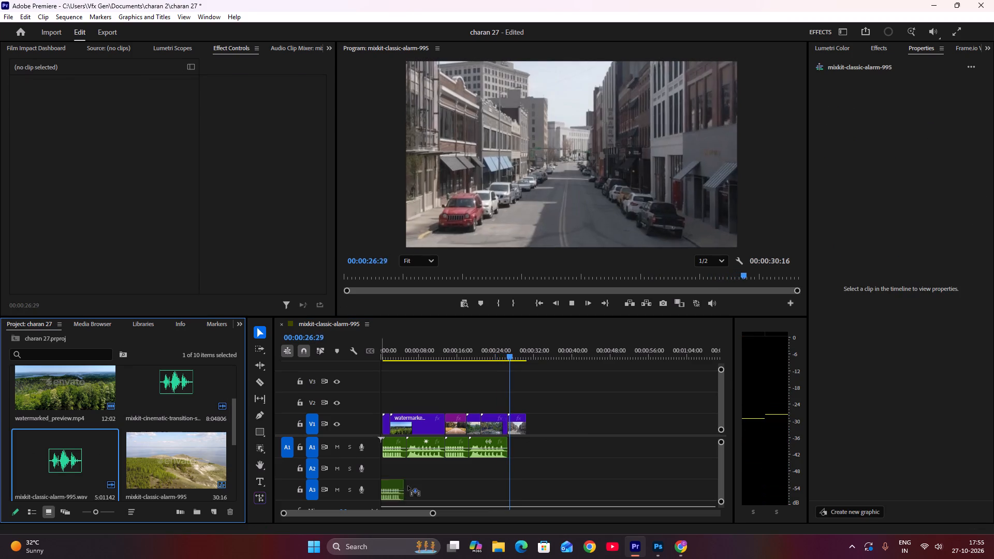
{"action": "left_click_drag", "start_coordinate": [408, 486], "coordinate": [507, 448]}
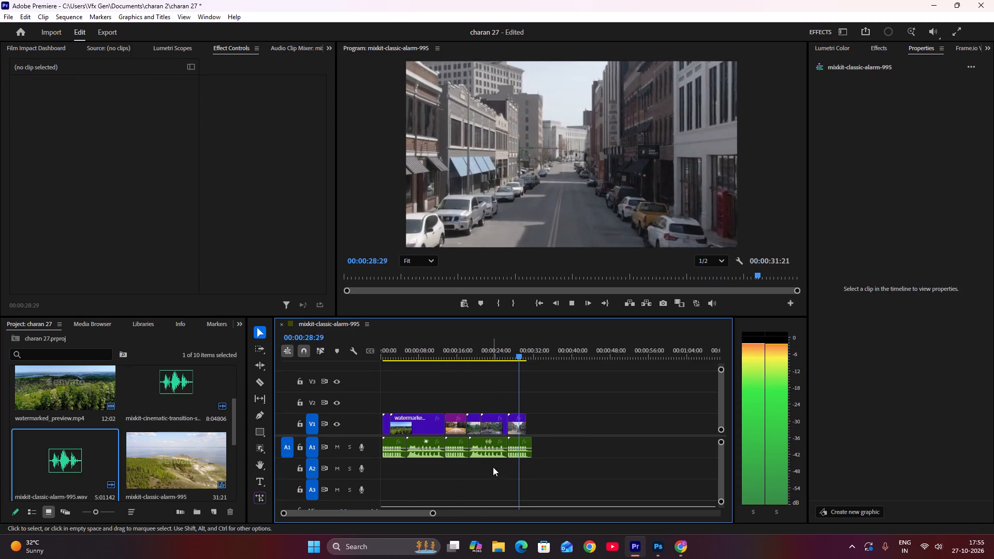
{"action": "left_click", "coordinate": [572, 487]}
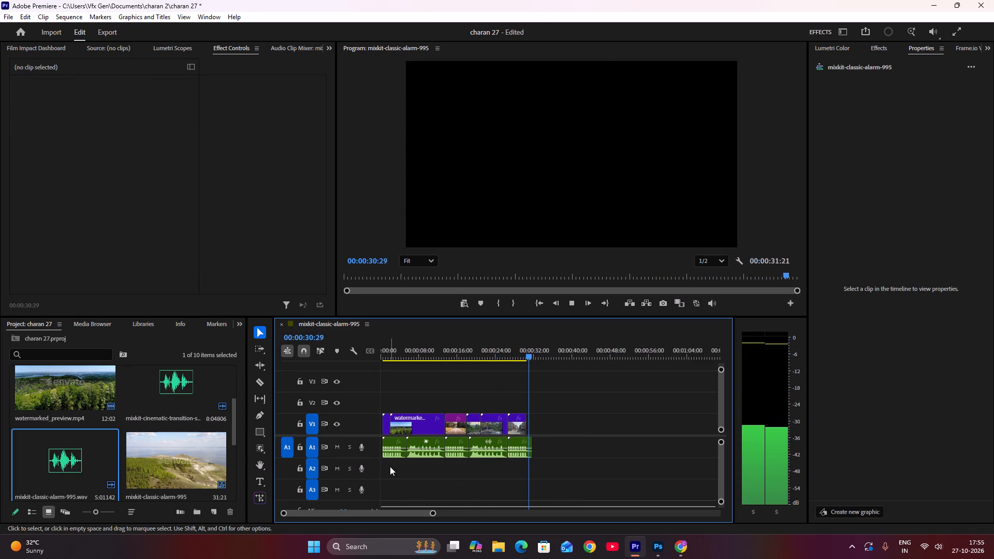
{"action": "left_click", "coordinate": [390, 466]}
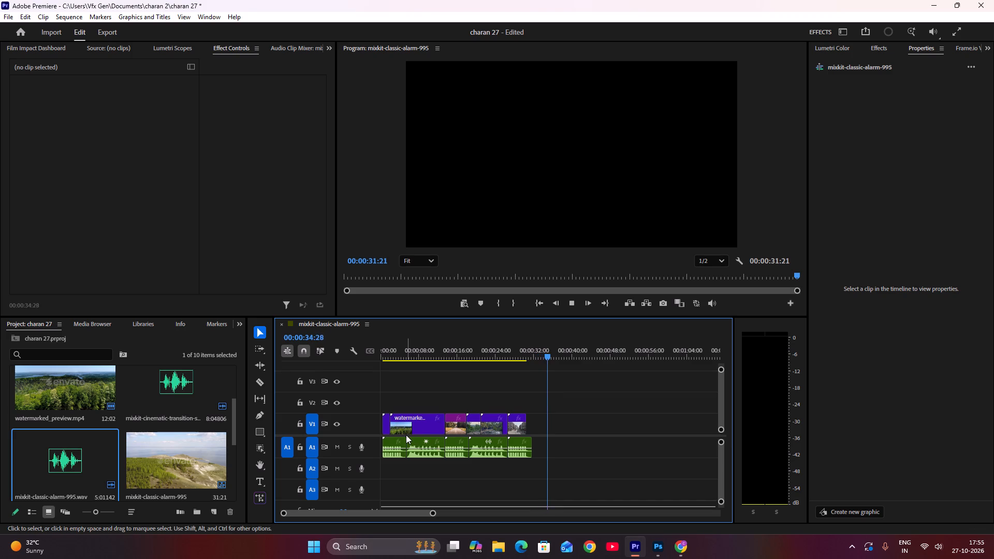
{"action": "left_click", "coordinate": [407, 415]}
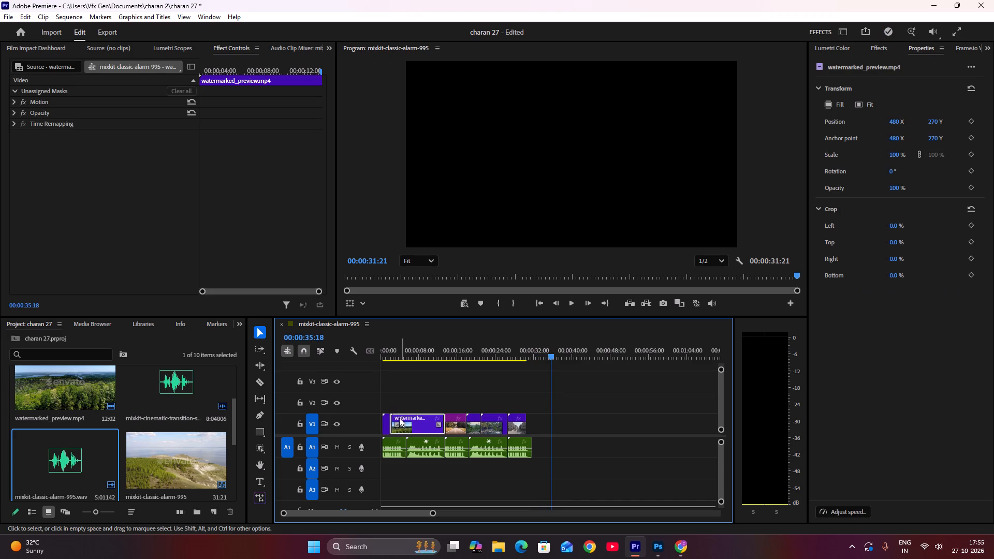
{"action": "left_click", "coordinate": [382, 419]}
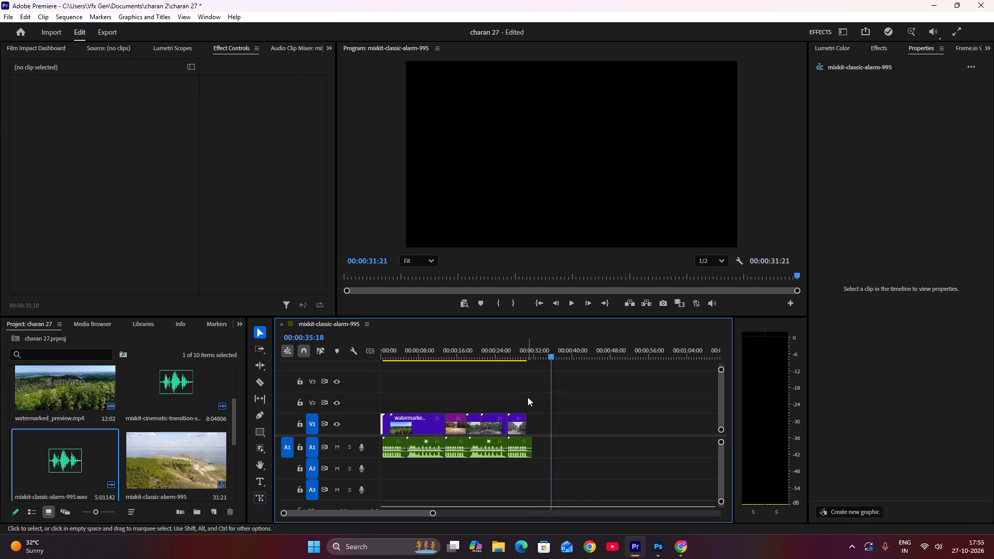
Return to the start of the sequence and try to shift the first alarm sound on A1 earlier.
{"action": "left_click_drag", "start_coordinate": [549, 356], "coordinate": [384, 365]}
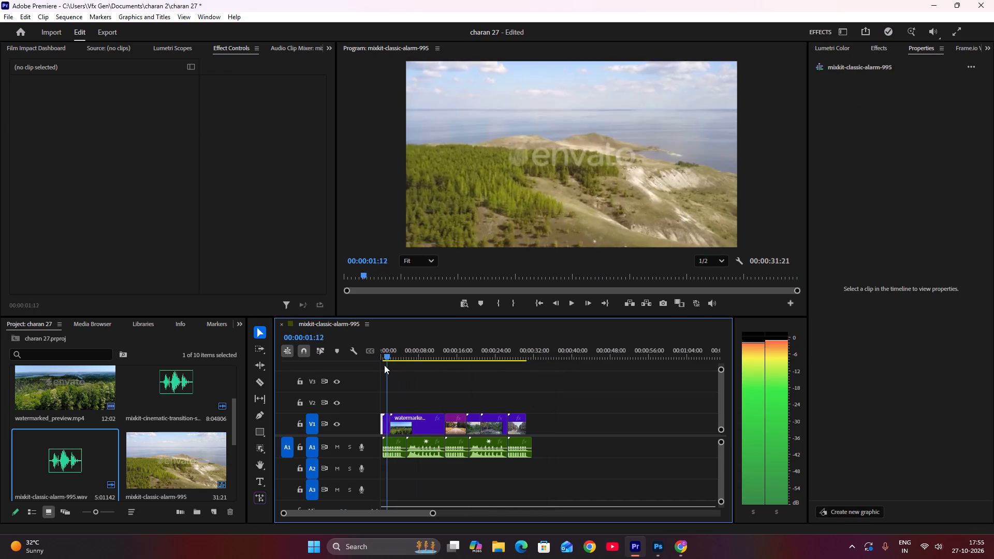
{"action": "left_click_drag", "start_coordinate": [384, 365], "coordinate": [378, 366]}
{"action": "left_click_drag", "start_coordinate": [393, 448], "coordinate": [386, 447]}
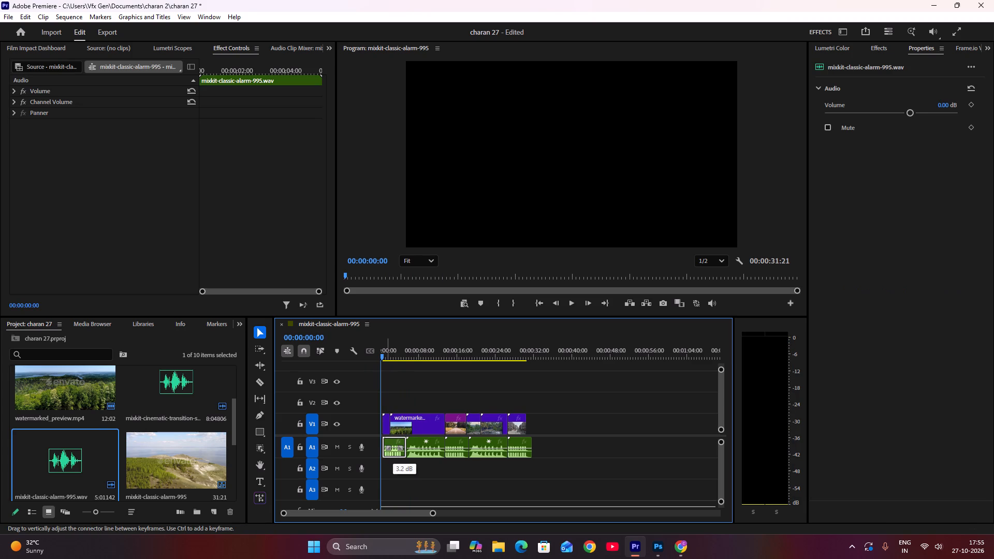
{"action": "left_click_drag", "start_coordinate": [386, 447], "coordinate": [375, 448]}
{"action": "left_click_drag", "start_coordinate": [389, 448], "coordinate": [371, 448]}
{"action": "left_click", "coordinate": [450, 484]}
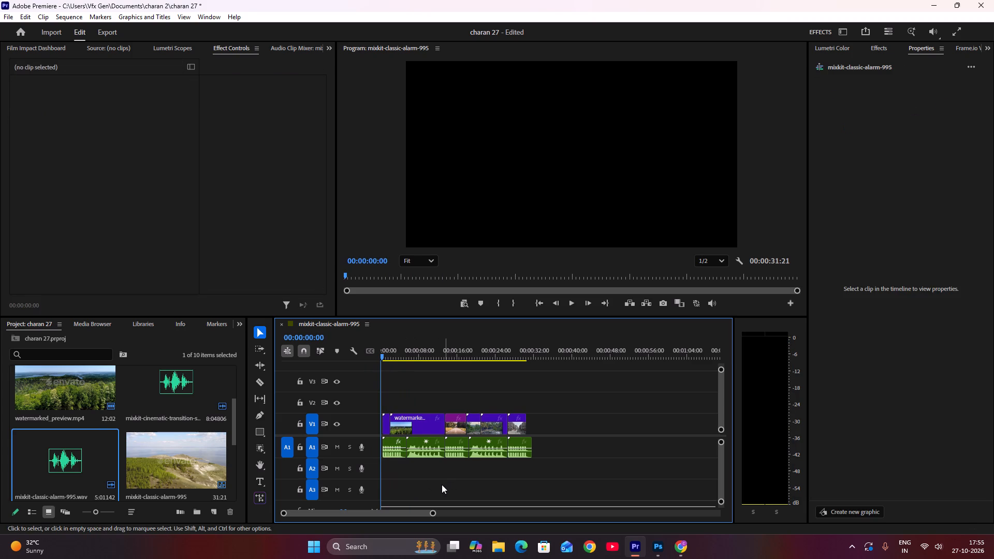
Play from the start and add sequence markers at the A1 sound changes: 00:00:05:13, 00:00:13:13 and 00:00:18:21.
{"action": "key", "text": "space"}
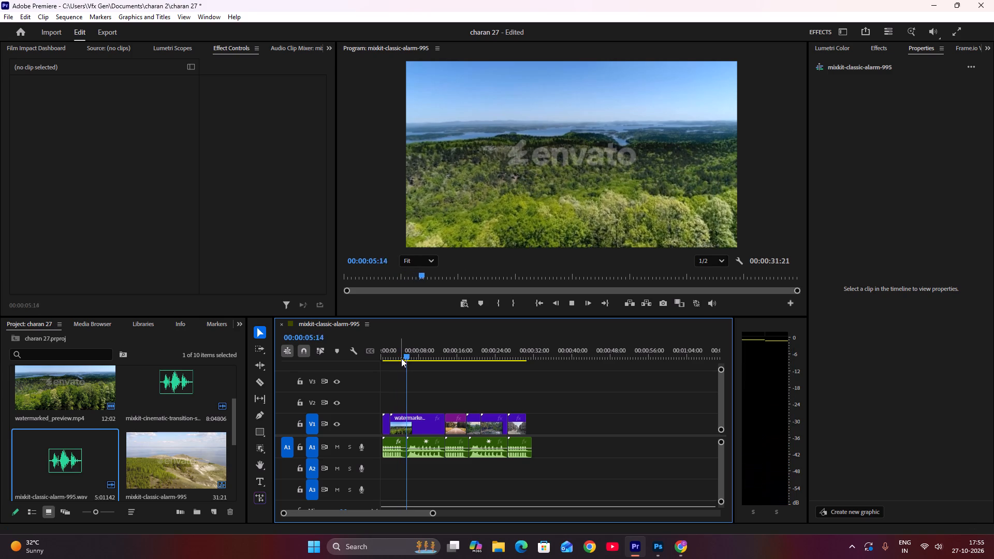
{"action": "left_click", "coordinate": [401, 358]}
{"action": "key", "text": "space"}
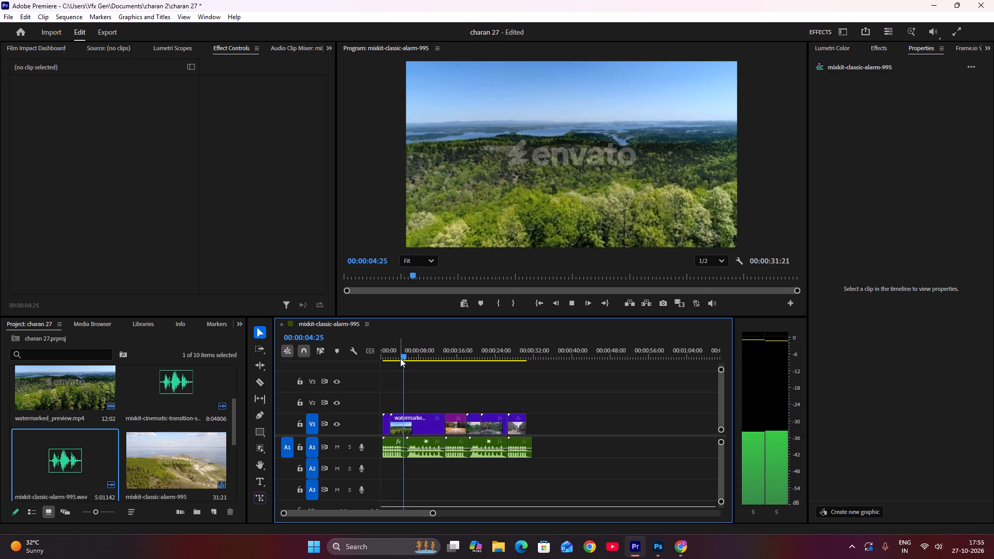
{"action": "key", "text": "space"}
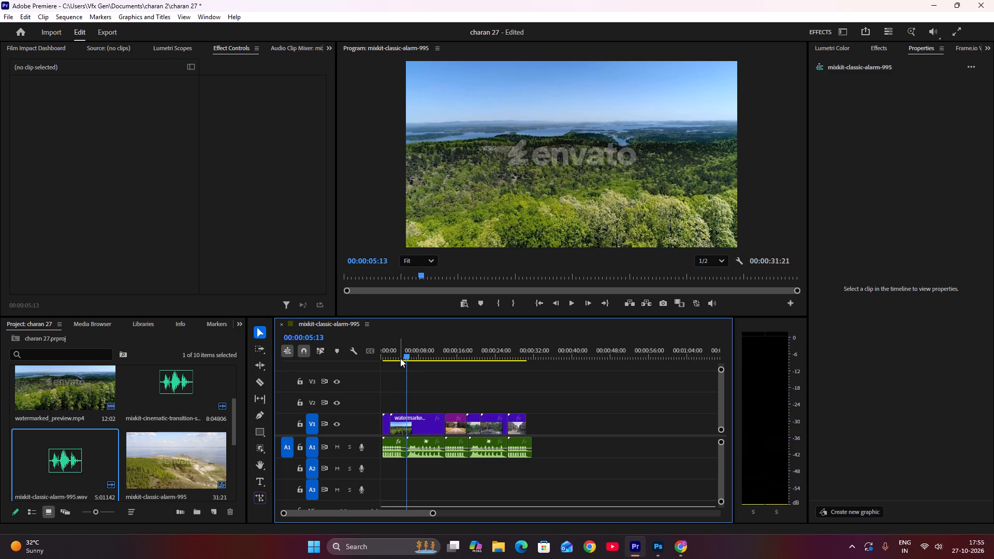
{"action": "key", "text": "m"}
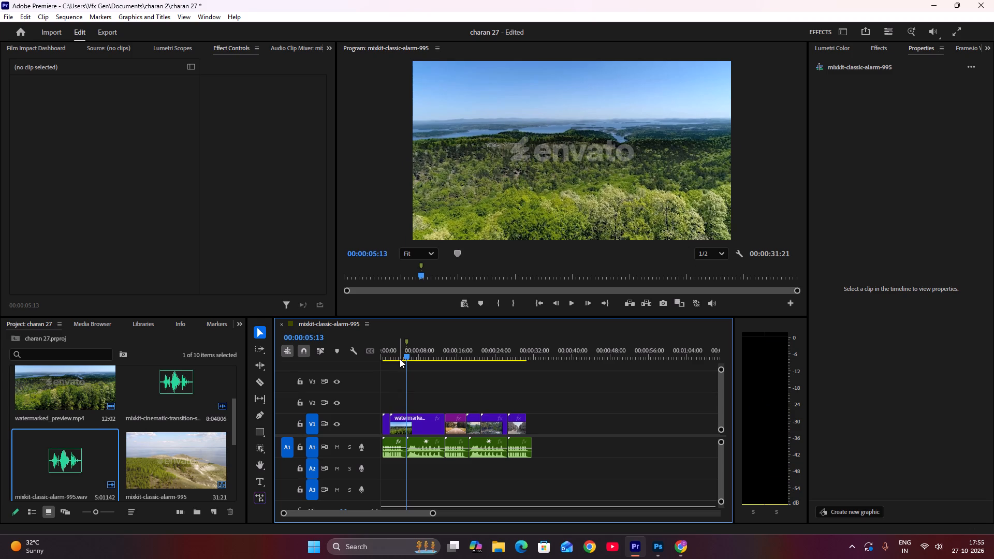
{"action": "key", "text": "space"}
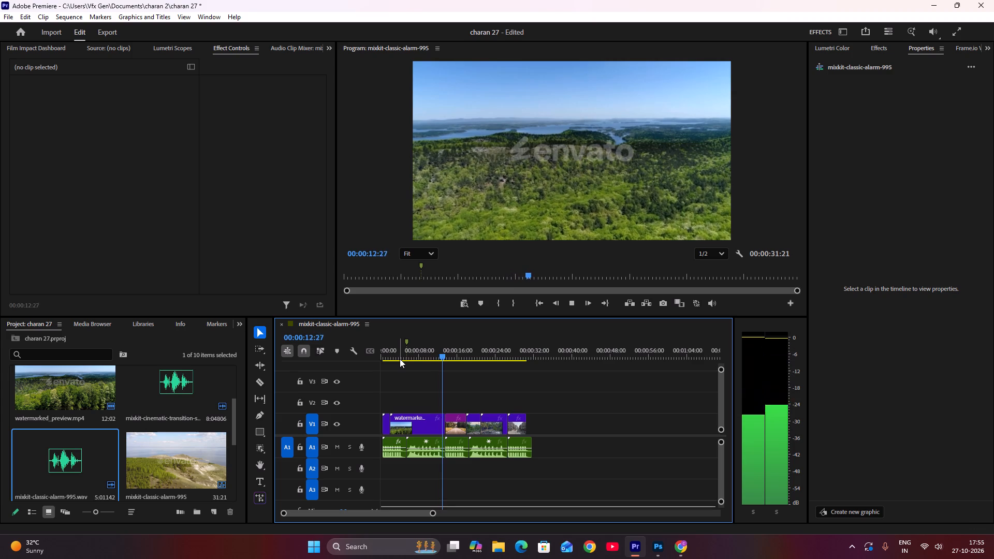
{"action": "key", "text": "space"}
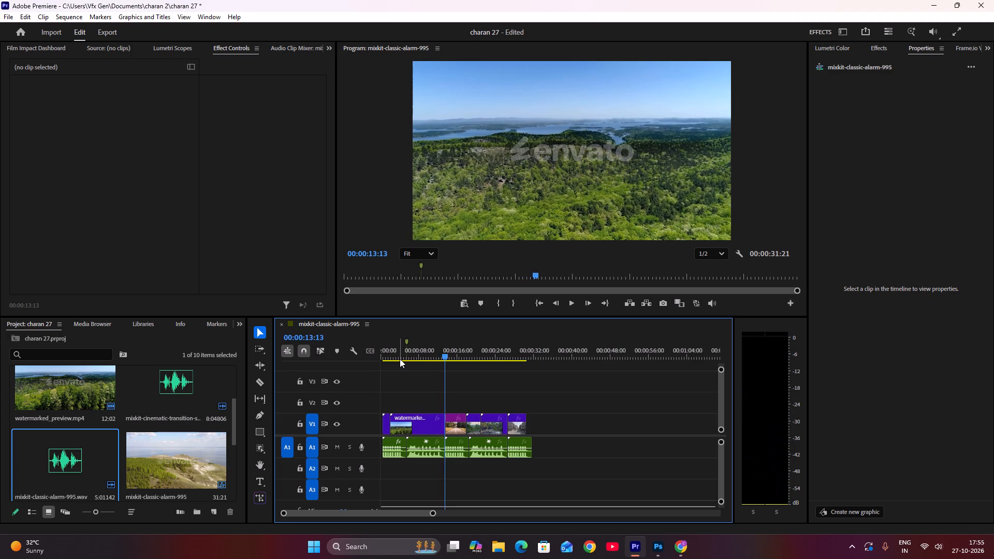
{"action": "key", "text": "m"}
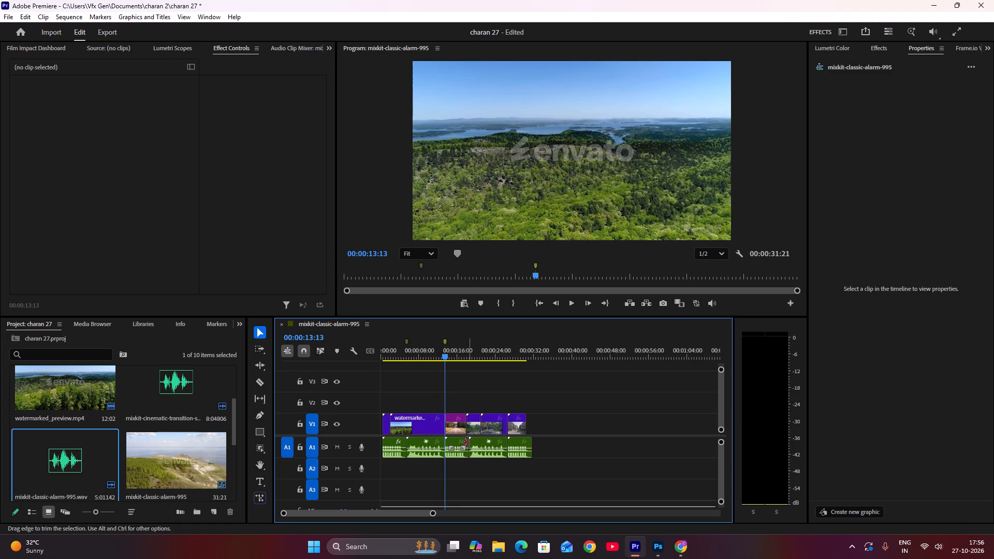
{"action": "key", "text": "space"}
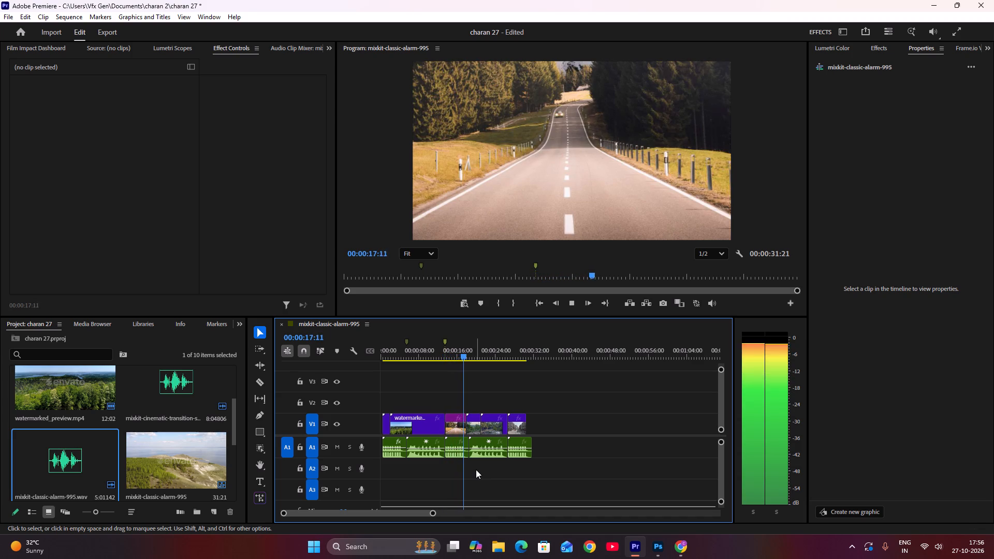
{"action": "key", "text": "space"}
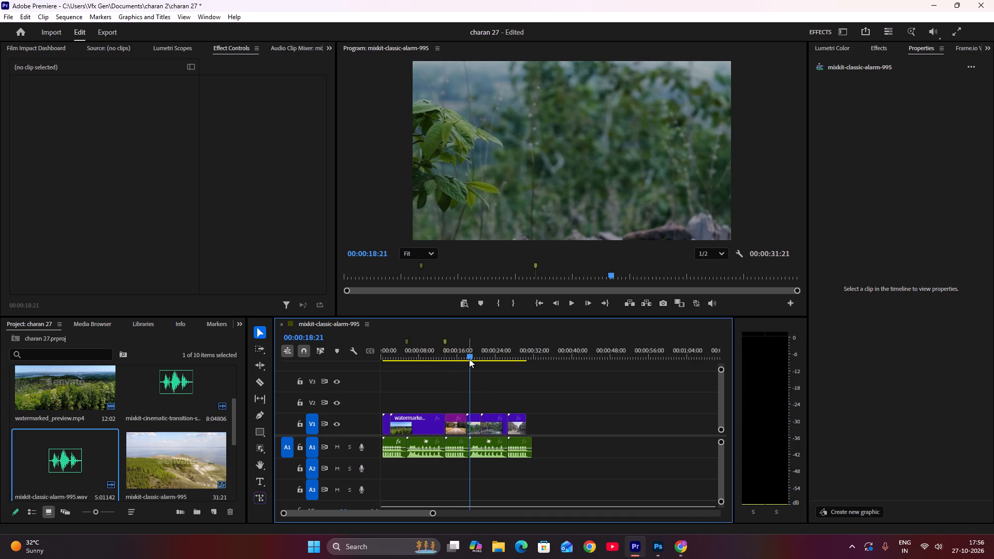
{"action": "key", "text": "m"}
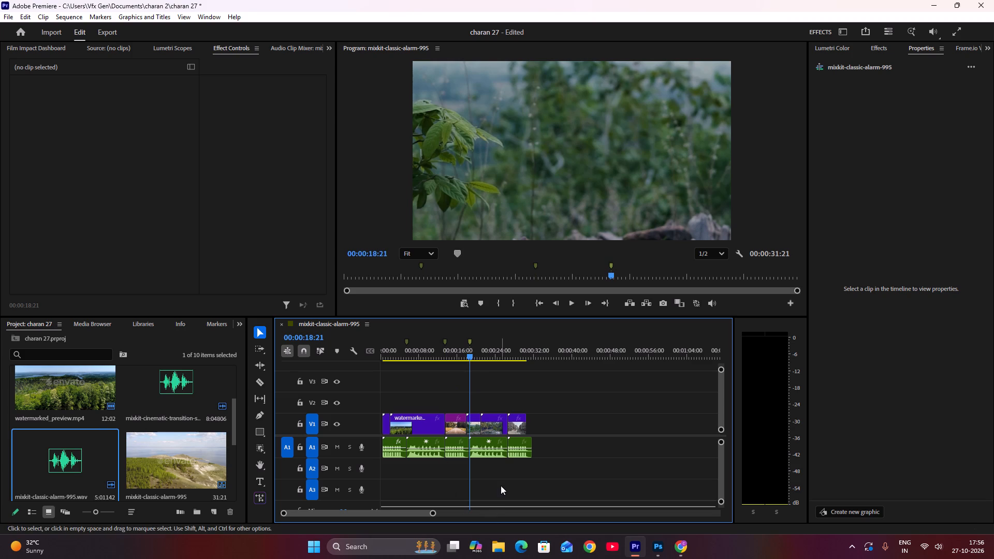
{"action": "left_click", "coordinate": [501, 486]}
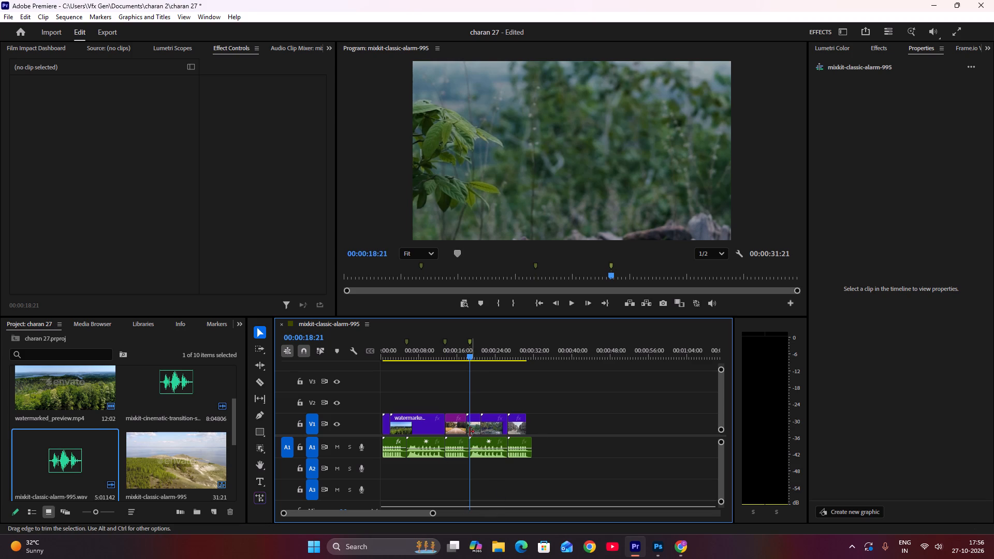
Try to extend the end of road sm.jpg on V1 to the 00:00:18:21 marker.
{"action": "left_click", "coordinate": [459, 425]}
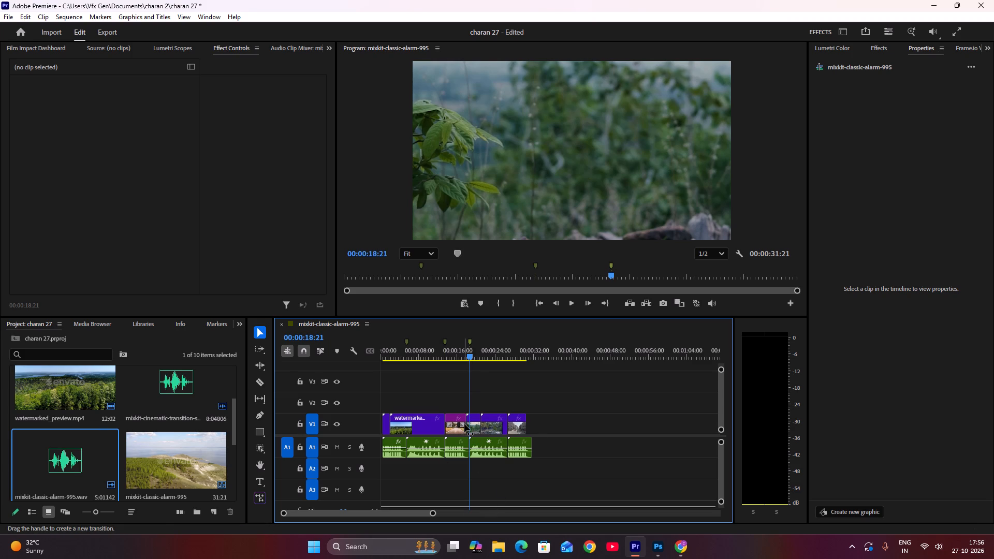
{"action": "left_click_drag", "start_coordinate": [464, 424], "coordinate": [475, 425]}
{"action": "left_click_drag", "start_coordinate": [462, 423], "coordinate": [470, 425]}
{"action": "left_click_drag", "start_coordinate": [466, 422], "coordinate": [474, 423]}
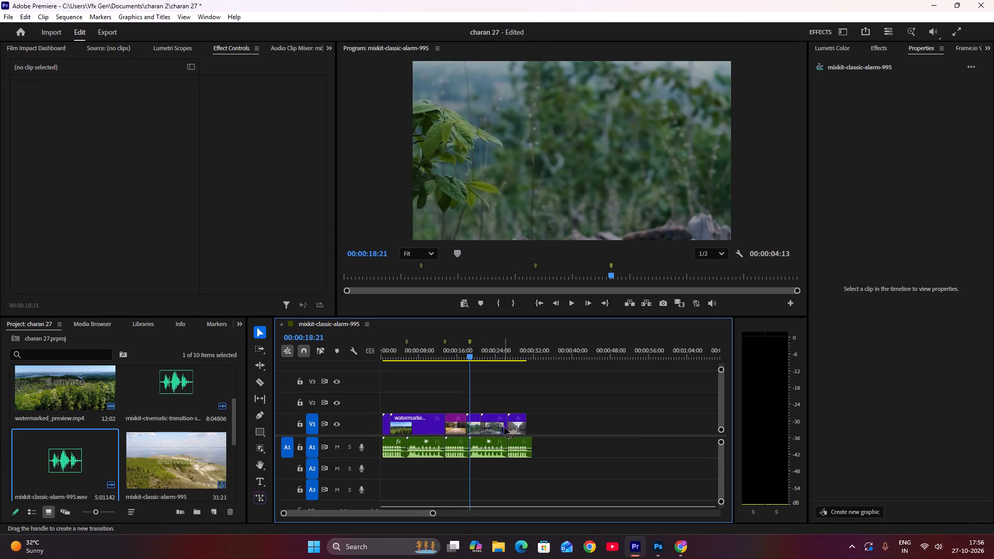
Move street.mp4, the creek clip and the 13898045 clip later on V1, leaving free space after road sm.jpg.
{"action": "left_click_drag", "start_coordinate": [516, 426], "coordinate": [576, 438]}
{"action": "left_click_drag", "start_coordinate": [499, 431], "coordinate": [515, 431]}
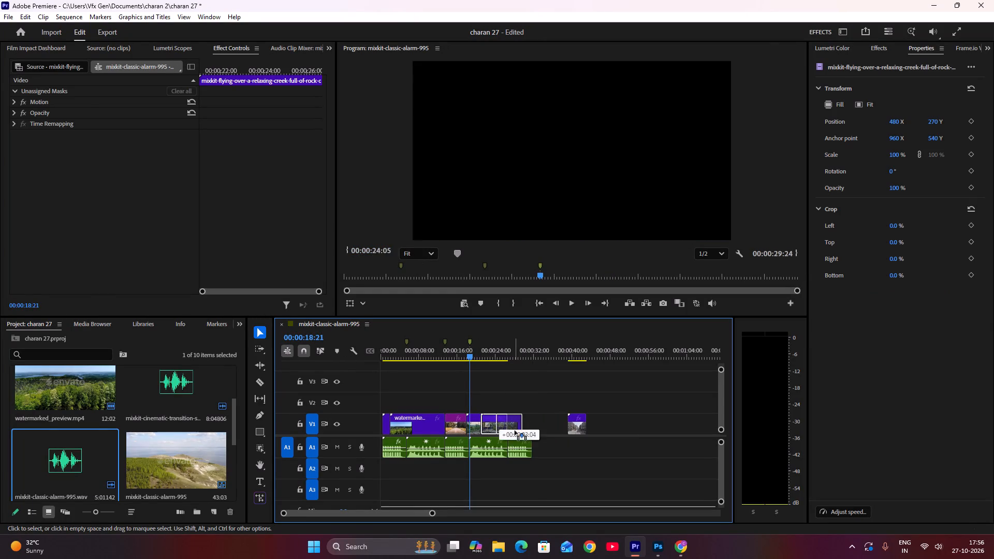
{"action": "left_click_drag", "start_coordinate": [515, 431], "coordinate": [531, 431]}
{"action": "left_click_drag", "start_coordinate": [476, 428], "coordinate": [518, 440]}
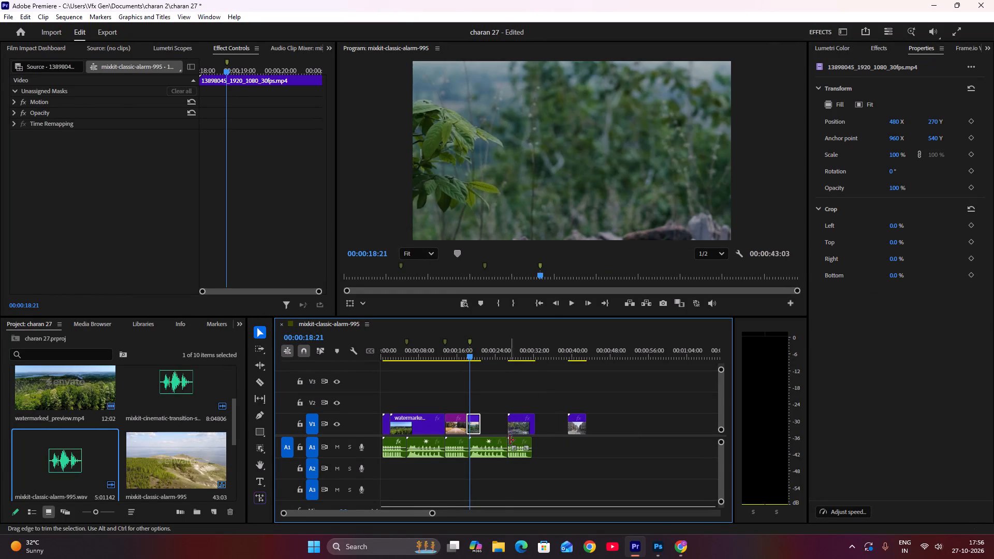
{"action": "left_click_drag", "start_coordinate": [472, 424], "coordinate": [500, 430]}
Add a Cross Dissolve lasting 00:00:04:13 from the start of road sm.jpg on V1.
{"action": "left_click", "coordinate": [463, 422]}
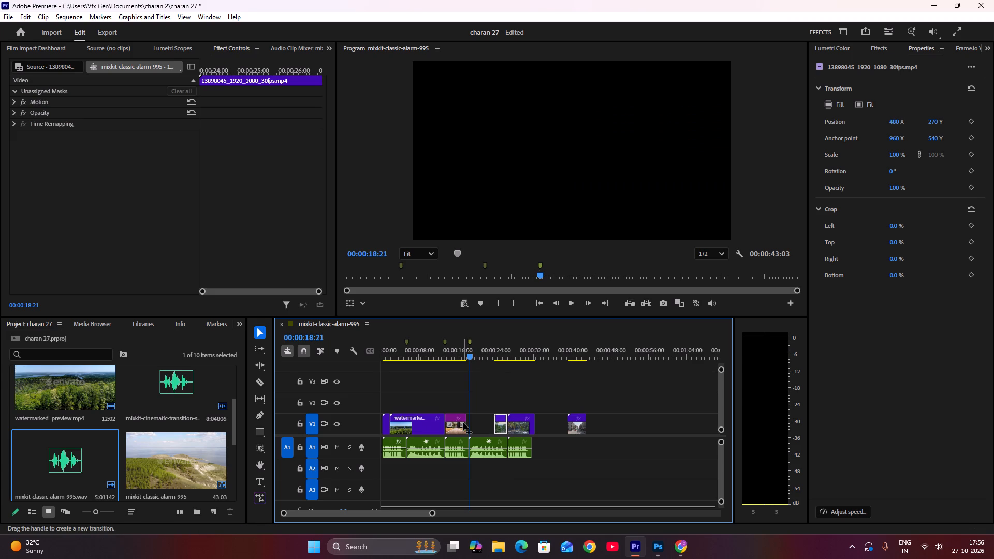
{"action": "left_click_drag", "start_coordinate": [451, 424], "coordinate": [465, 425]}
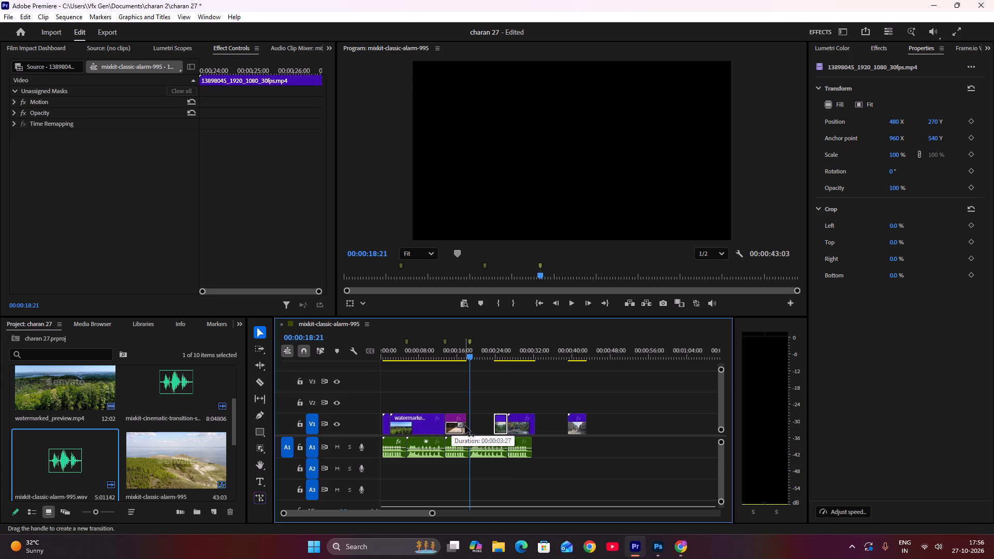
{"action": "left_click_drag", "start_coordinate": [465, 425], "coordinate": [474, 426]}
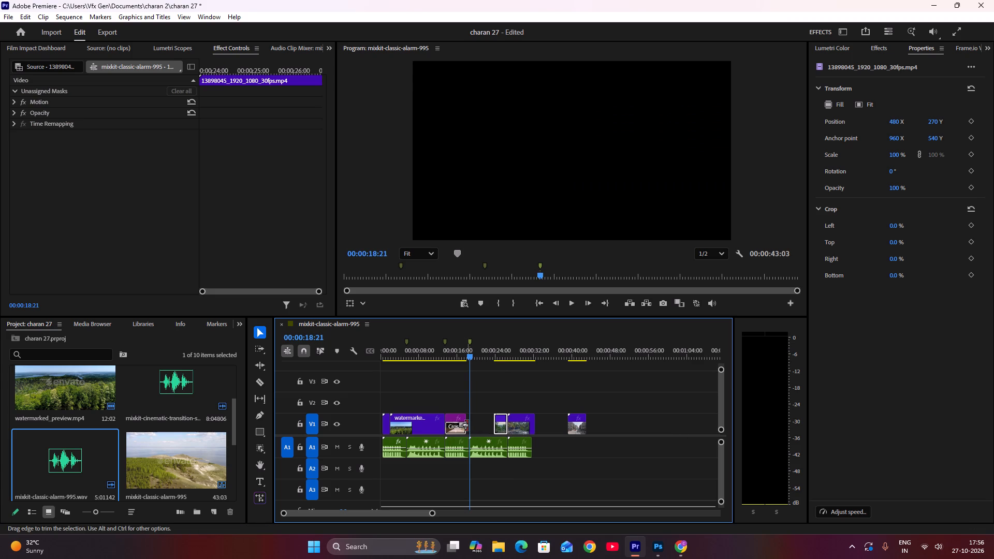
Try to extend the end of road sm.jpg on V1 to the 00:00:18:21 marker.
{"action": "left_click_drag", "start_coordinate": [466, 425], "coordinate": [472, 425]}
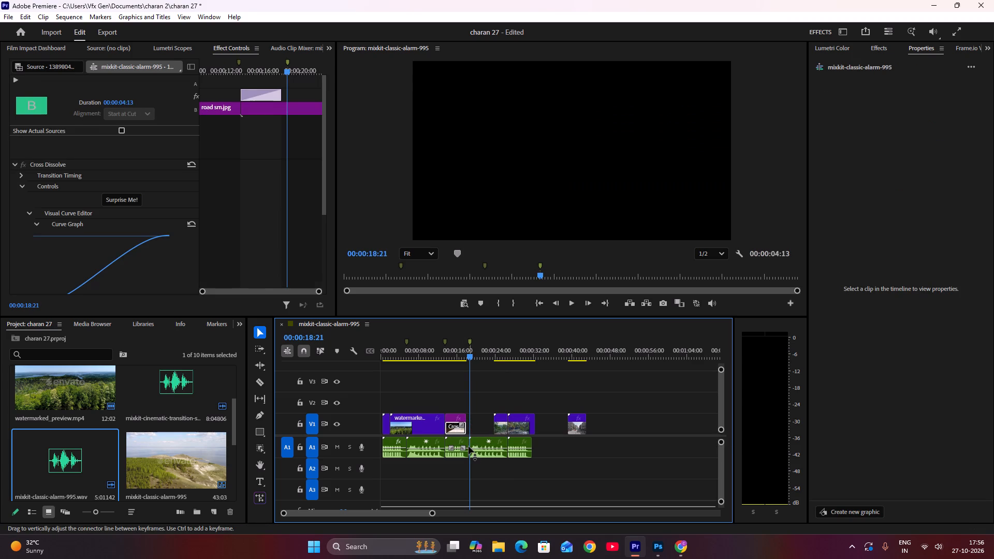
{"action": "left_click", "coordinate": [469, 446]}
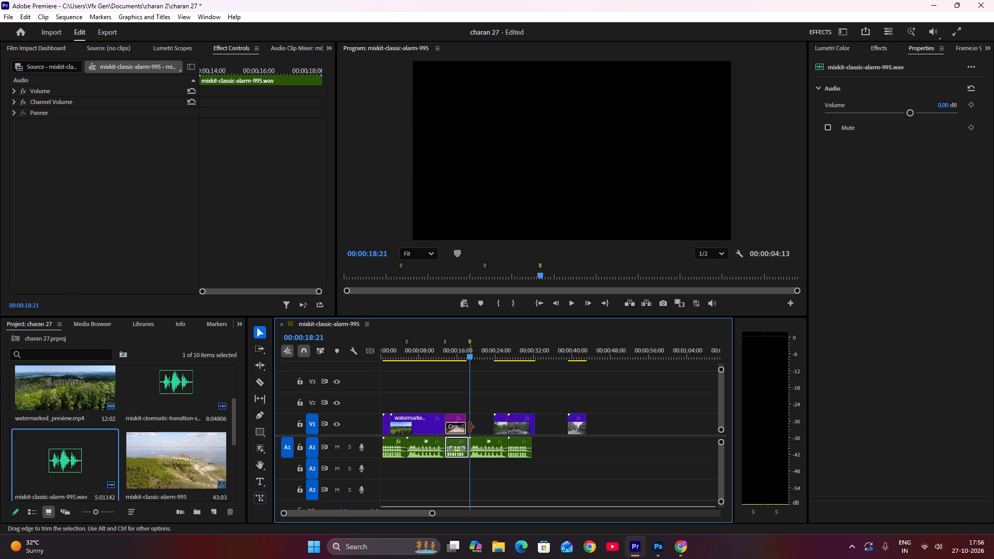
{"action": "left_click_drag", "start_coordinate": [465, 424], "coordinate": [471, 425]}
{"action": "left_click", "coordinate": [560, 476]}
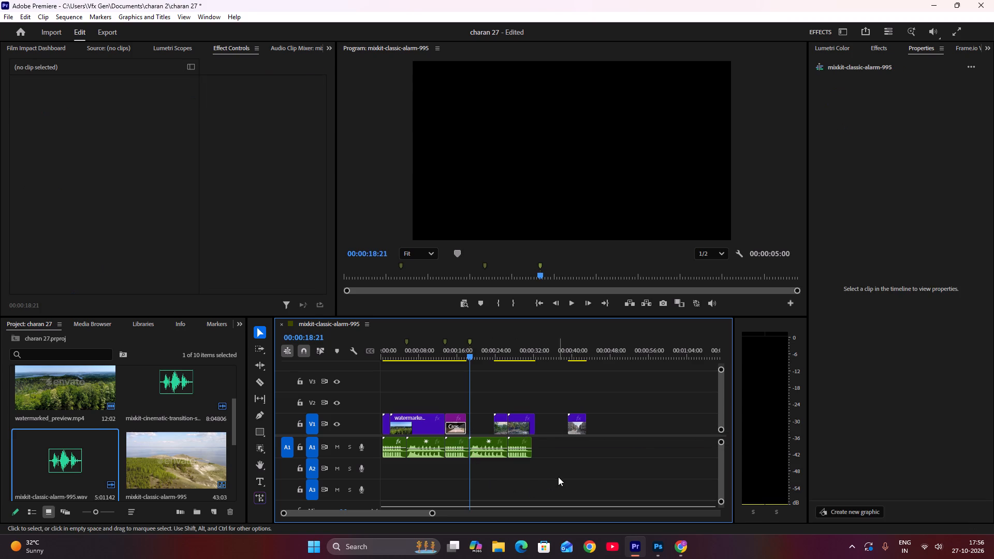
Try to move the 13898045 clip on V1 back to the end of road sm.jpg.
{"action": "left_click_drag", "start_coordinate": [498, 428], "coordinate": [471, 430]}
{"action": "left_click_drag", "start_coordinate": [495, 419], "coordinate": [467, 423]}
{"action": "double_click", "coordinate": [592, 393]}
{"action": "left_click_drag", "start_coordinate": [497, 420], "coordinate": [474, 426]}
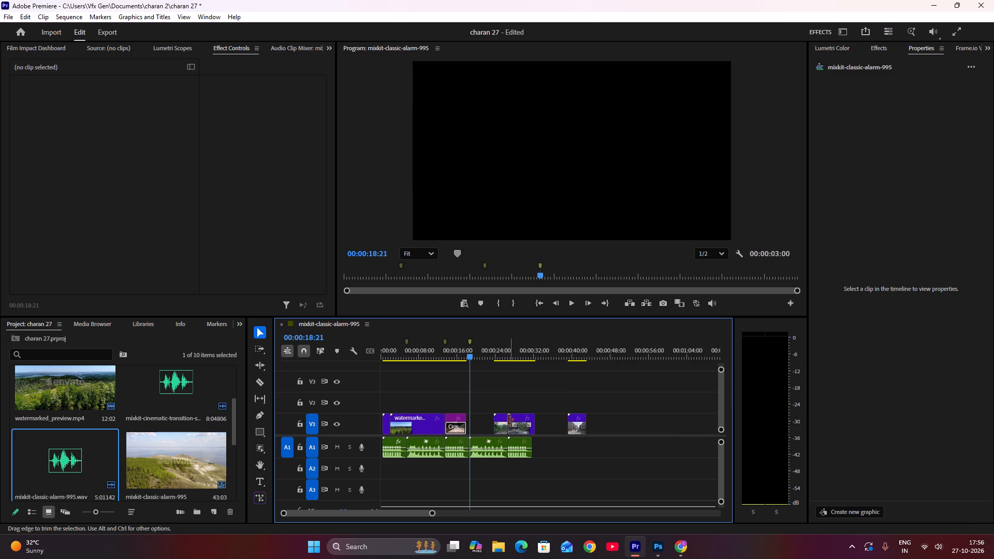
Trim the 13898045 clip away from V1, leaving only free space between road sm.jpg and the creek clip.
{"action": "left_click", "coordinate": [501, 420]}
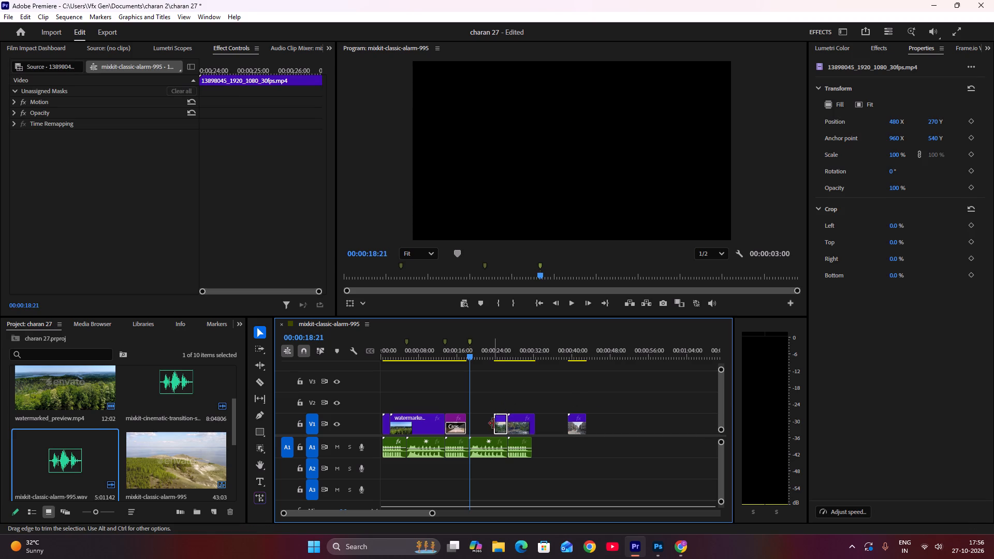
{"action": "left_click_drag", "start_coordinate": [492, 424], "coordinate": [475, 424]}
{"action": "left_click_drag", "start_coordinate": [504, 424], "coordinate": [477, 424]}
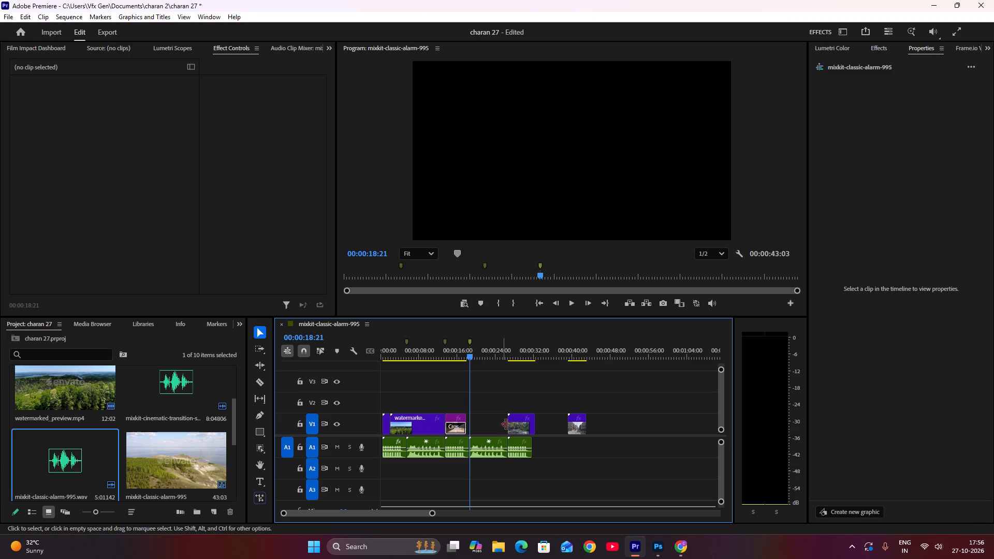
Add a Cross Dissolve lasting 00:00:05:20 at the end of the creek clip on V1.
{"action": "left_click_drag", "start_coordinate": [532, 424], "coordinate": [476, 425]}
{"action": "left_click_drag", "start_coordinate": [572, 449], "coordinate": [571, 451]}
{"action": "left_click_drag", "start_coordinate": [571, 451], "coordinate": [565, 451]}
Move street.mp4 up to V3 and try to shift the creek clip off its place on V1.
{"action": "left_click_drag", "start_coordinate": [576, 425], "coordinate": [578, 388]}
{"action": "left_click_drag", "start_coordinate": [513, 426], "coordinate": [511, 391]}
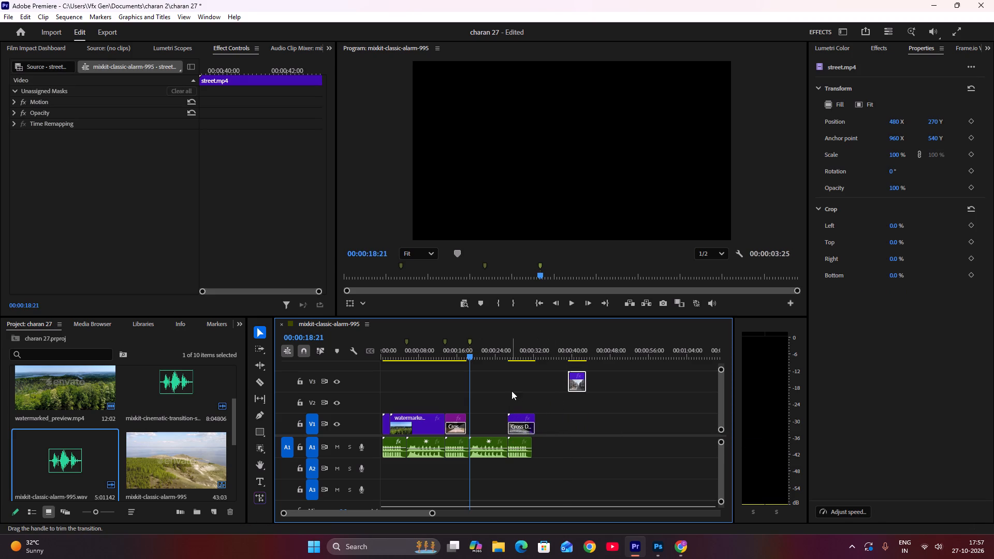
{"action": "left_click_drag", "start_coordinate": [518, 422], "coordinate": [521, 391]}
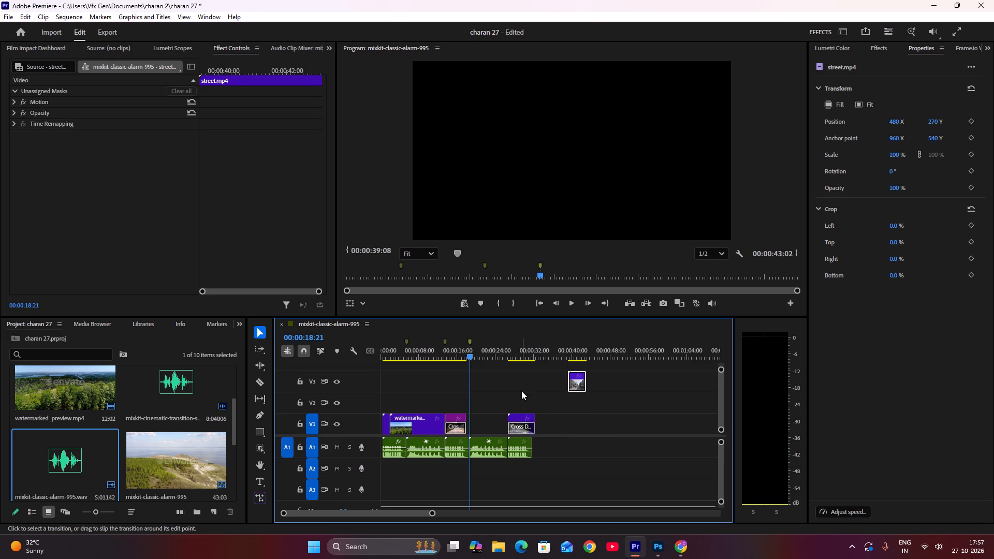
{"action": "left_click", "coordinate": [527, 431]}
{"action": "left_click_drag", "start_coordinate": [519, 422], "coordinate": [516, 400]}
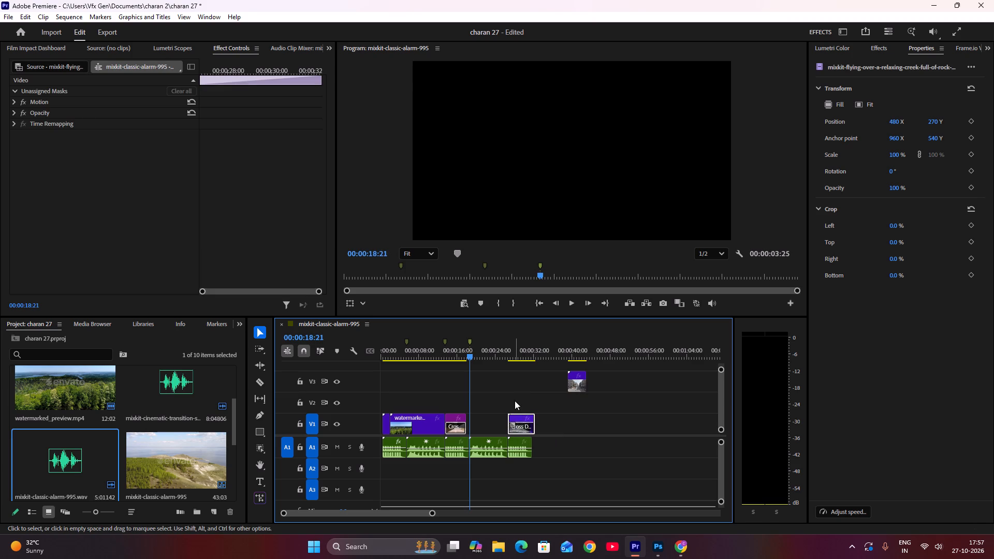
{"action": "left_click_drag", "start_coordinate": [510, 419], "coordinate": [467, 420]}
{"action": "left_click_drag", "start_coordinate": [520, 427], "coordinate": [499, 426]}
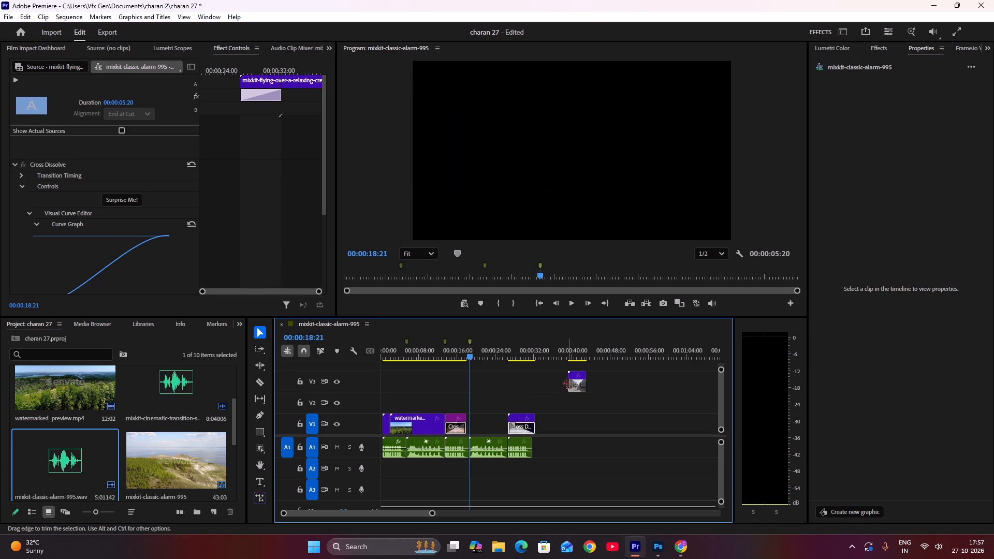
Move street.mp4 from V3 down to V1, placing it directly after road sm.jpg.
{"action": "left_click_drag", "start_coordinate": [574, 383], "coordinate": [474, 420]}
Move the creek clip earlier on V1 so it starts directly after street.mp4.
{"action": "left_click_drag", "start_coordinate": [521, 422], "coordinate": [515, 424]}
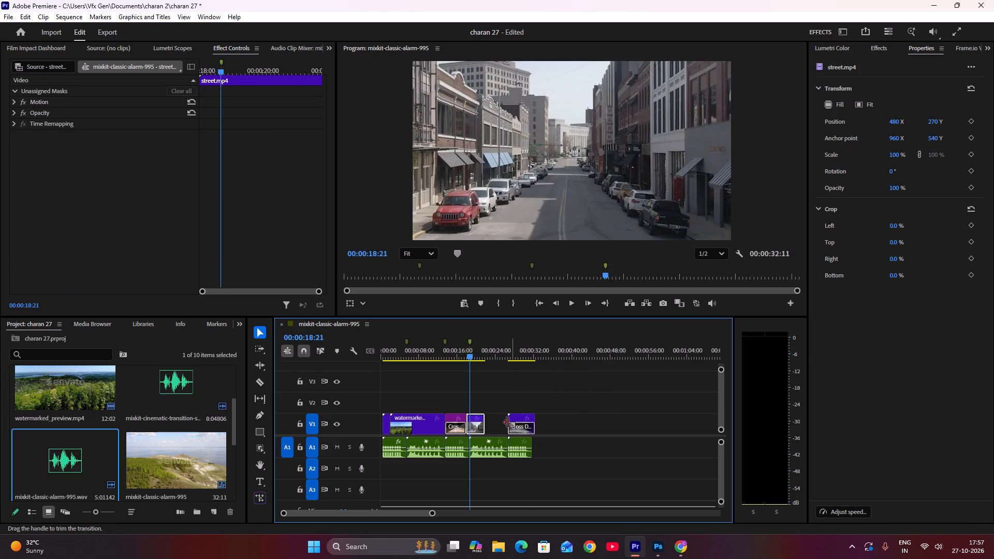
{"action": "double_click", "coordinate": [504, 421]}
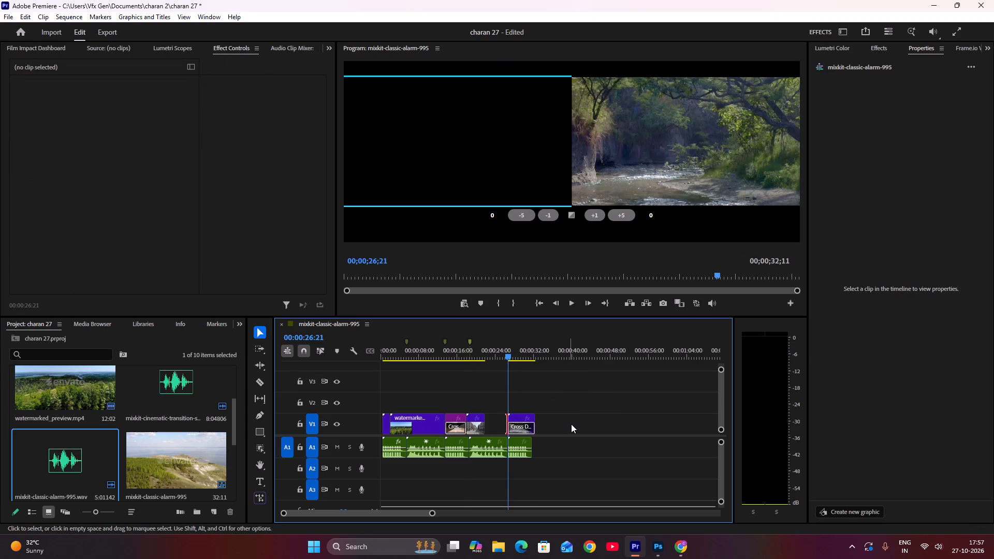
{"action": "key", "text": "space"}
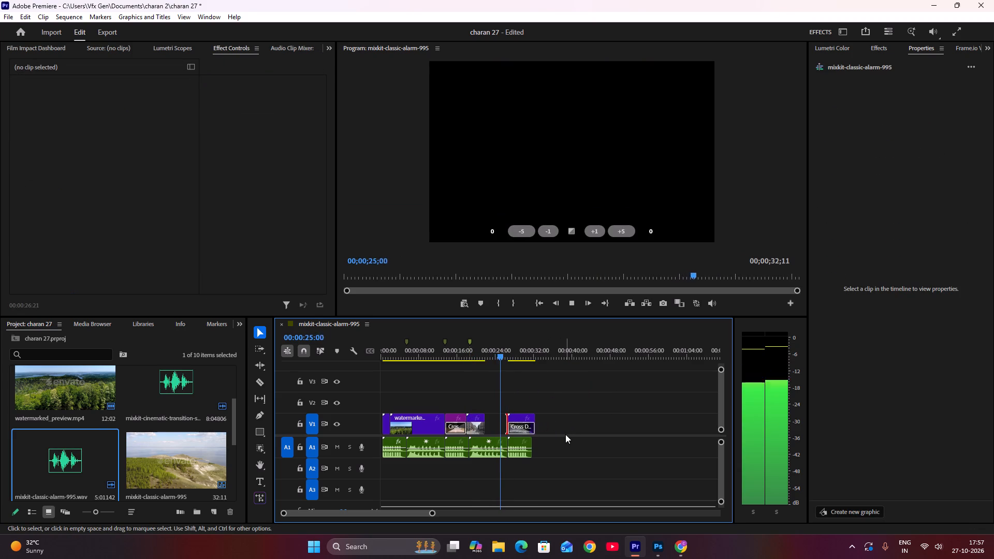
{"action": "key", "text": "space"}
{"action": "left_click", "coordinate": [522, 424]}
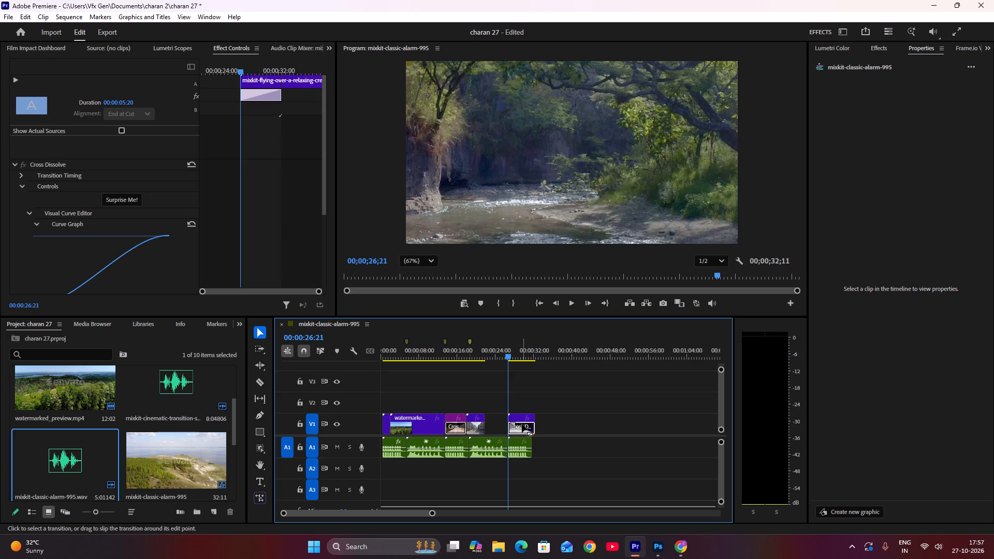
{"action": "left_click_drag", "start_coordinate": [514, 418], "coordinate": [490, 423]}
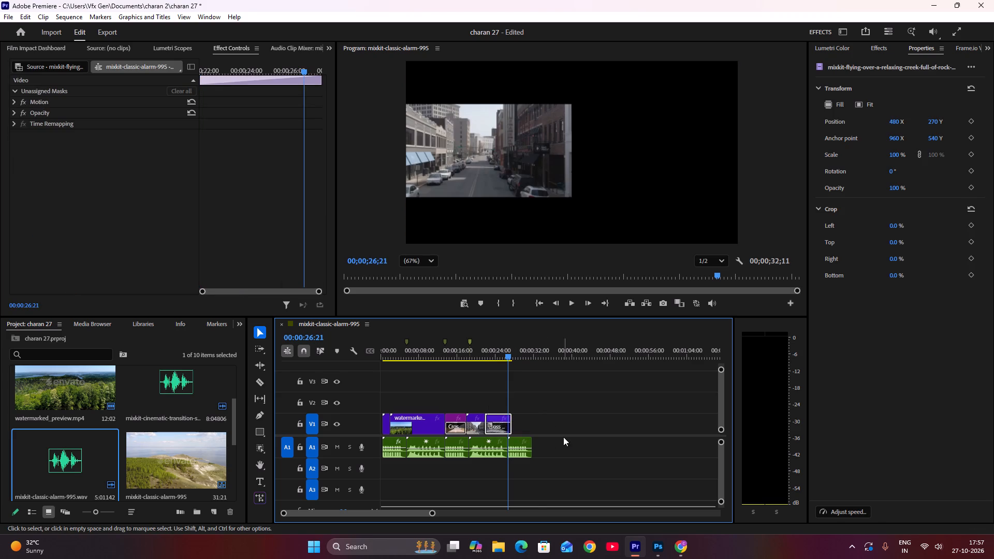
{"action": "left_click", "coordinate": [577, 442]}
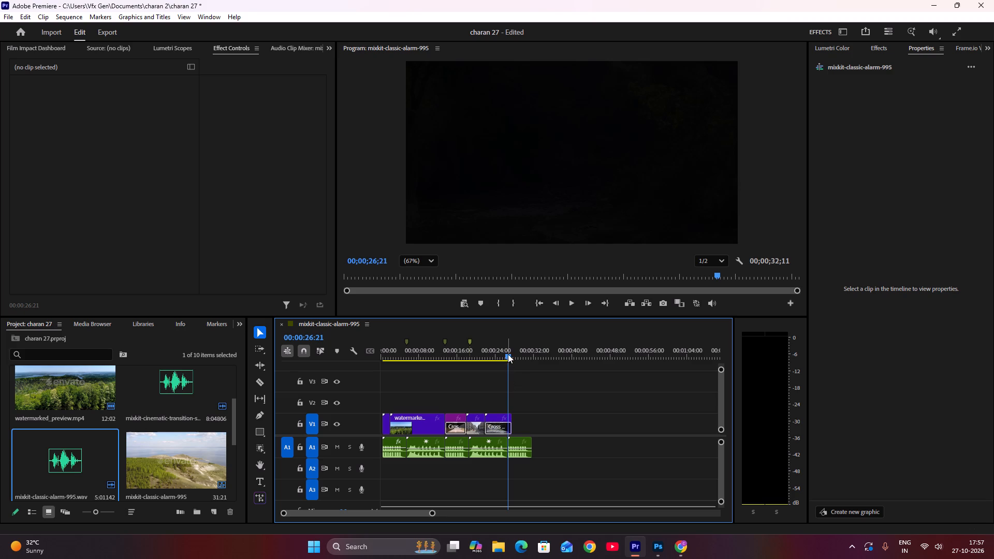
Play the sequence from the start of road sm.jpg and add a marker at 00:00:21:27, where the creek clip begins.
{"action": "left_click_drag", "start_coordinate": [508, 354], "coordinate": [446, 361]}
{"action": "key", "text": "space"}
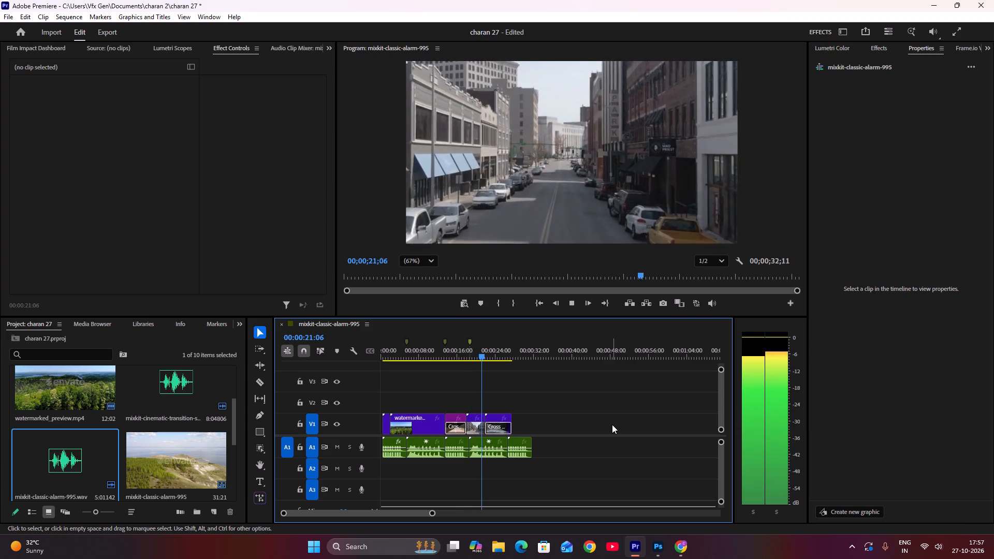
{"action": "key", "text": "space"}
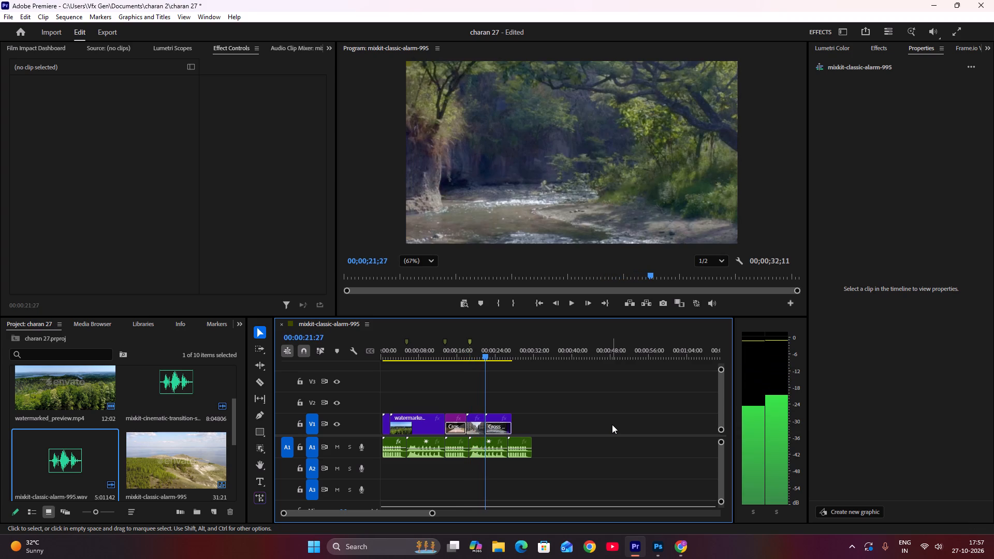
{"action": "key", "text": "m"}
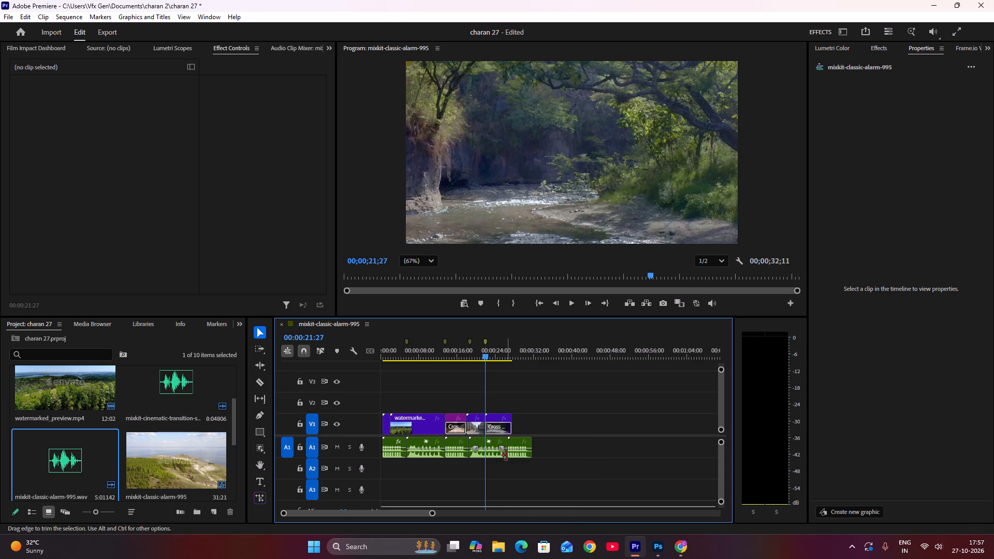
Continue playback to the next sound change on A1 and add a sequence marker at 00:00:26:20.
{"action": "key", "text": "space"}
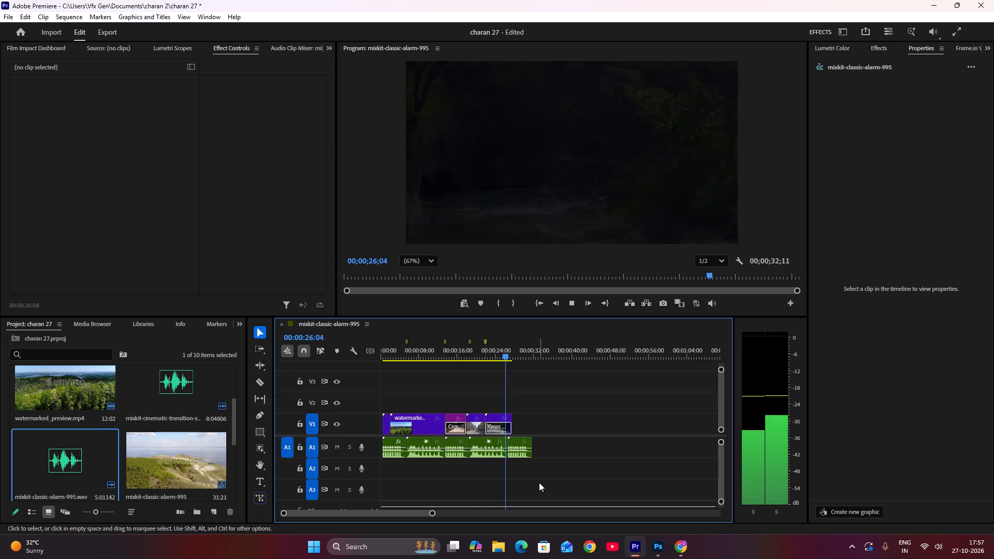
{"action": "key", "text": "space"}
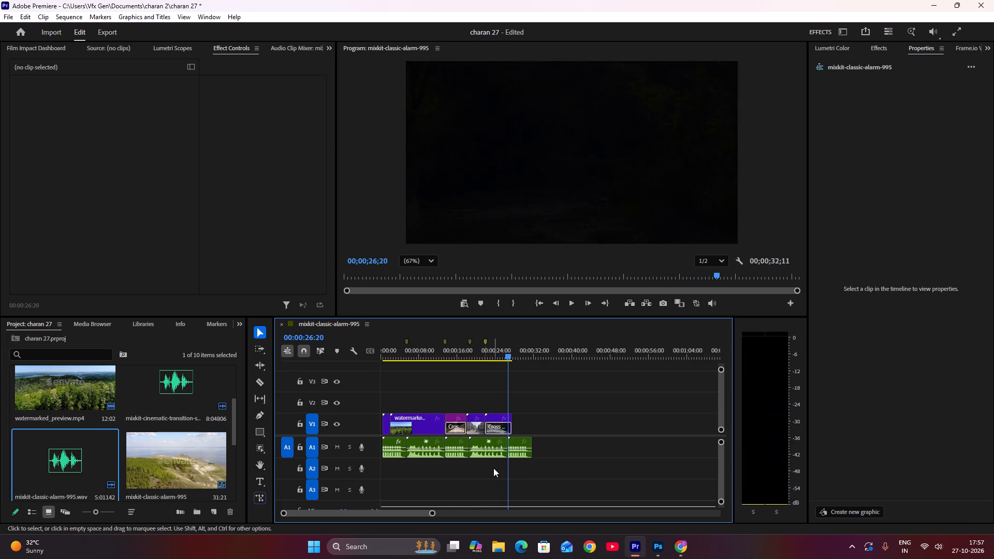
{"action": "key", "text": "m"}
{"action": "left_click", "coordinate": [556, 480]}
Play the sequence from its beginning to review the clips against the sounds and markers.
{"action": "left_click_drag", "start_coordinate": [507, 356], "coordinate": [395, 374]}
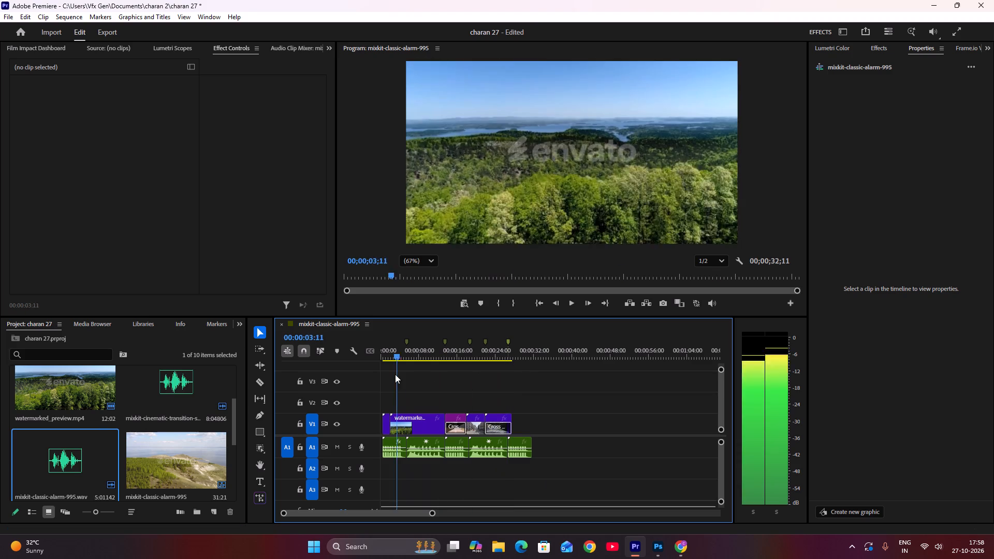
{"action": "left_click_drag", "start_coordinate": [395, 374], "coordinate": [379, 378]}
{"action": "key", "text": "space"}
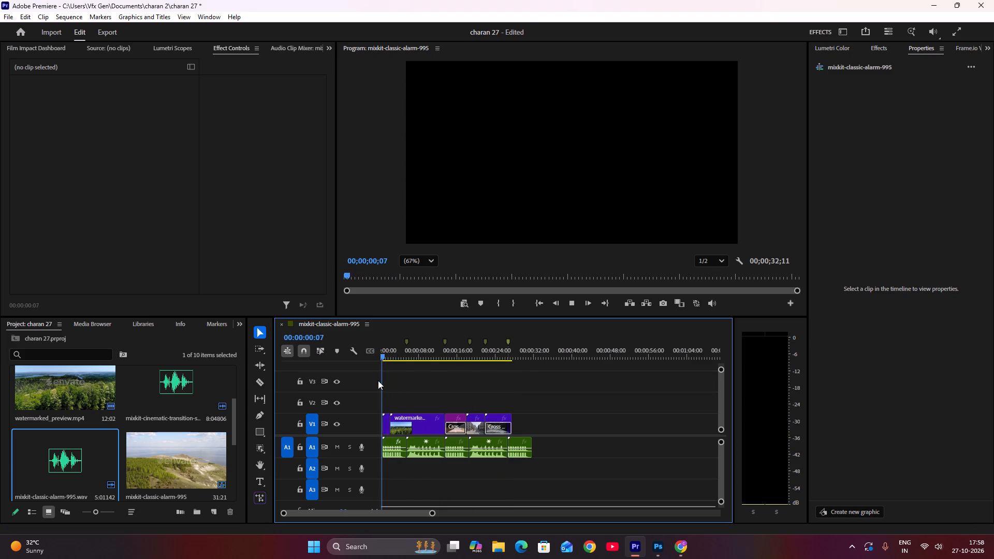
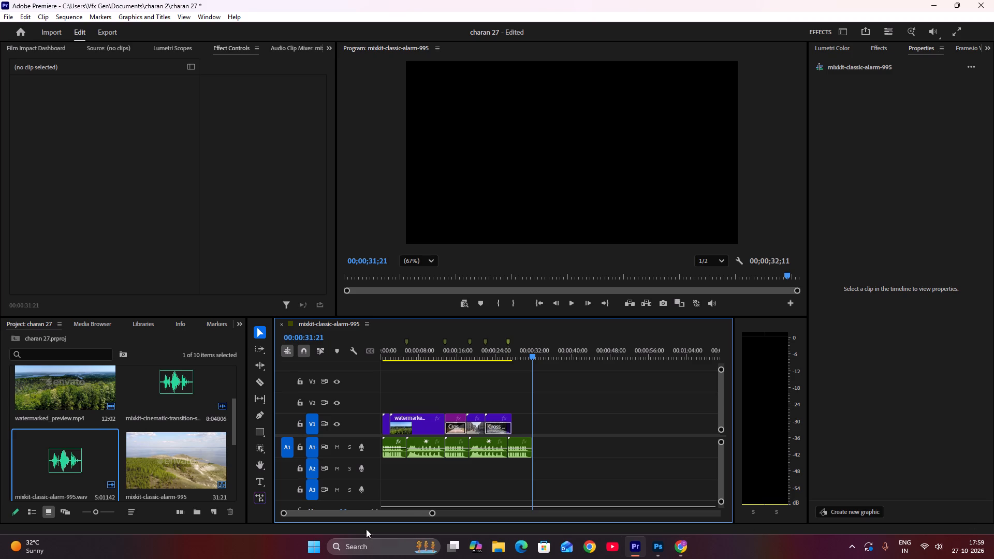
Switch to Chrome and open the Sky category of Mixkit's nature stock videos, dismissing the leftover download promotion.
{"action": "left_click", "coordinate": [591, 548]}
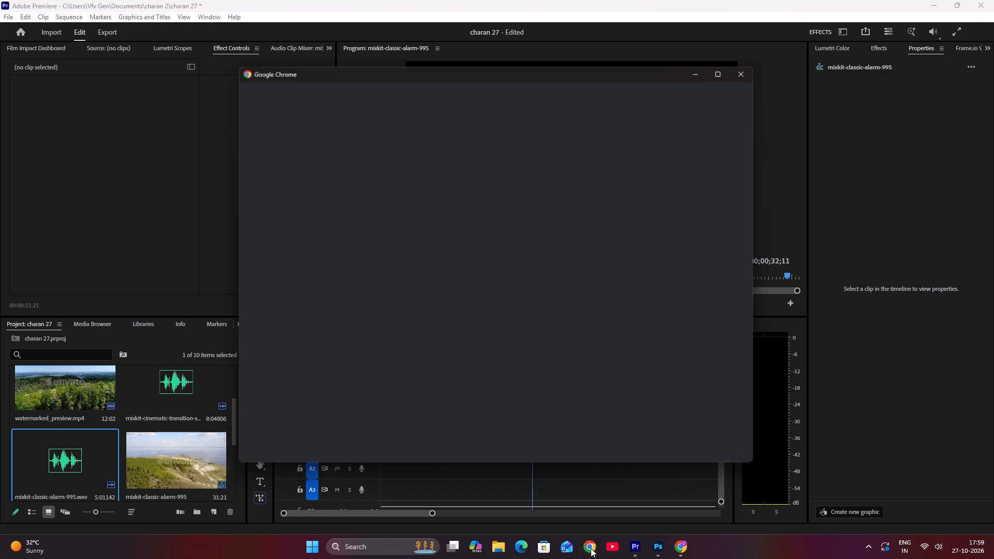
{"action": "left_click", "coordinate": [351, 243]}
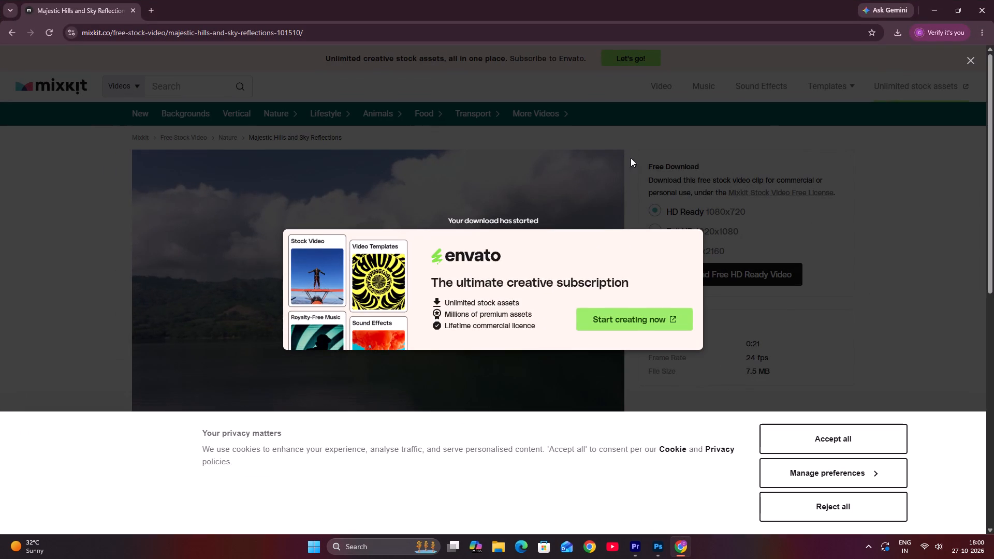
{"action": "left_click", "coordinate": [967, 61]}
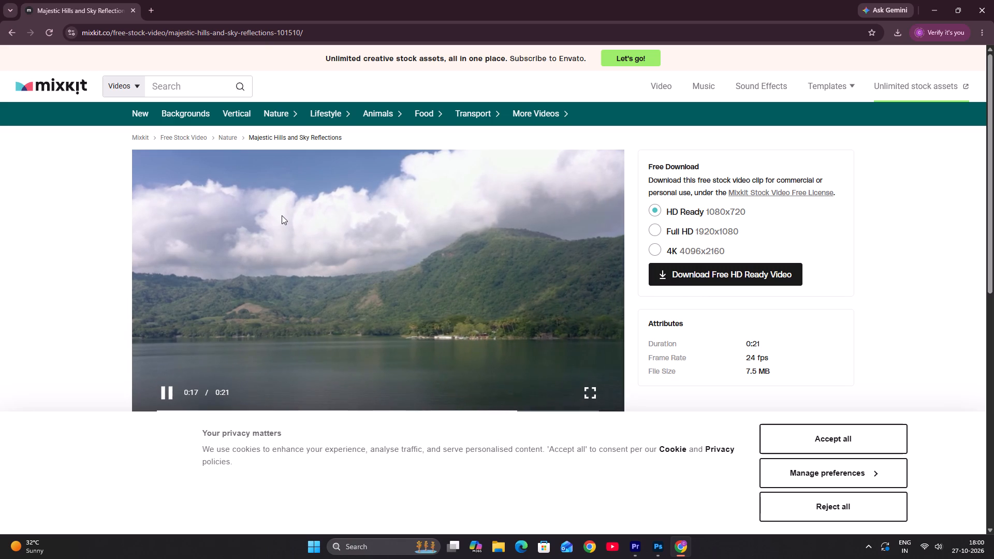
{"action": "left_click", "coordinate": [138, 108]}
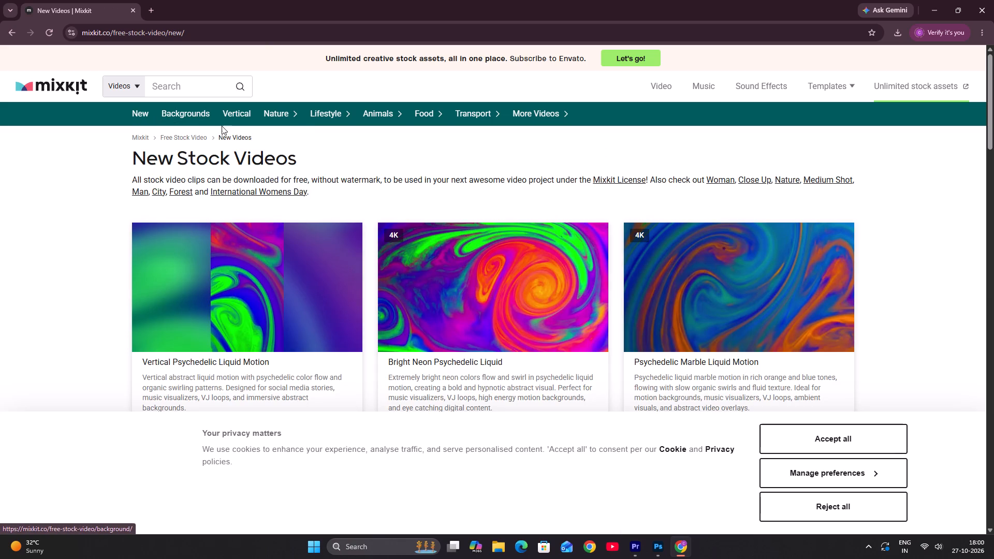
{"action": "left_click", "coordinate": [281, 119]}
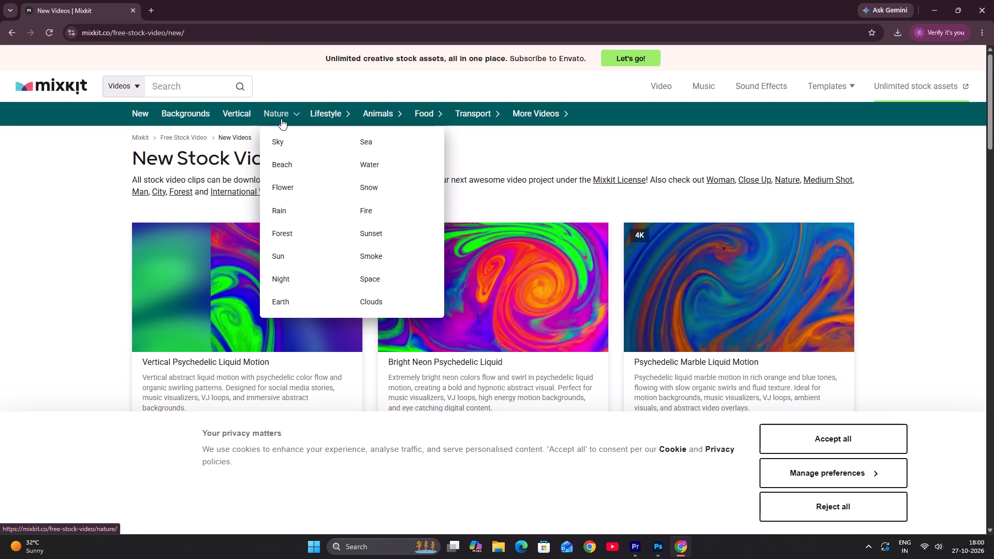
{"action": "left_click", "coordinate": [286, 115]}
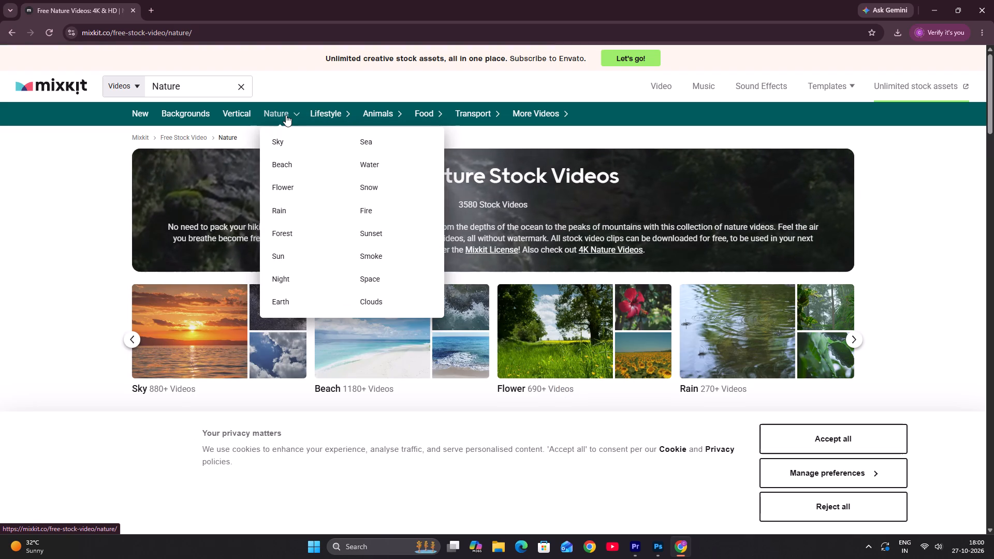
{"action": "left_click", "coordinate": [275, 144]}
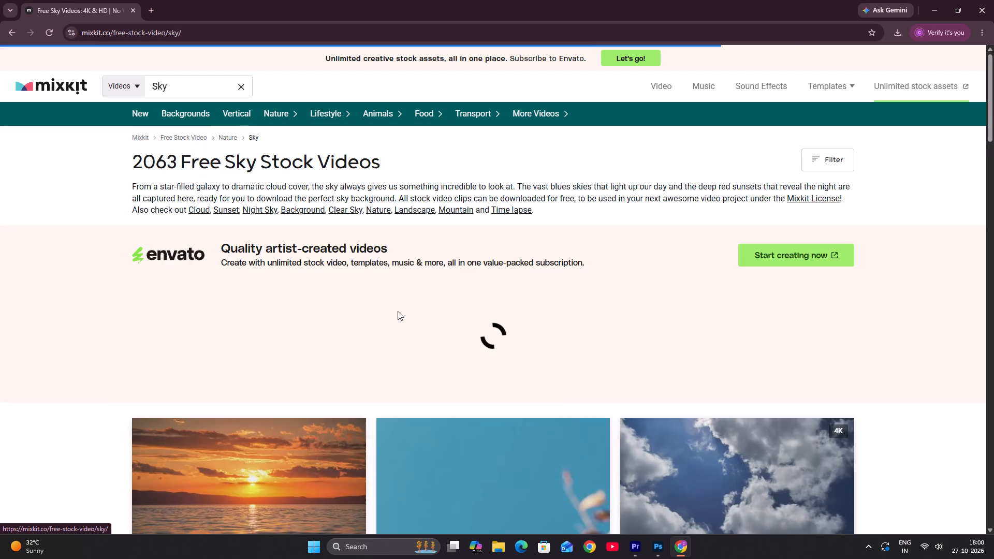
Find the "Moon in the sky a snowy forest" clip and download its free HD Ready 1080x720 version.
{"action": "scroll", "coordinate": [740, 388], "scroll_direction": "down", "scroll_amount": 1}
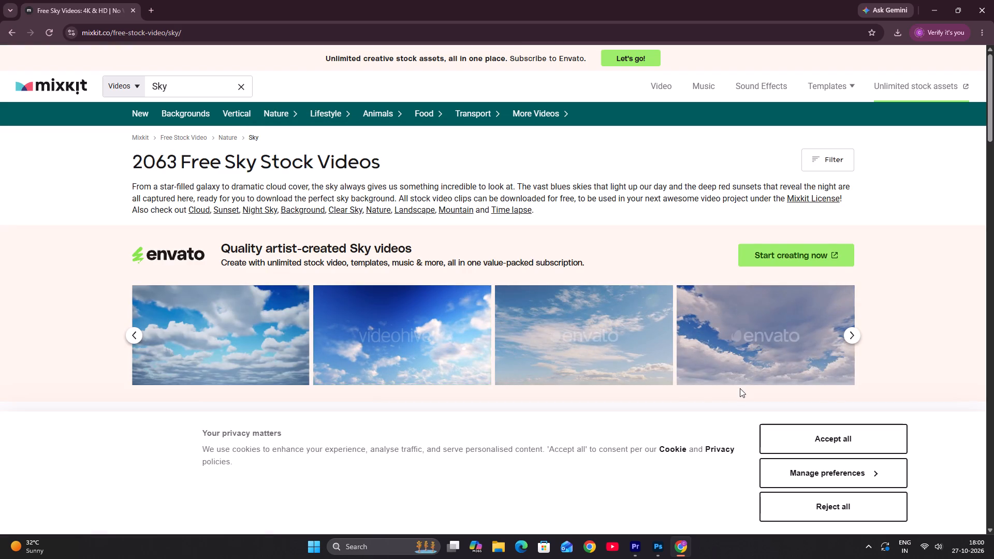
{"action": "scroll", "coordinate": [740, 388], "scroll_direction": "down", "scroll_amount": 1}
{"action": "scroll", "coordinate": [679, 379], "scroll_direction": "down", "scroll_amount": 10}
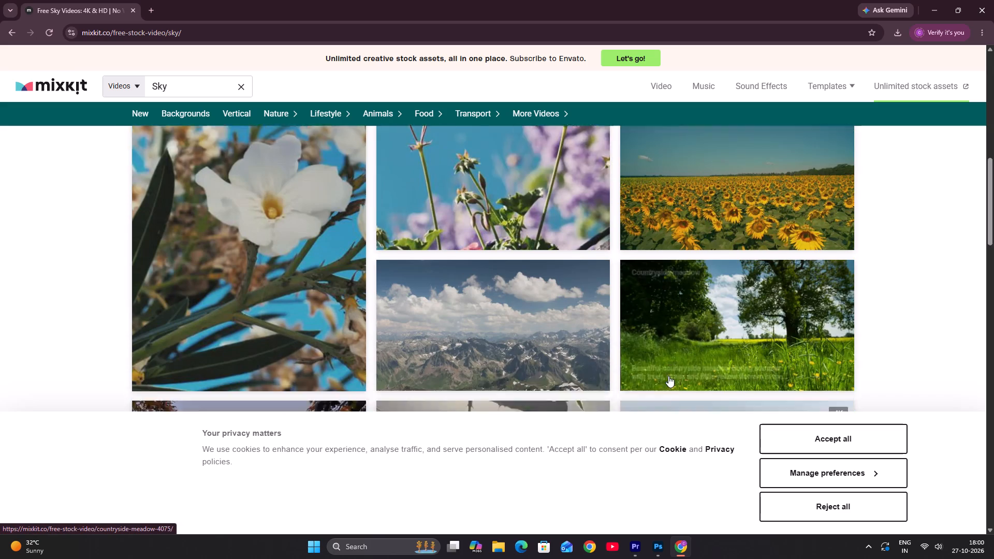
{"action": "scroll", "coordinate": [668, 376], "scroll_direction": "down", "scroll_amount": 3}
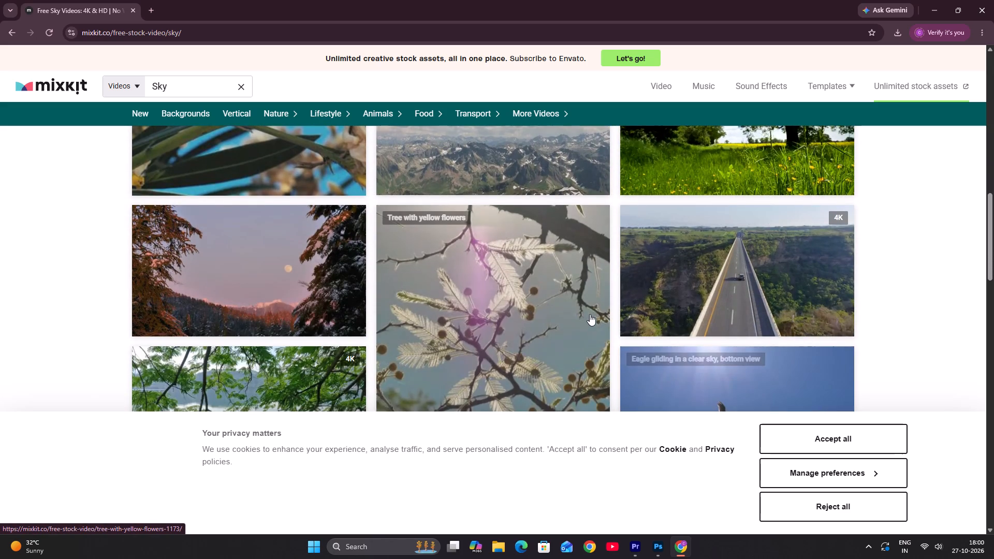
{"action": "left_click", "coordinate": [337, 282]}
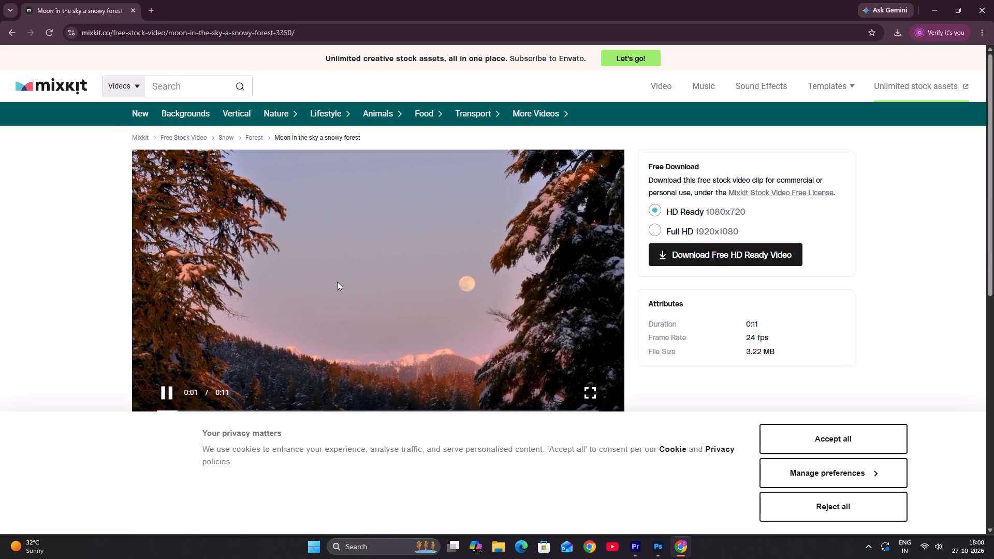
{"action": "left_click", "coordinate": [771, 258]}
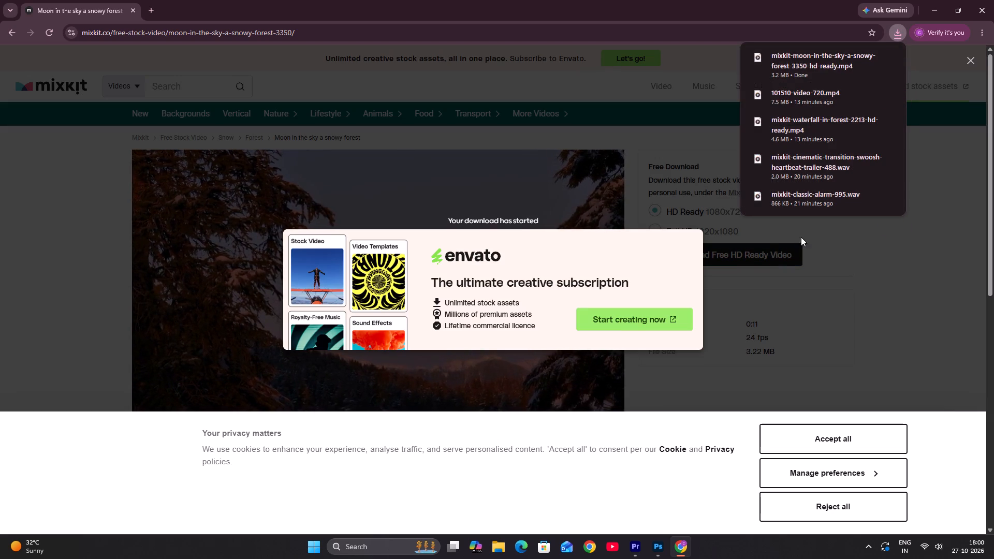
{"action": "left_click", "coordinate": [972, 57]}
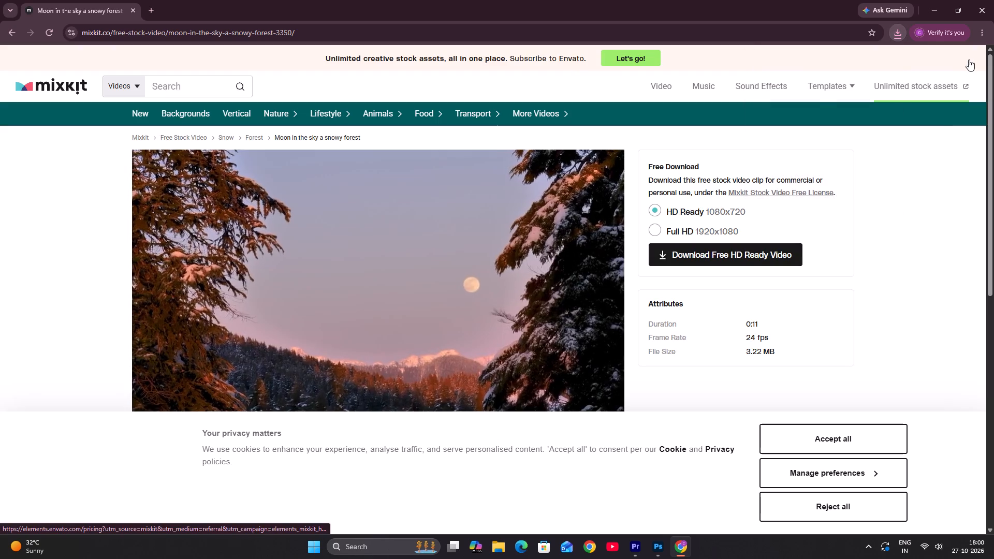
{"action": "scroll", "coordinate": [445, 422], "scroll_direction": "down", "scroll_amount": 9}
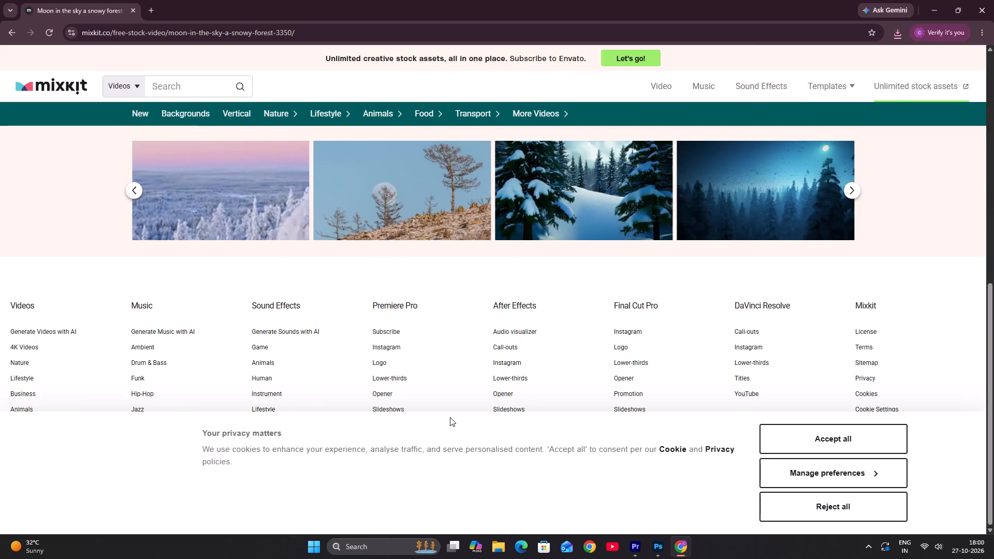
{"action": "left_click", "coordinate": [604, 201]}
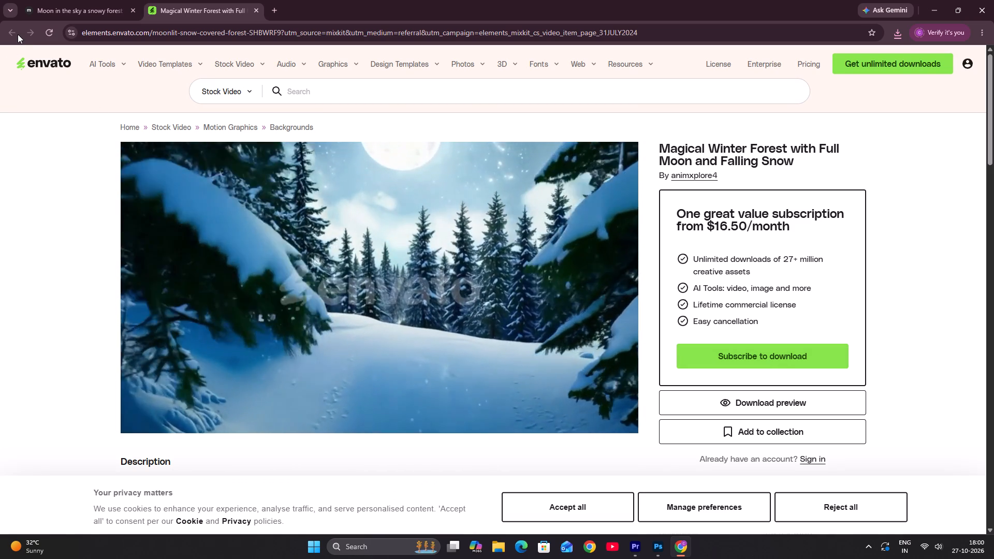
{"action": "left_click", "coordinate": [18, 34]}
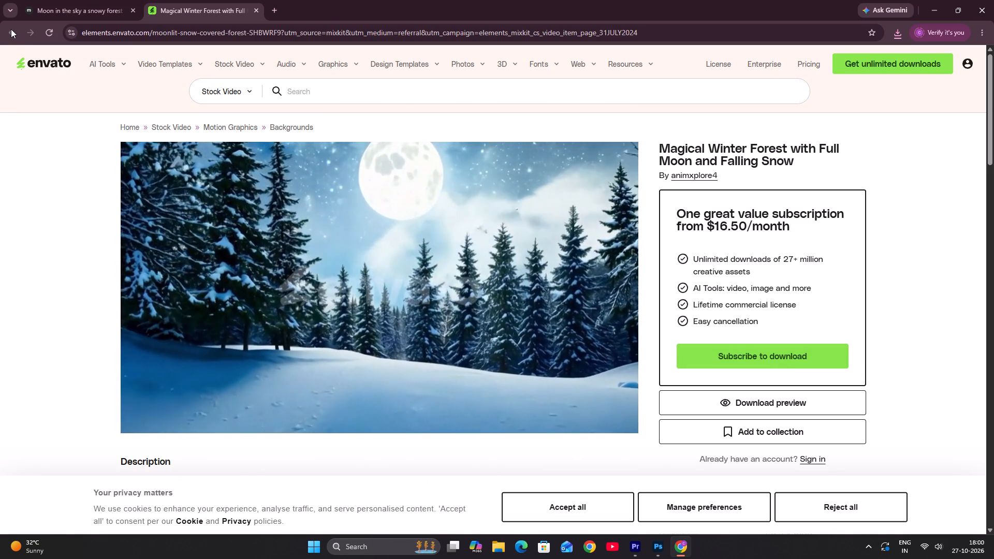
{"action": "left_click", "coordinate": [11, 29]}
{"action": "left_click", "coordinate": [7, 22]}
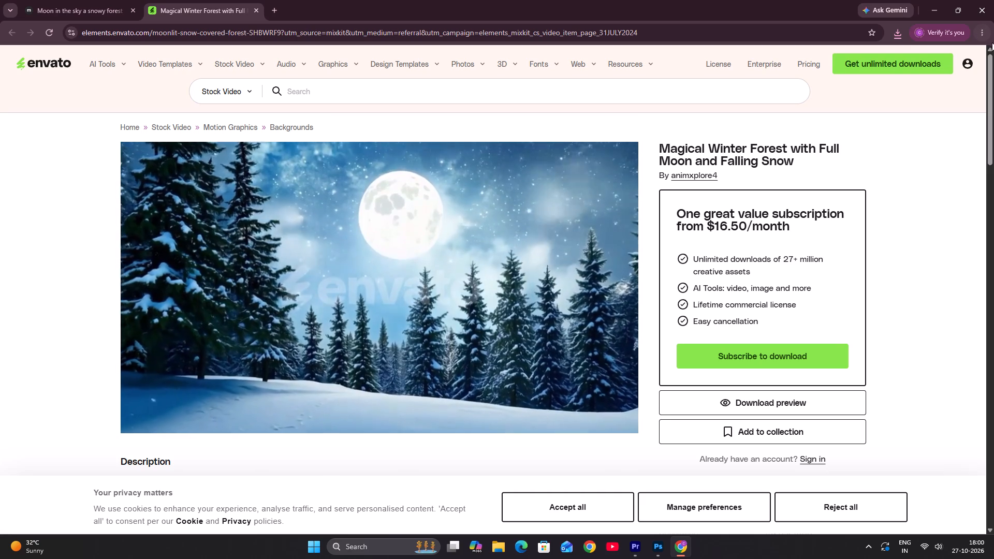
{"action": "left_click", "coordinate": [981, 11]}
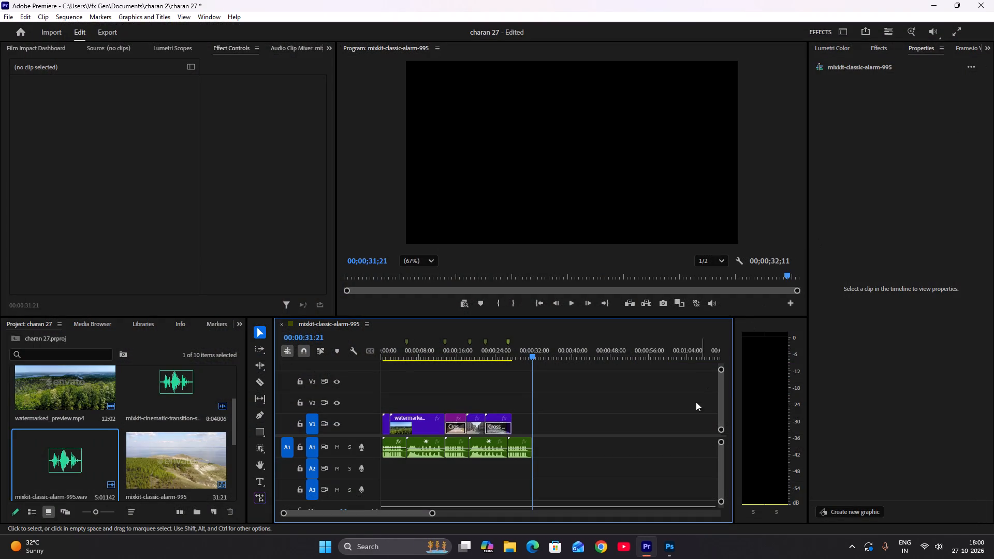
Reopen Chrome, search Google for "mixkit video" and open Mixkit's Sky category within its Nature footage.
{"action": "left_click", "coordinate": [599, 545]}
{"action": "left_click", "coordinate": [371, 257]}
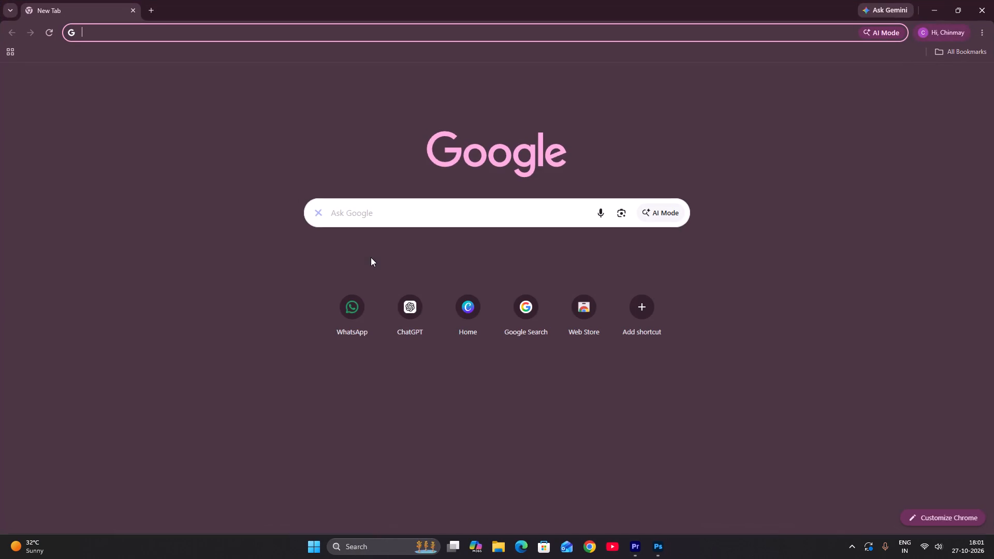
{"action": "left_click", "coordinate": [361, 216]}
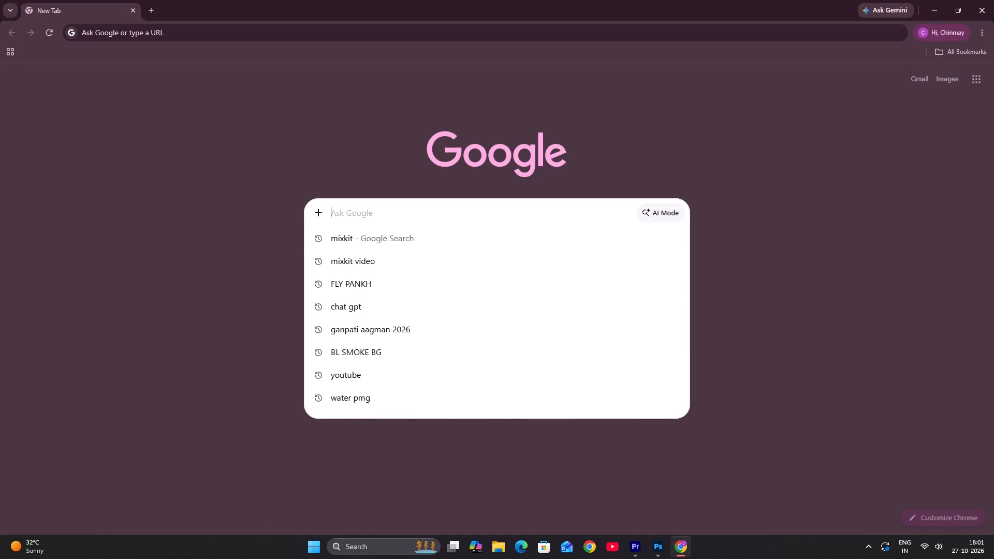
{"action": "left_click", "coordinate": [350, 264]}
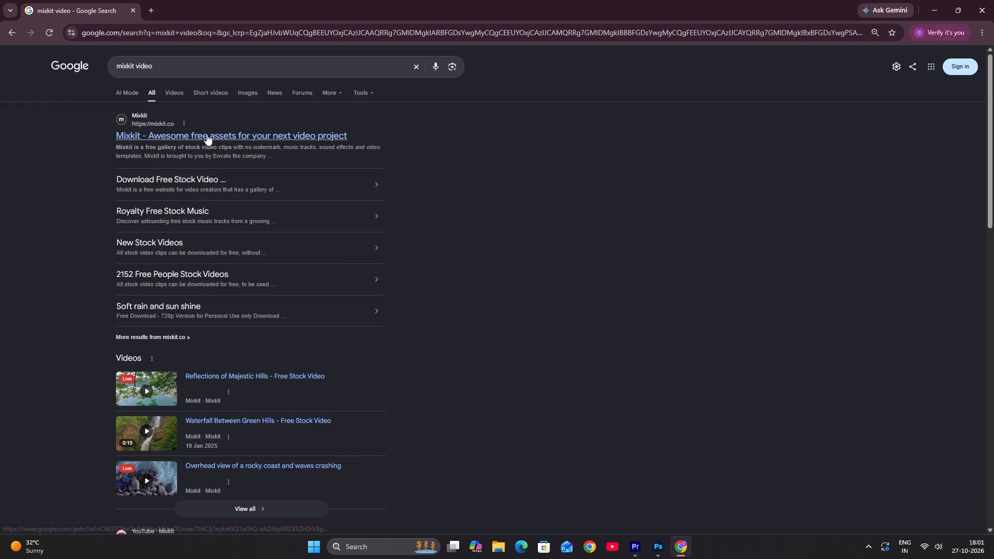
{"action": "left_click", "coordinate": [207, 134]}
{"action": "scroll", "coordinate": [558, 456], "scroll_direction": "down", "scroll_amount": 2}
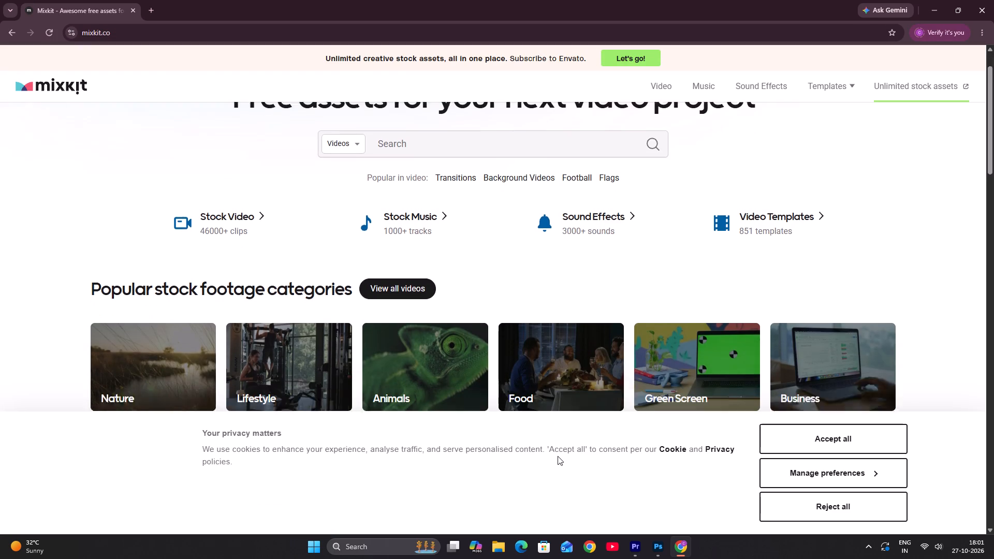
{"action": "scroll", "coordinate": [558, 456], "scroll_direction": "down", "scroll_amount": 3}
{"action": "scroll", "coordinate": [558, 456], "scroll_direction": "up", "scroll_amount": 2}
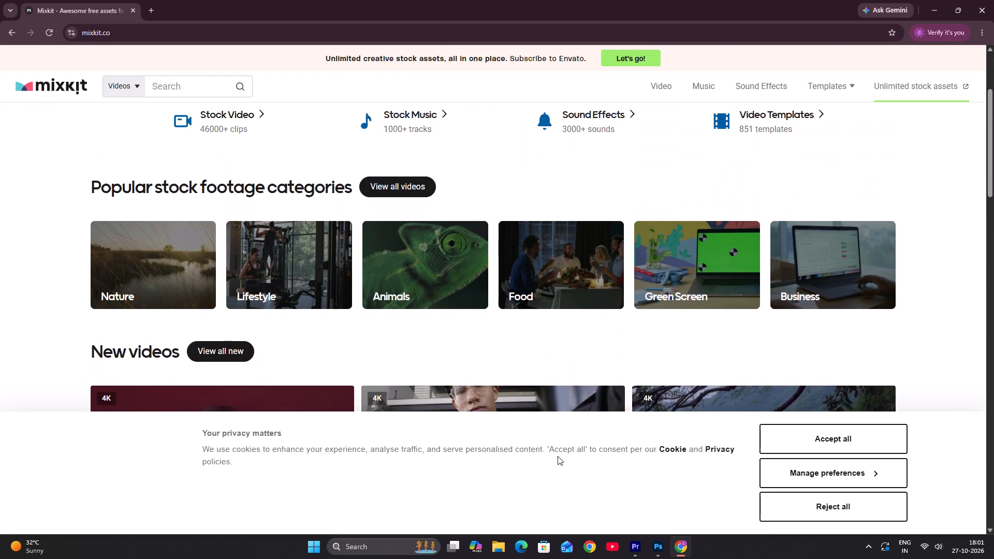
{"action": "left_click", "coordinate": [154, 273]}
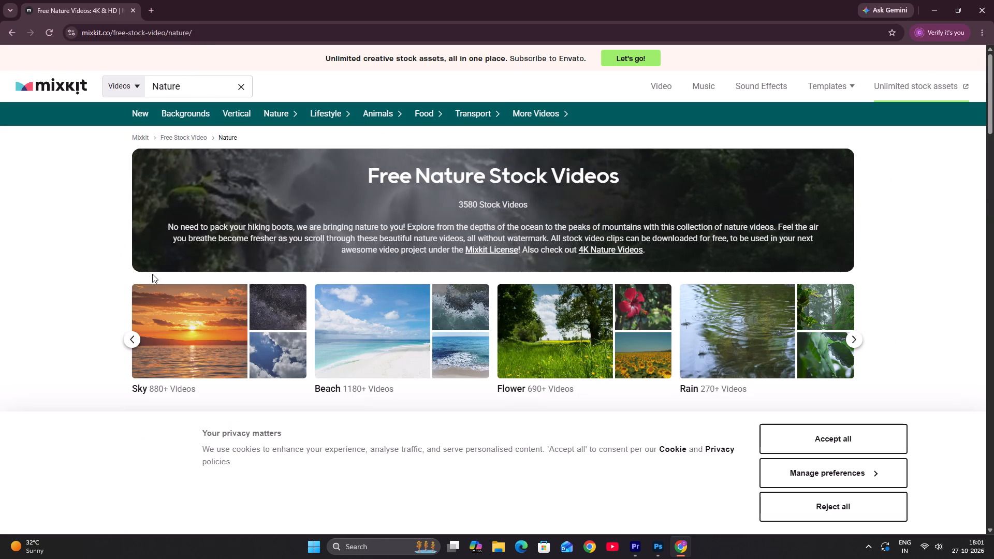
{"action": "left_click", "coordinate": [179, 311]}
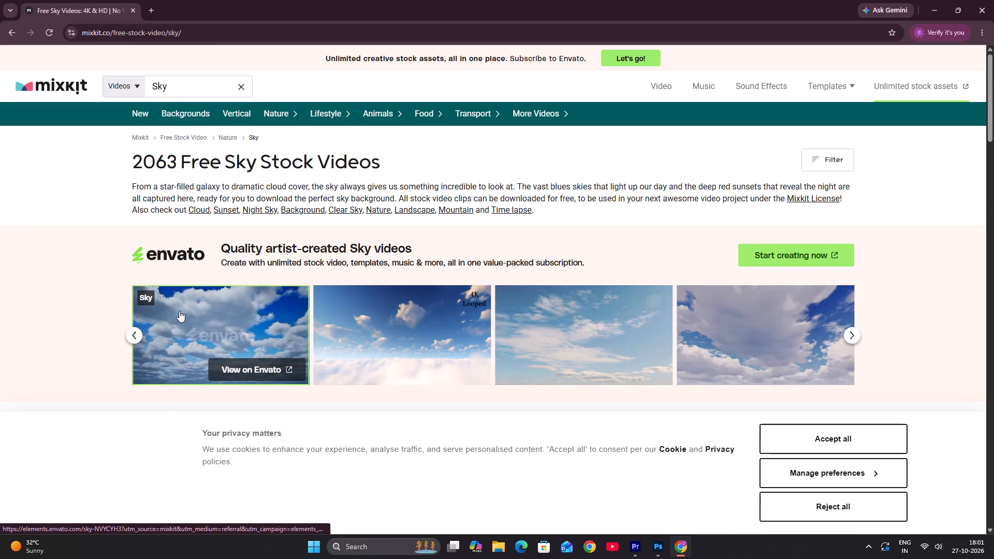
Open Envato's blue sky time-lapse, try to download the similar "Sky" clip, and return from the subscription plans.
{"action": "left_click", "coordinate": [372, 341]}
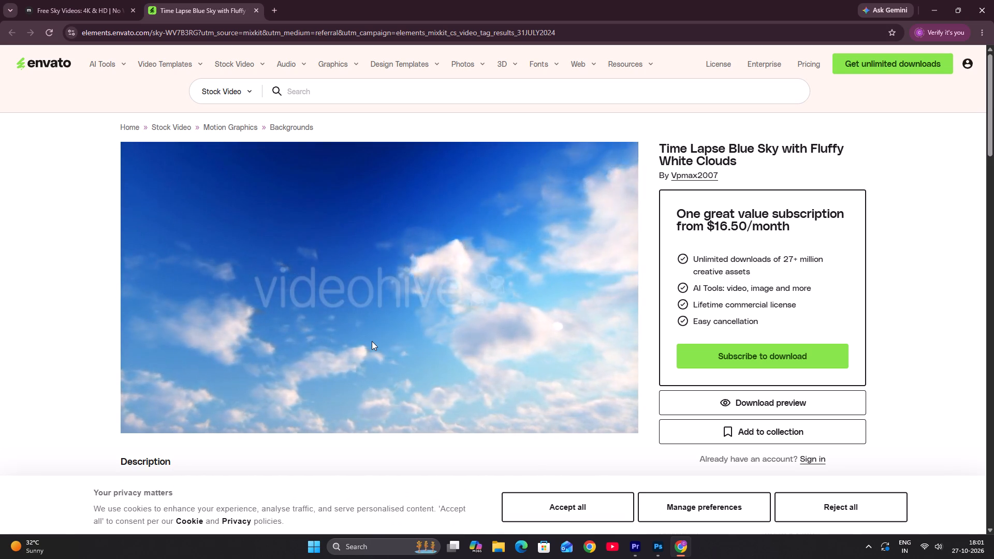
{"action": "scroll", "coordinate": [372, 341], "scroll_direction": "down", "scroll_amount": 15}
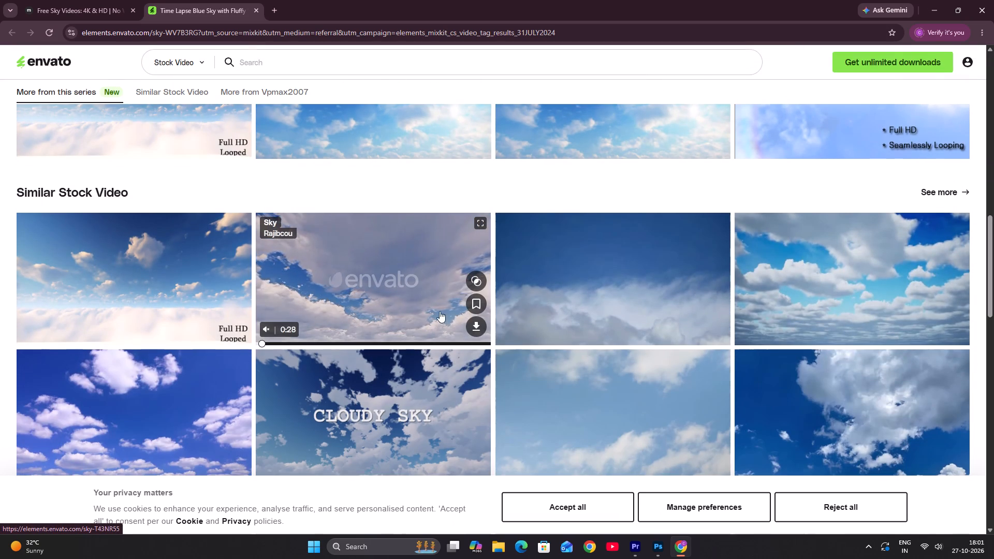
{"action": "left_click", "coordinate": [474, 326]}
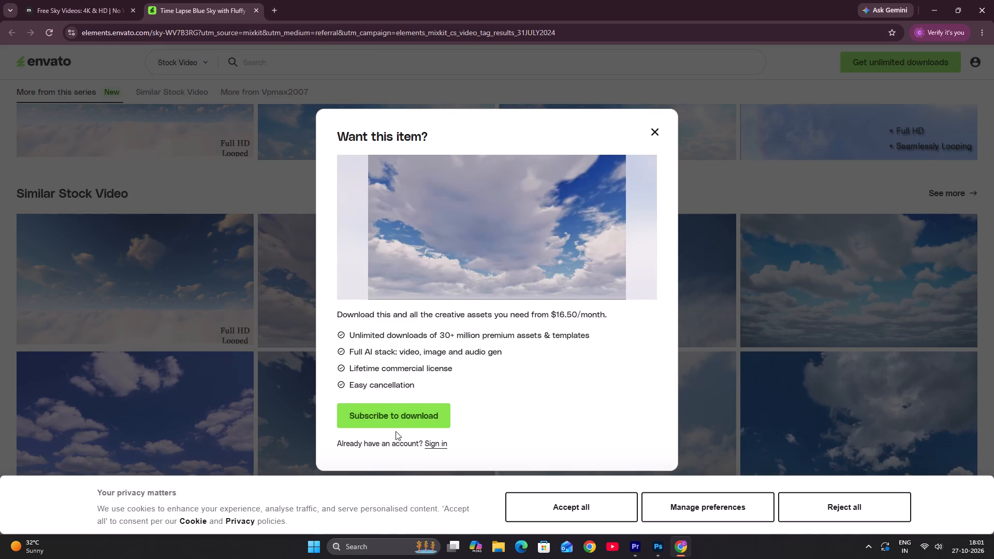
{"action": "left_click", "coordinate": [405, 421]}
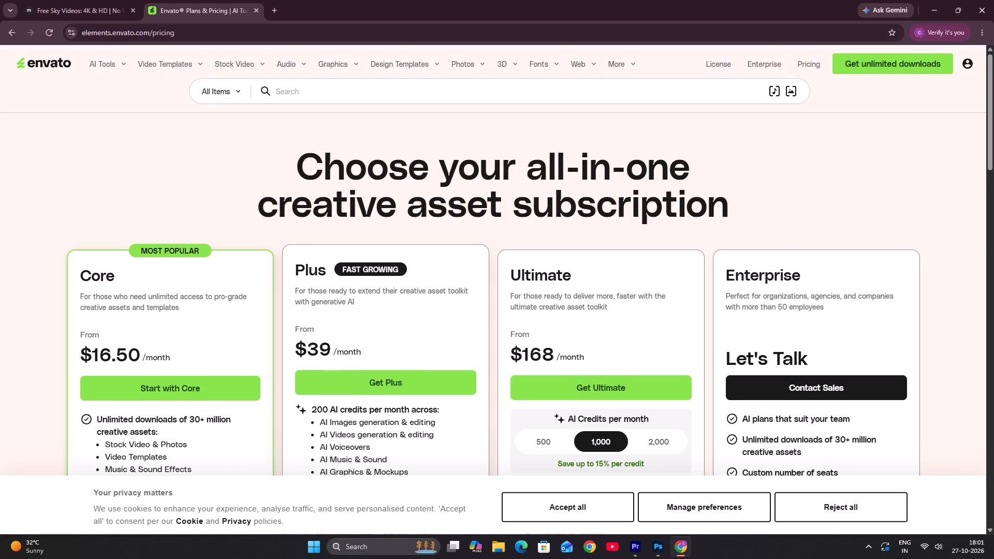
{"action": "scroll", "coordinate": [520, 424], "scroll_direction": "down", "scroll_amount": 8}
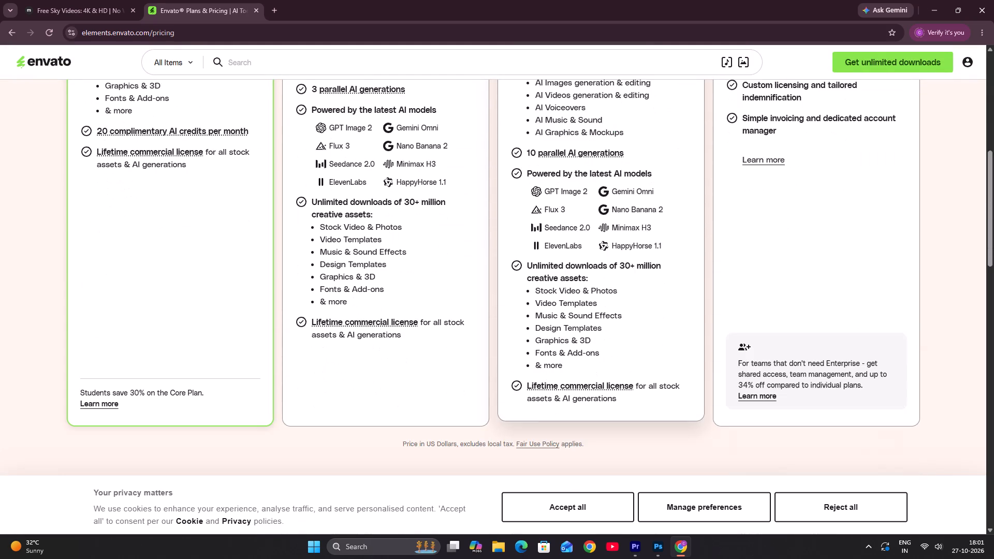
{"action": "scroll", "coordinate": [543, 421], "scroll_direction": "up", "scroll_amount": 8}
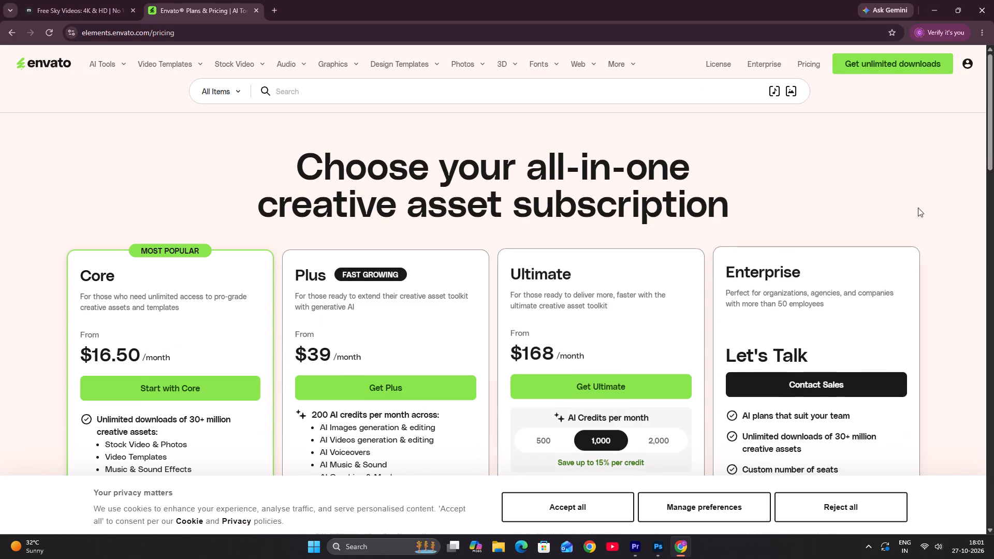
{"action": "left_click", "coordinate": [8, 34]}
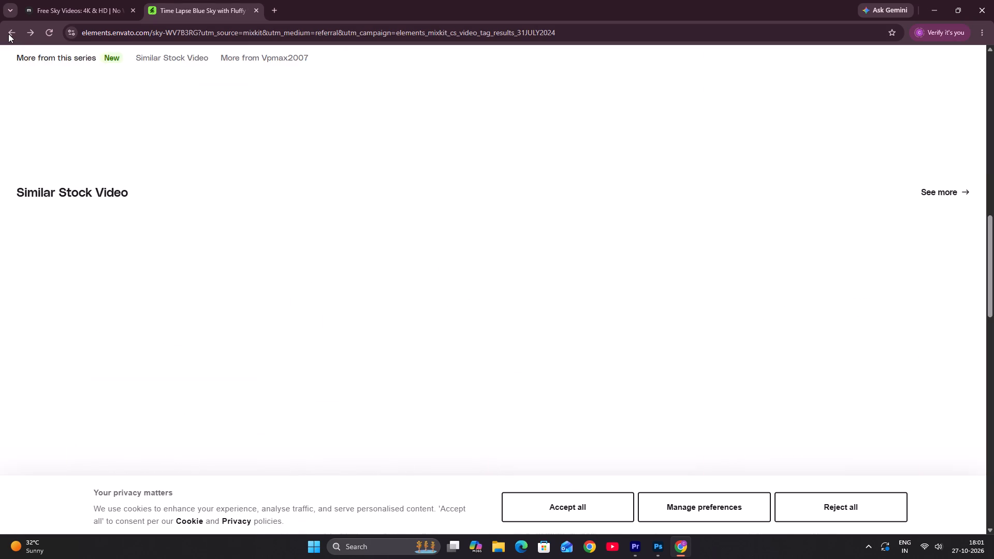
Try to download the bright blue sky clip with white clouds from the similar stock videos.
{"action": "scroll", "coordinate": [636, 293], "scroll_direction": "down", "scroll_amount": 3}
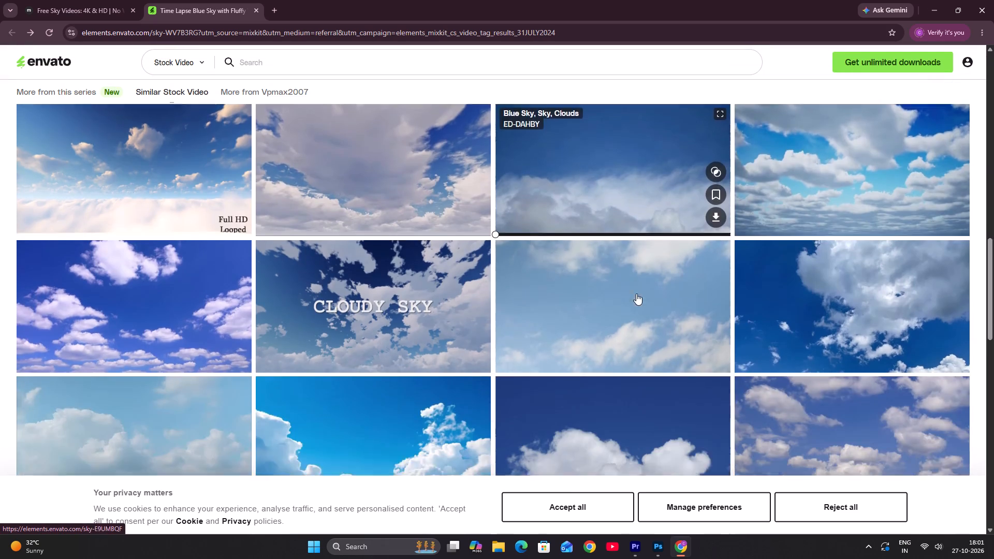
{"action": "scroll", "coordinate": [636, 293], "scroll_direction": "down", "scroll_amount": 5}
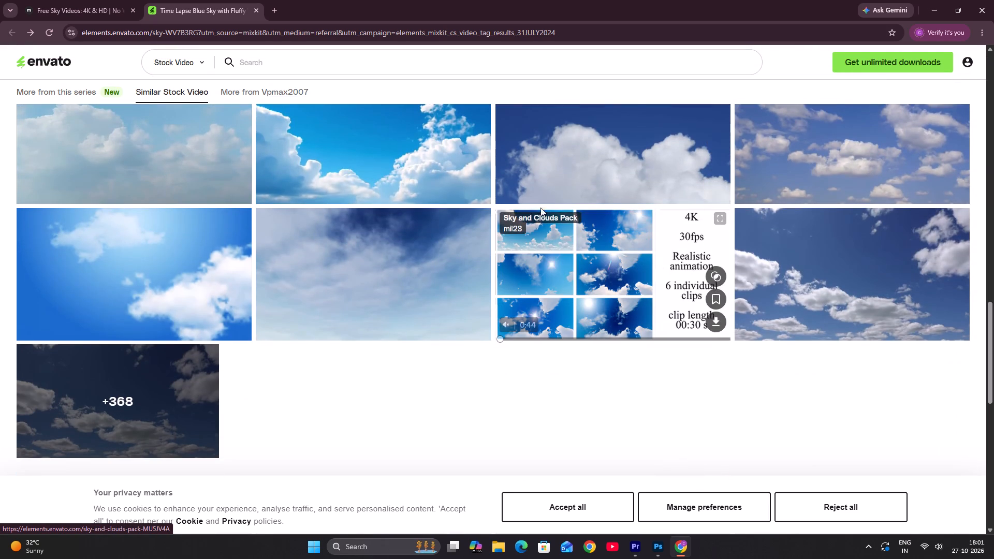
{"action": "left_click", "coordinate": [467, 159]}
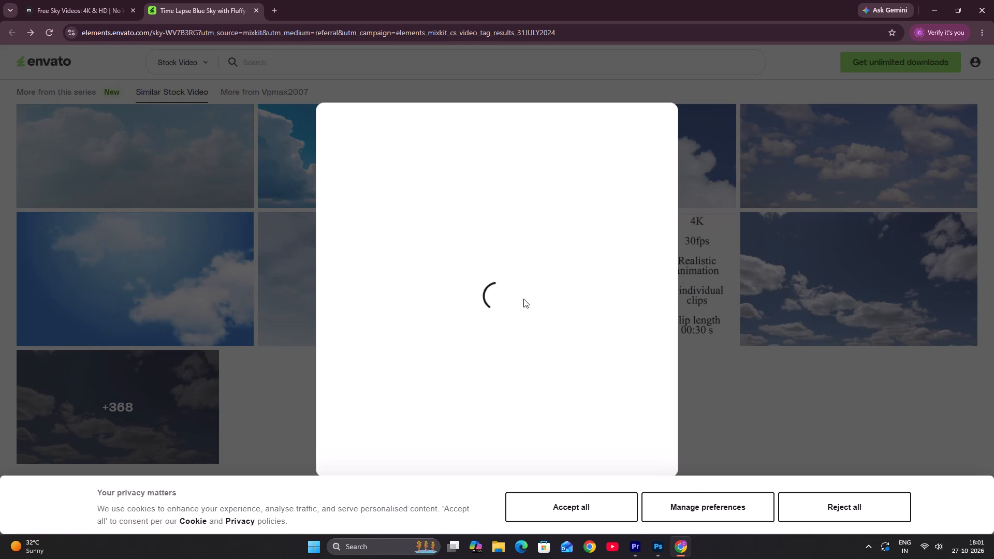
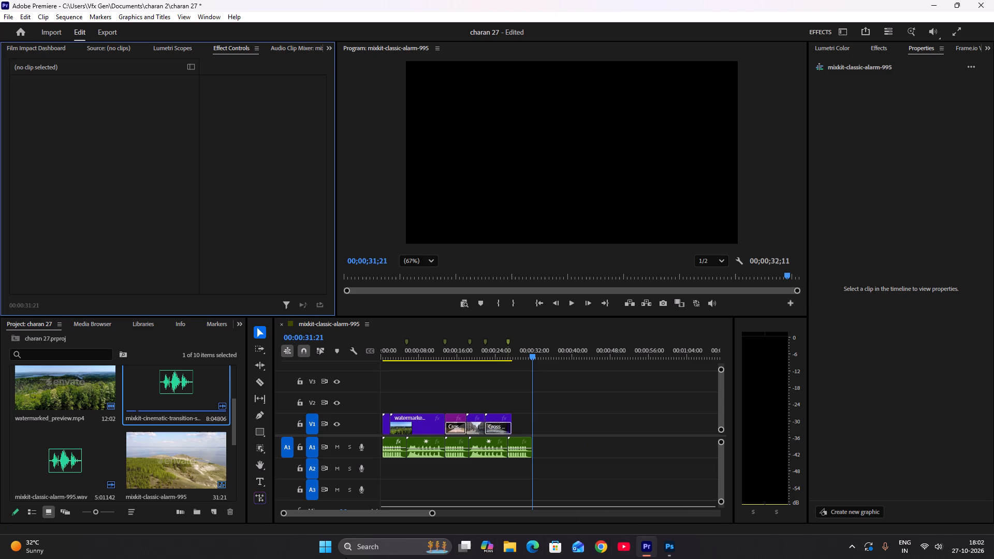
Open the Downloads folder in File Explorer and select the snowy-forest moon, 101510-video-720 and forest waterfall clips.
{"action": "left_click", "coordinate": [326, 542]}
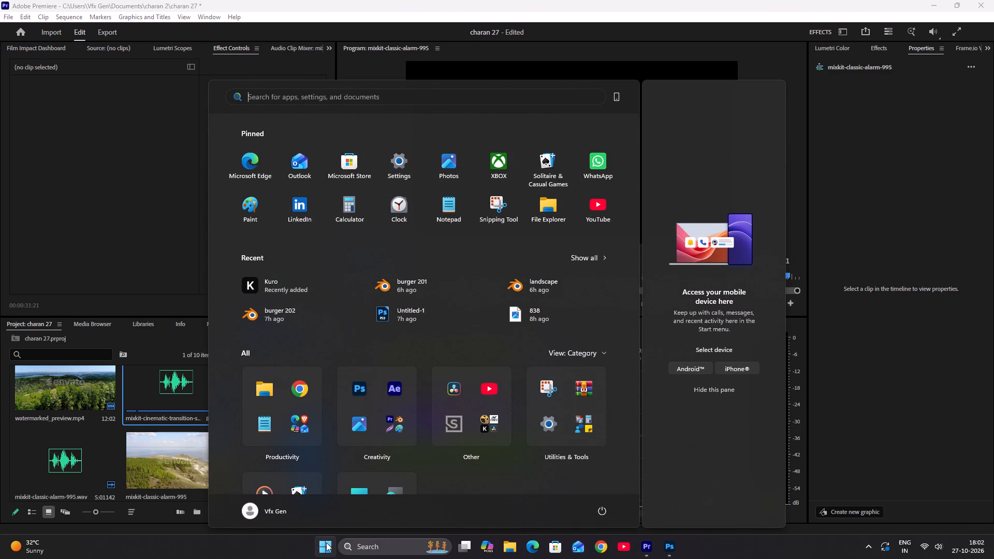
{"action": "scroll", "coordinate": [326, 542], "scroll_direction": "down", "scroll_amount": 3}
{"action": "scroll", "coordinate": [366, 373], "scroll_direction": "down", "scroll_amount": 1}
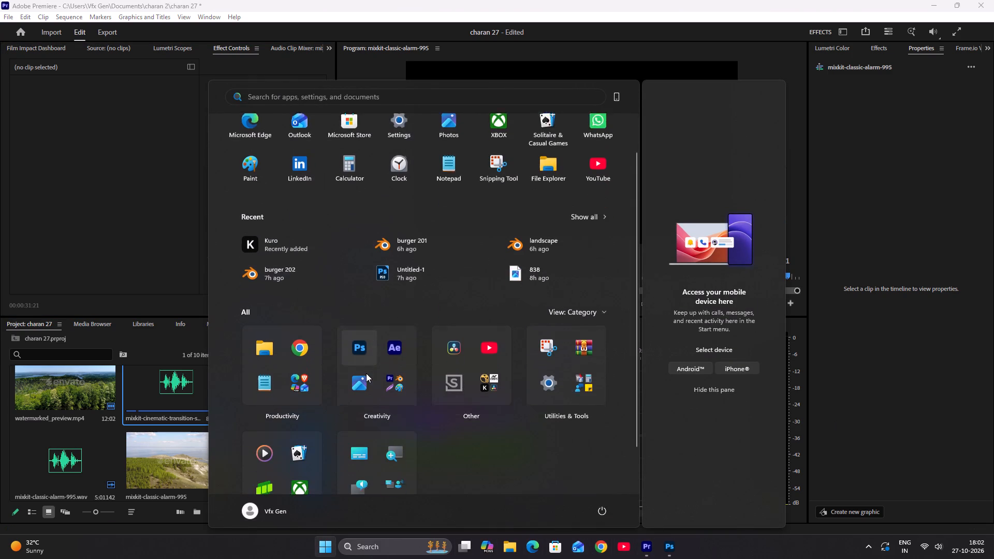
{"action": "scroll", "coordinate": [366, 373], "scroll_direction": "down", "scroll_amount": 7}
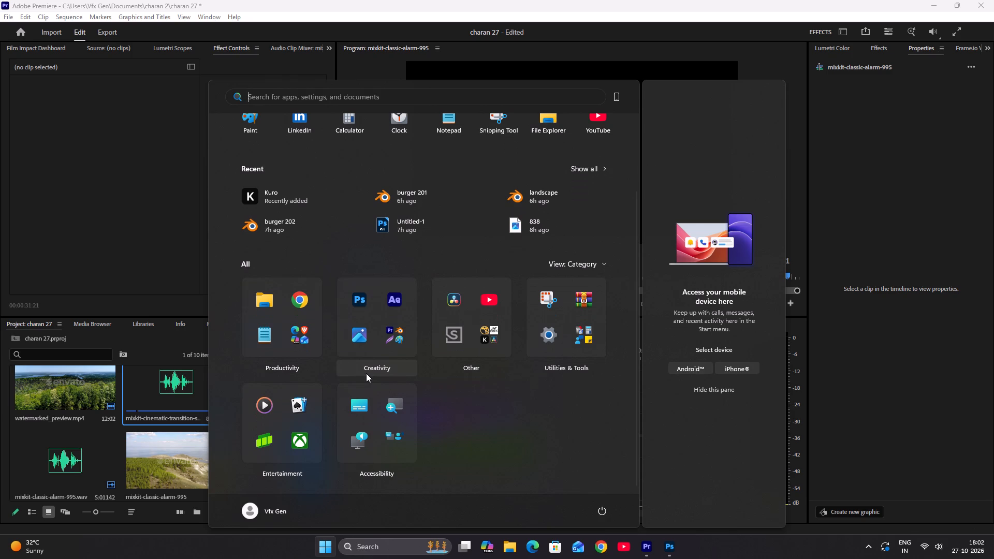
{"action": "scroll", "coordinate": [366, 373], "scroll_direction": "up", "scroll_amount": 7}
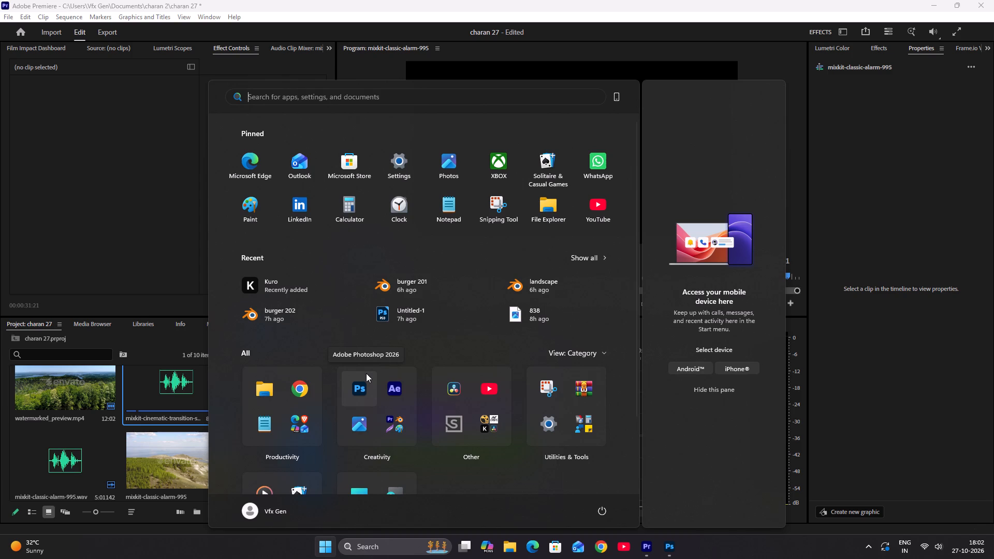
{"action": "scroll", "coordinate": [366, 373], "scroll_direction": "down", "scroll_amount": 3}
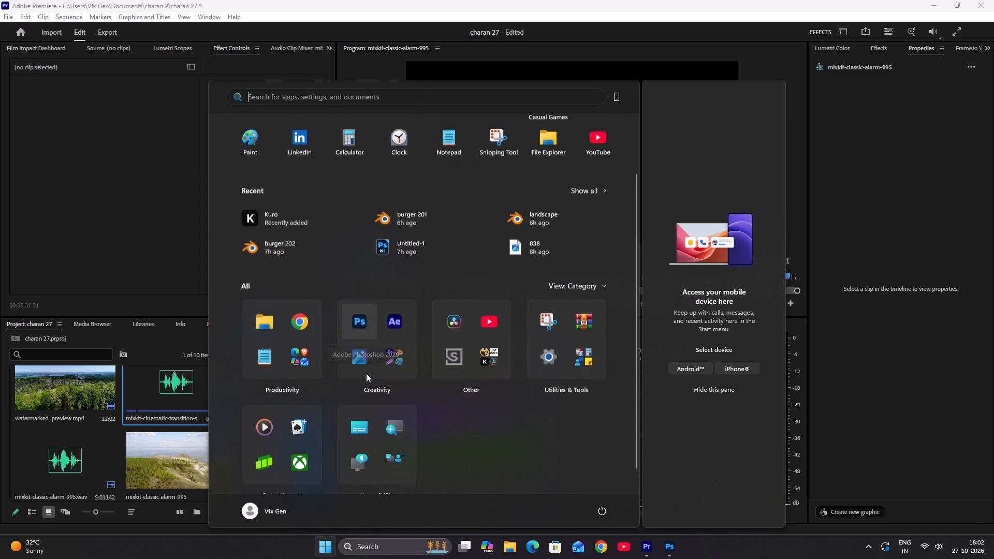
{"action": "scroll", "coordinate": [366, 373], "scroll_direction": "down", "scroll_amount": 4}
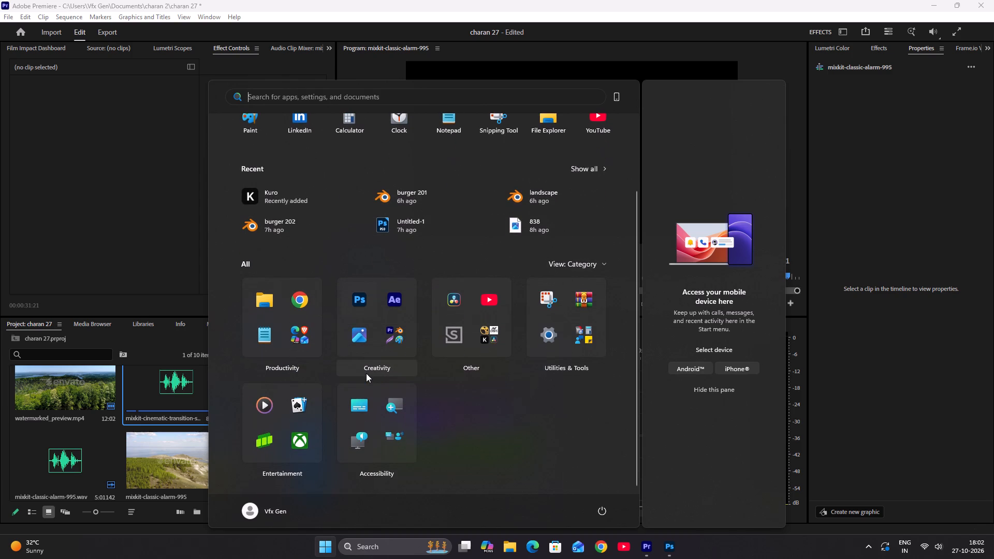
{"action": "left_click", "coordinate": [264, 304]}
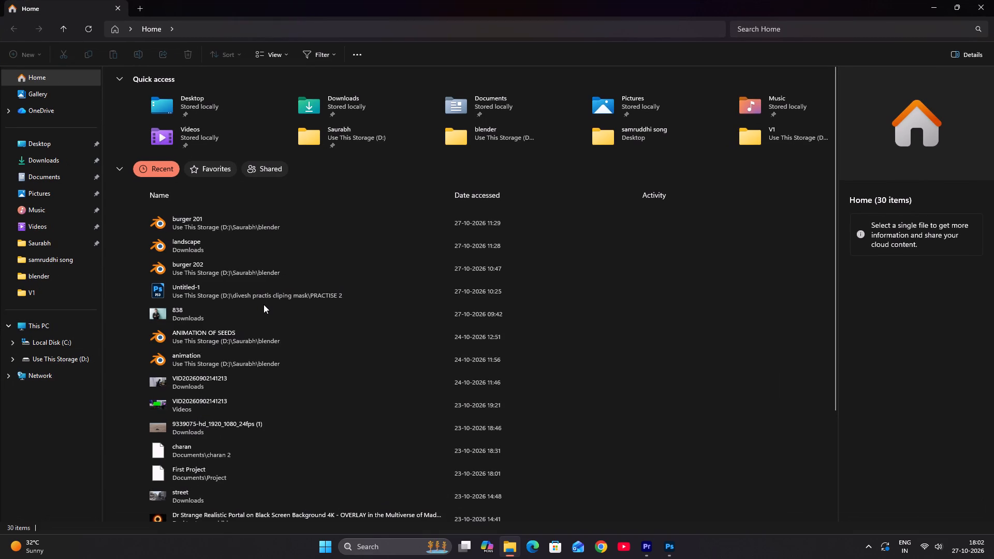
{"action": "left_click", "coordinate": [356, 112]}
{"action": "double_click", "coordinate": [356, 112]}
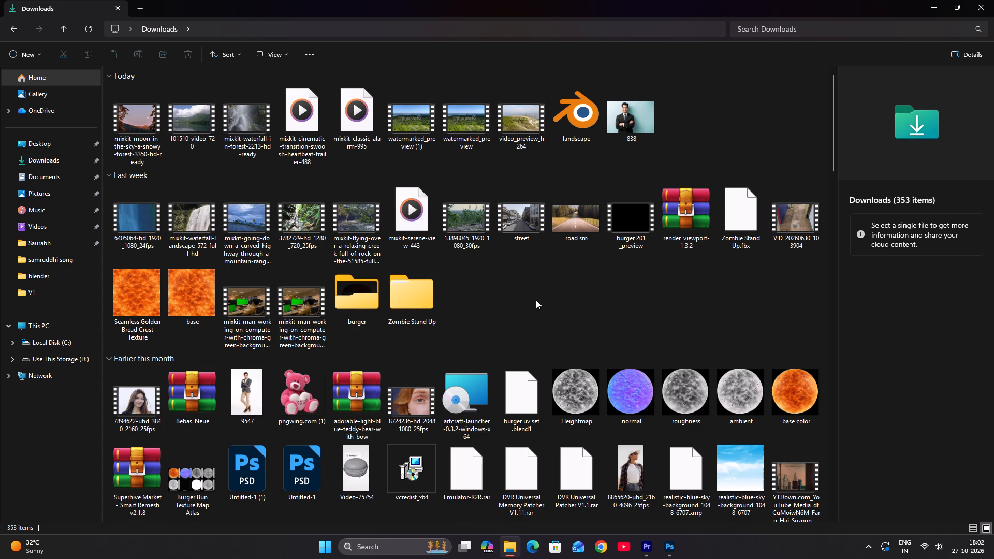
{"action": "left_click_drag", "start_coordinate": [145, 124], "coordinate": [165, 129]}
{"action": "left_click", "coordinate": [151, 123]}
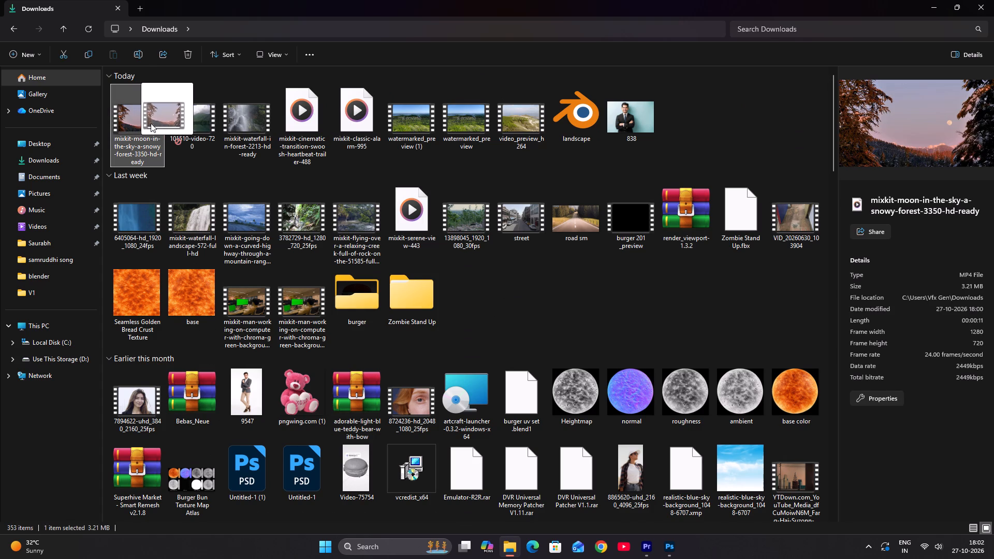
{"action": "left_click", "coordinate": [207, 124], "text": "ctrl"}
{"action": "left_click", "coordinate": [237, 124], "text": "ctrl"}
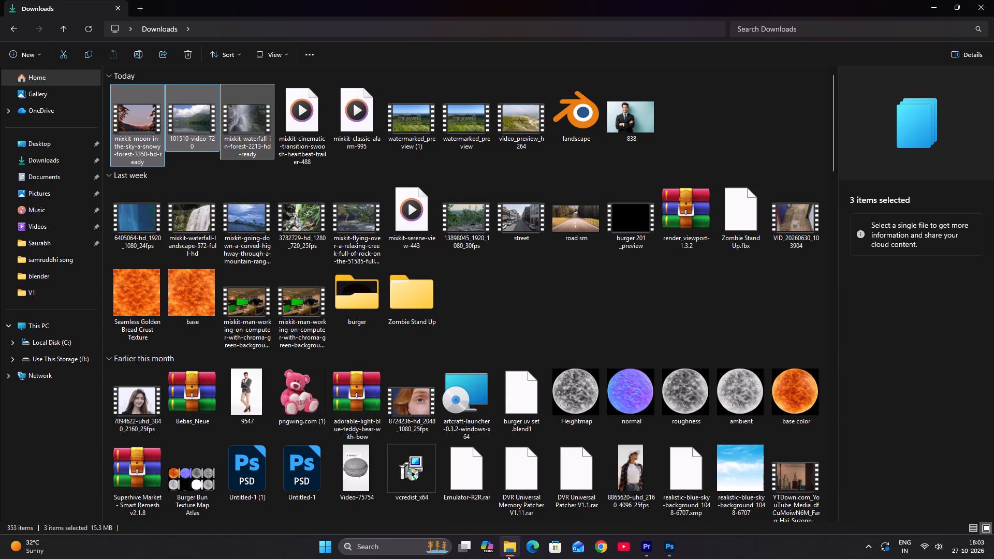
Switch to Premiere and import the snowy-forest moon, 101510-video-720 and forest waterfall clips from Downloads into the project.
{"action": "left_click", "coordinate": [647, 546]}
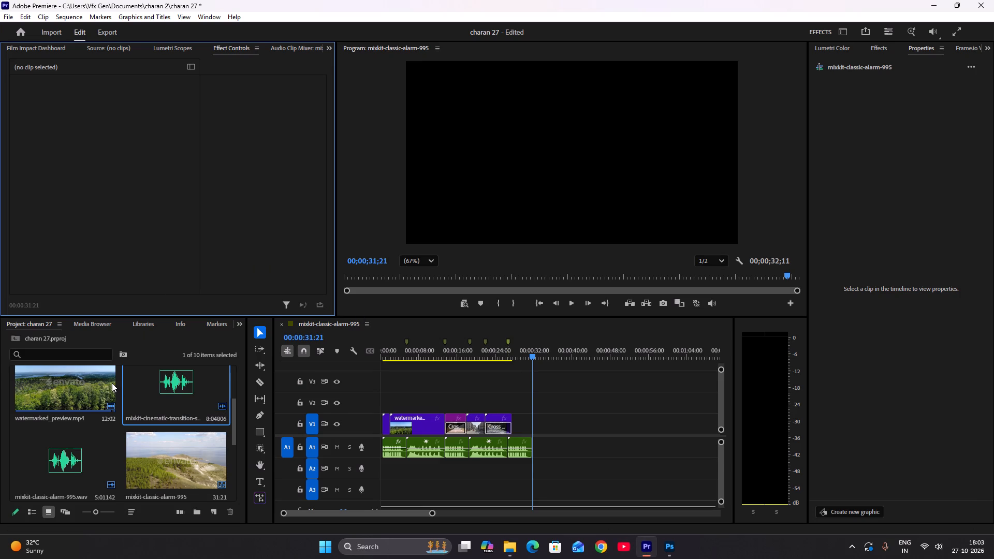
{"action": "double_click", "coordinate": [178, 203]}
{"action": "double_click", "coordinate": [138, 407]}
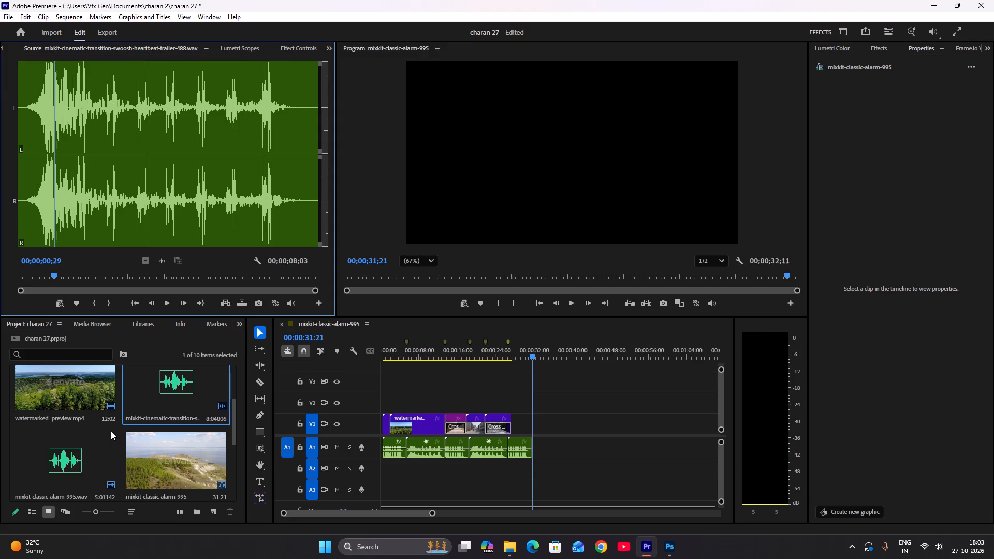
{"action": "double_click", "coordinate": [111, 431]}
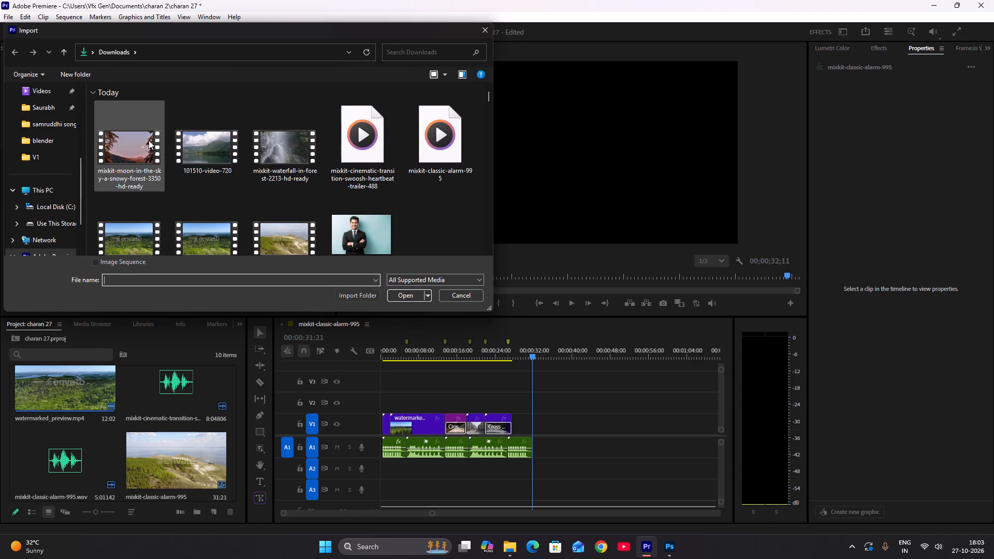
{"action": "left_click", "coordinate": [134, 166], "text": "ctrl"}
{"action": "left_click", "coordinate": [205, 155], "text": "ctrl"}
{"action": "left_click", "coordinate": [276, 153], "text": "ctrl"}
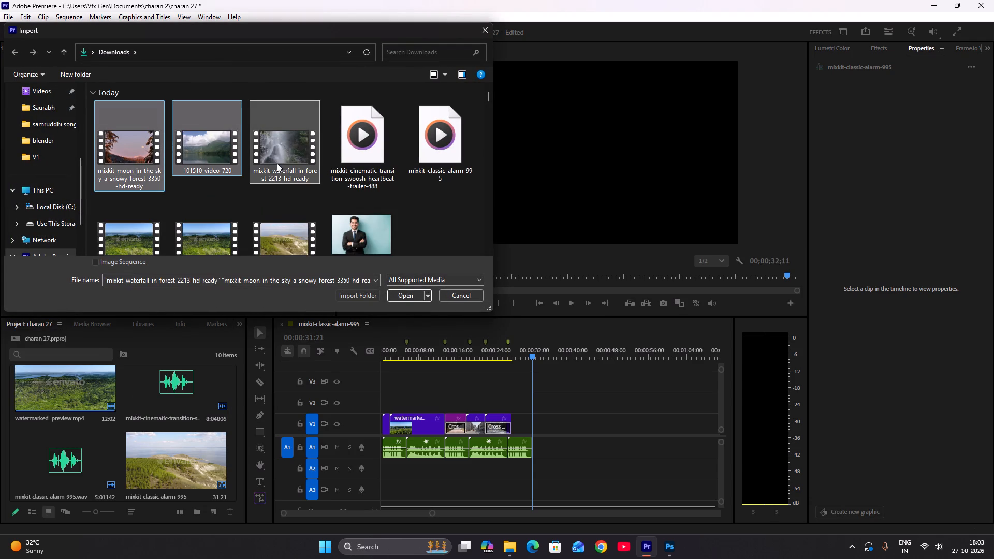
{"action": "scroll", "coordinate": [273, 201], "scroll_direction": "down", "scroll_amount": 2, "text": "ctrl"}
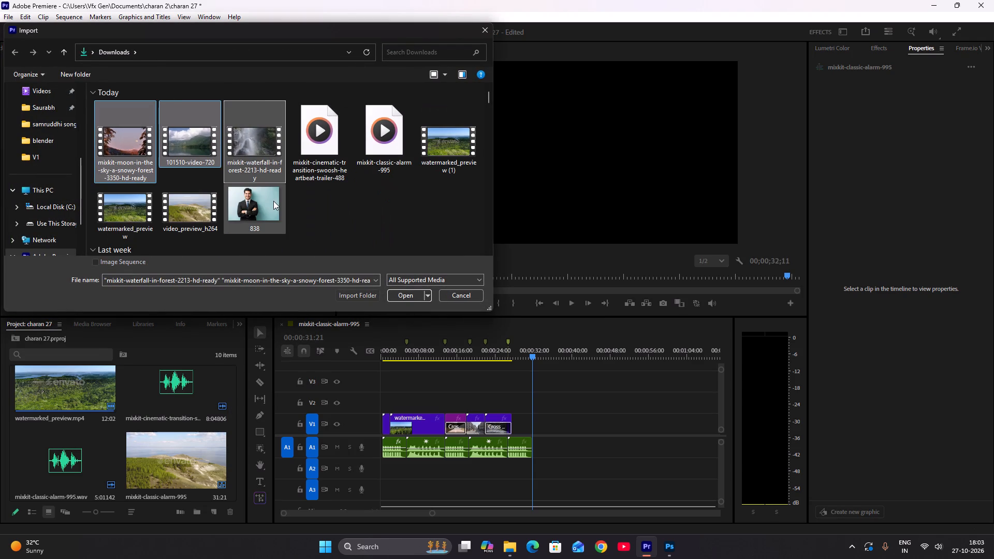
{"action": "left_click", "coordinate": [400, 294]}
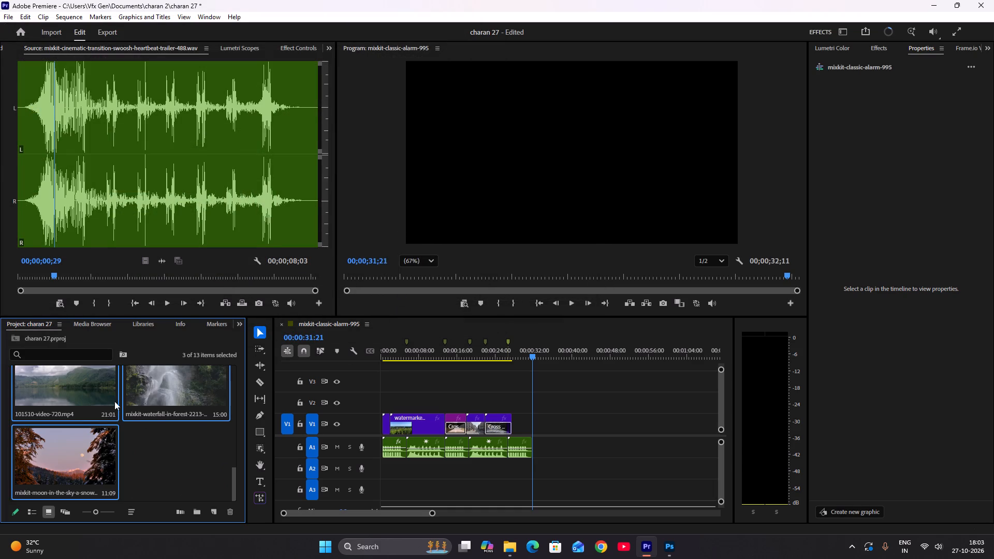
Append 101510-video-720 after the last clip on V1, followed directly by the forest waterfall clip.
{"action": "left_click", "coordinate": [66, 394]}
{"action": "left_click", "coordinate": [141, 448]}
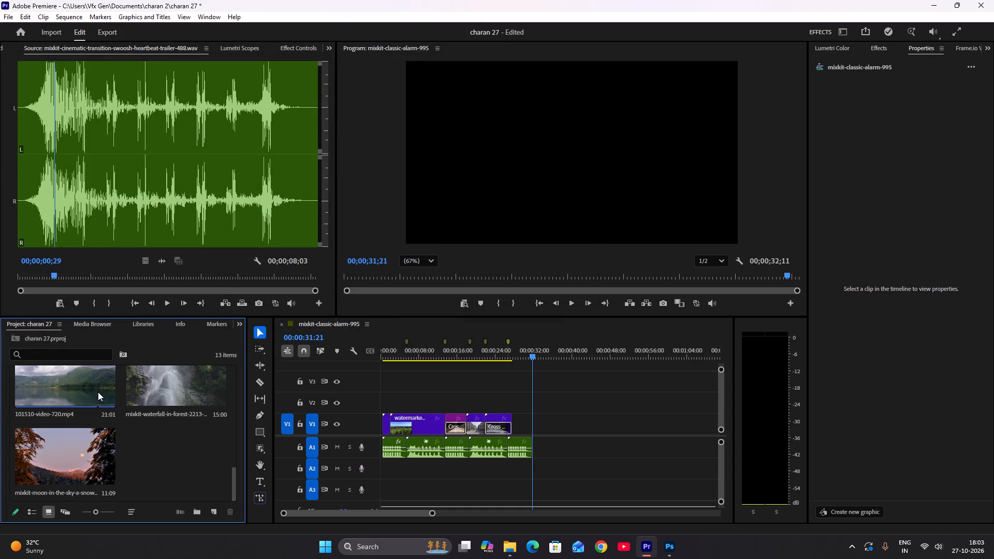
{"action": "left_click_drag", "start_coordinate": [98, 392], "coordinate": [504, 417]}
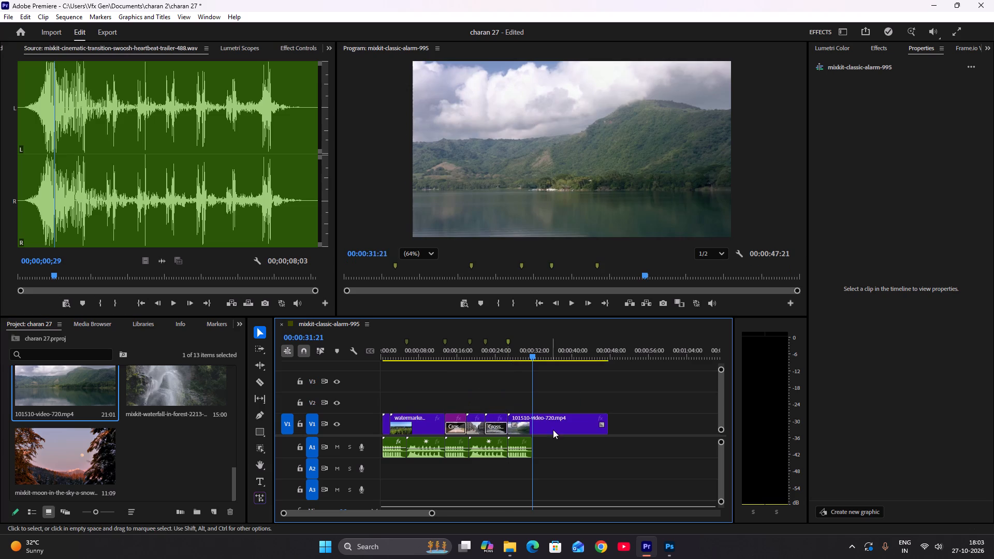
{"action": "left_click_drag", "start_coordinate": [168, 391], "coordinate": [174, 391]}
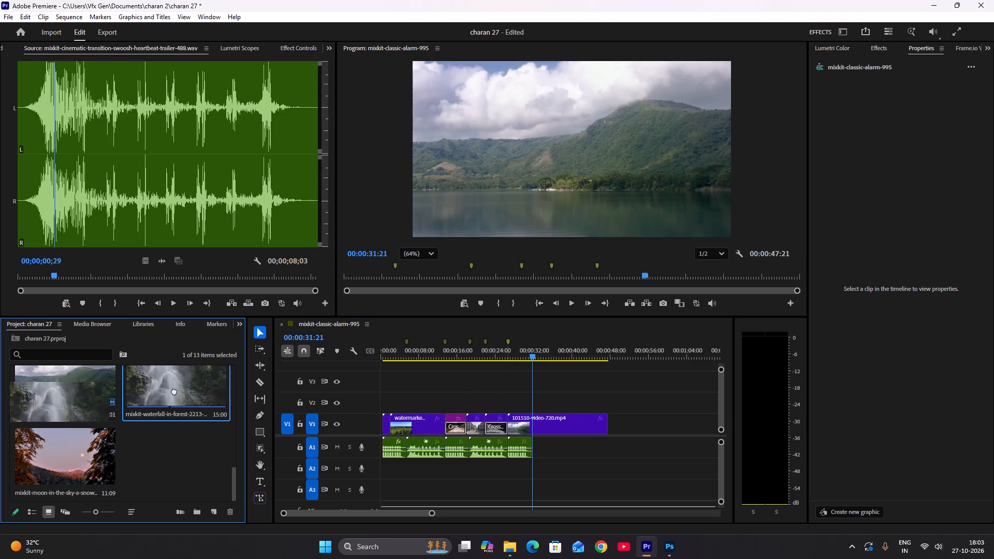
{"action": "left_click_drag", "start_coordinate": [174, 391], "coordinate": [605, 435]}
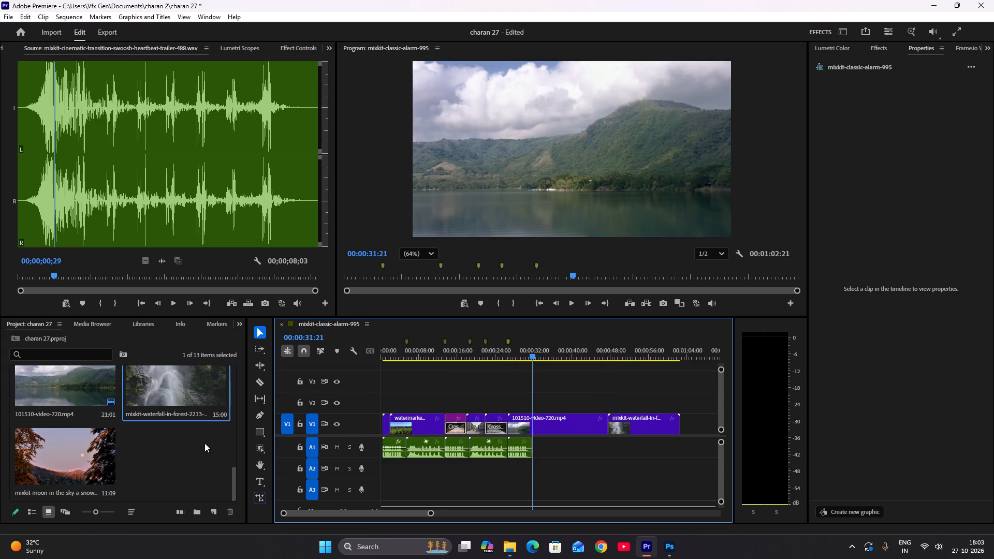
Trim the end of the forest waterfall clip on V1 so it lasts about 6 seconds.
{"action": "left_click", "coordinate": [560, 451]}
{"action": "left_click_drag", "start_coordinate": [609, 418], "coordinate": [609, 418]}
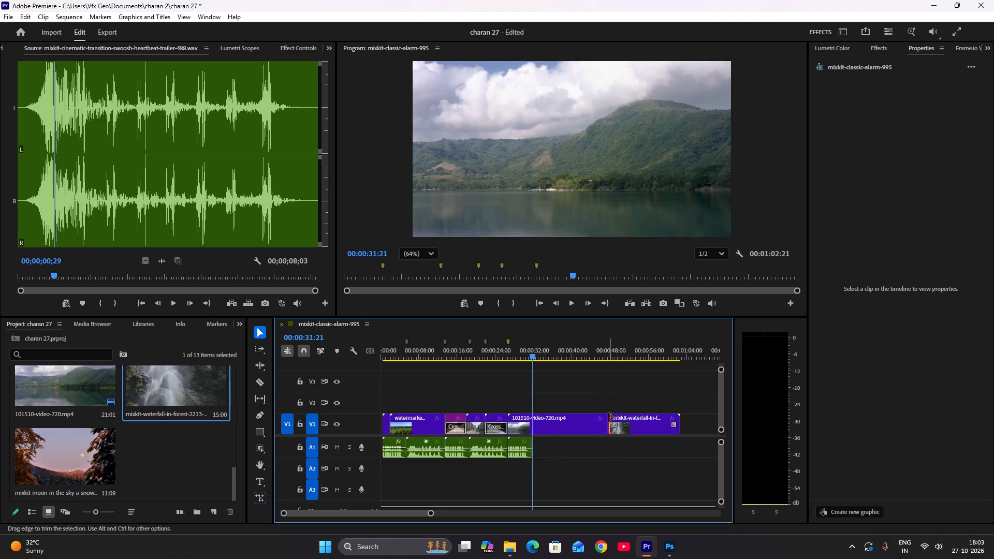
{"action": "left_click_drag", "start_coordinate": [609, 418], "coordinate": [551, 433]}
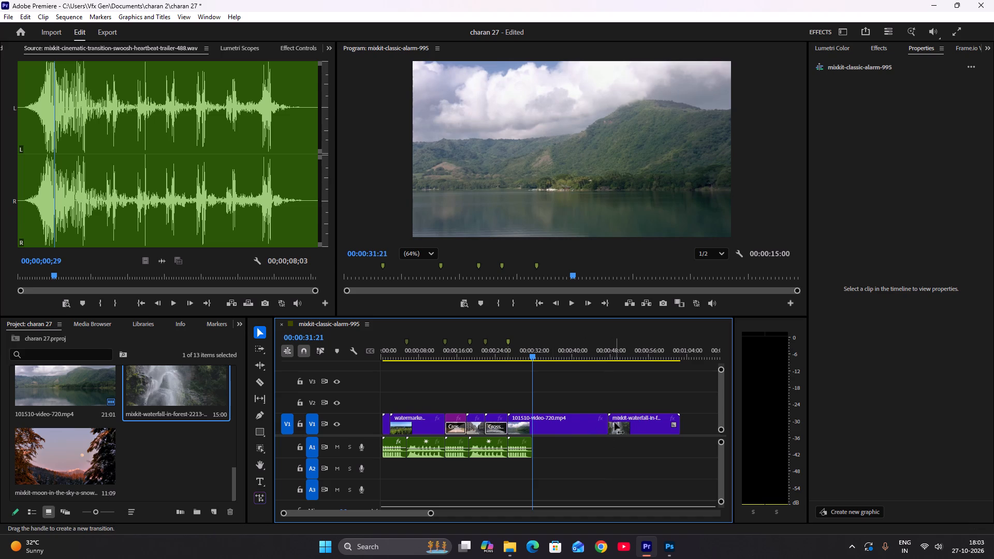
{"action": "left_click", "coordinate": [603, 424]}
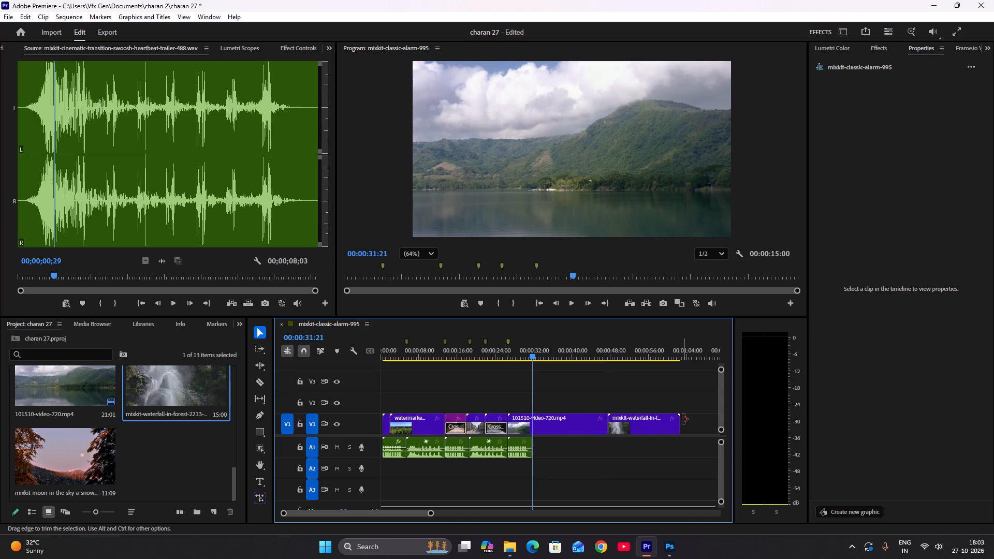
{"action": "left_click_drag", "start_coordinate": [677, 421], "coordinate": [634, 434]}
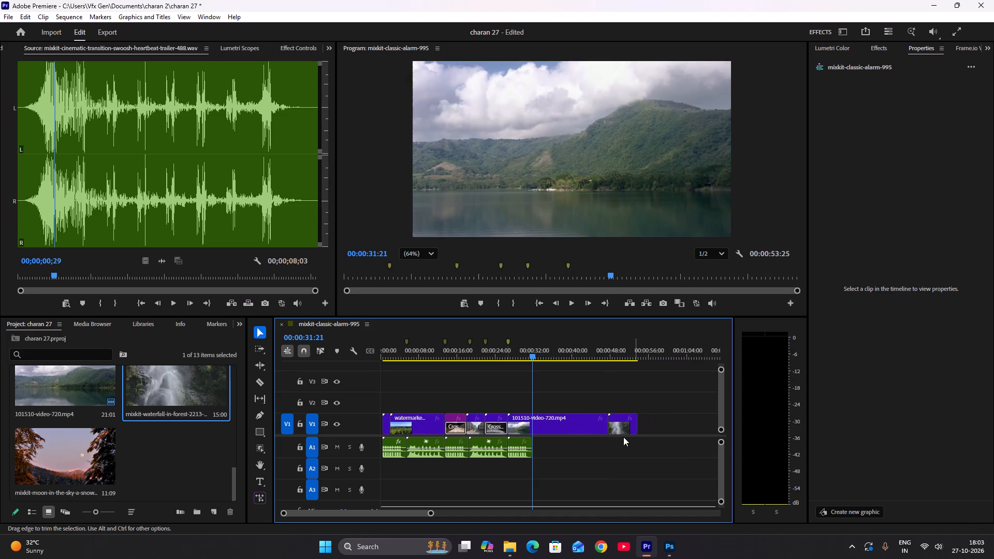
Move the waterfall clip aside to V3, trim 101510-video-720 to about 12 seconds, and place the waterfall directly after it on V1.
{"action": "left_click", "coordinate": [591, 455]}
{"action": "left_click_drag", "start_coordinate": [624, 425], "coordinate": [627, 390]}
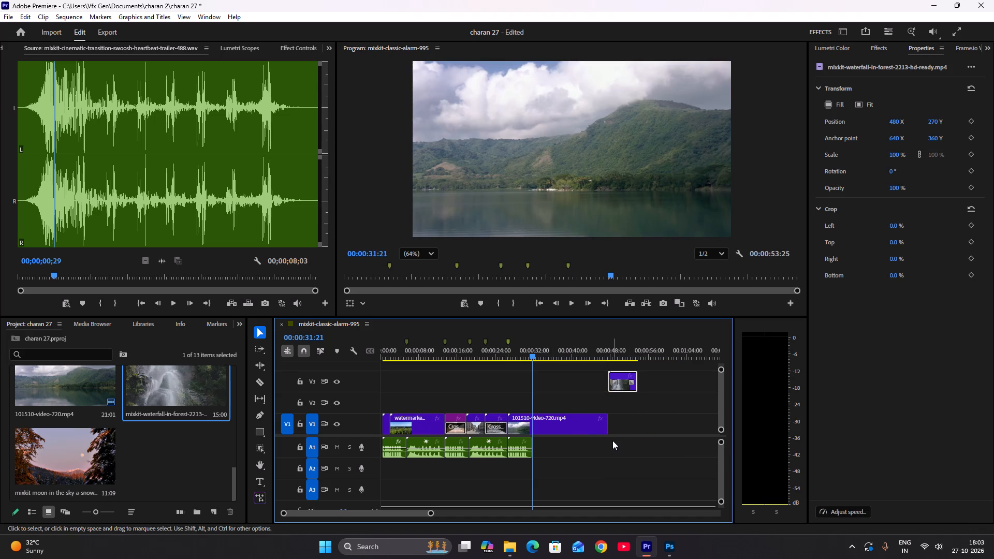
{"action": "left_click", "coordinate": [601, 425]}
{"action": "left_click_drag", "start_coordinate": [605, 423], "coordinate": [593, 426]}
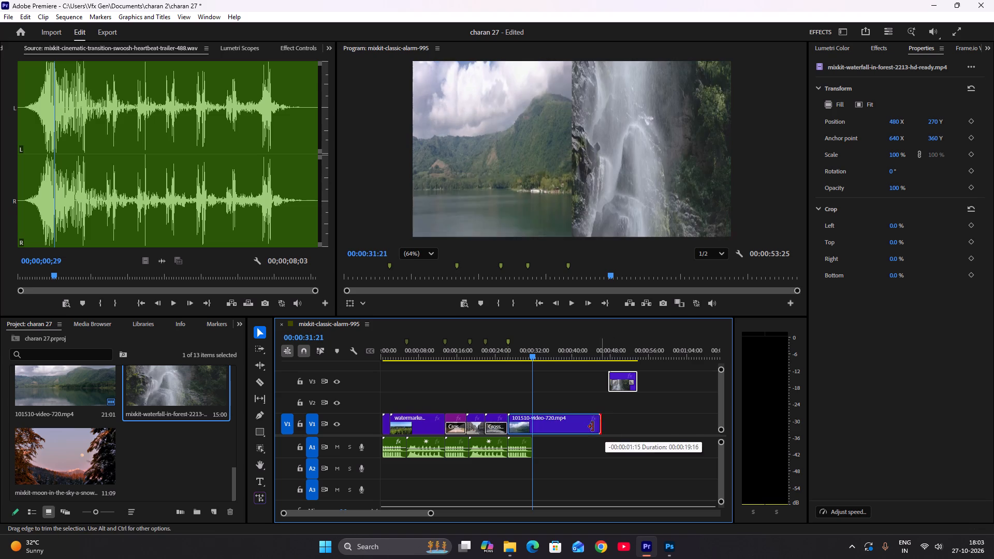
{"action": "left_click_drag", "start_coordinate": [593, 426], "coordinate": [563, 434]}
{"action": "left_click_drag", "start_coordinate": [619, 379], "coordinate": [614, 393]}
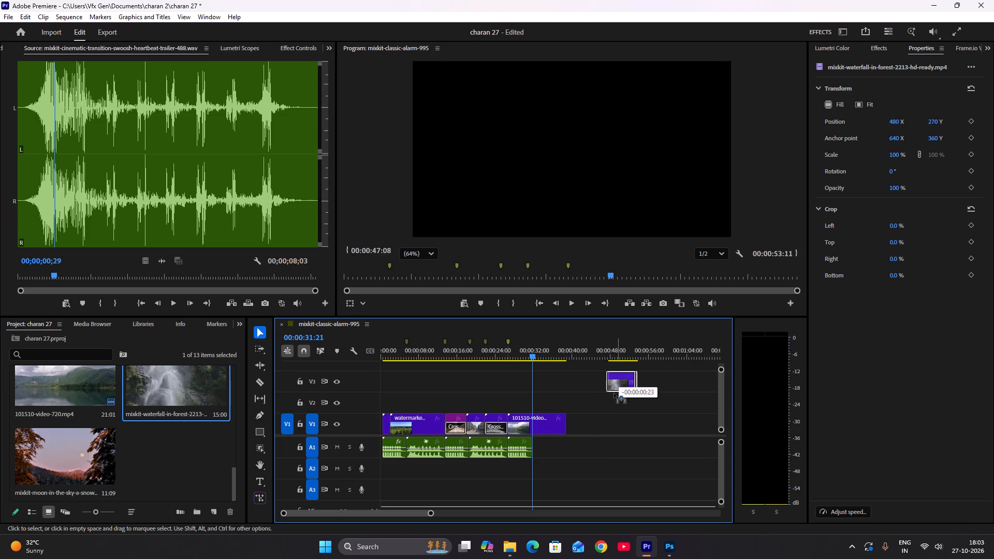
{"action": "left_click_drag", "start_coordinate": [614, 393], "coordinate": [576, 430]}
{"action": "left_click", "coordinate": [628, 446]}
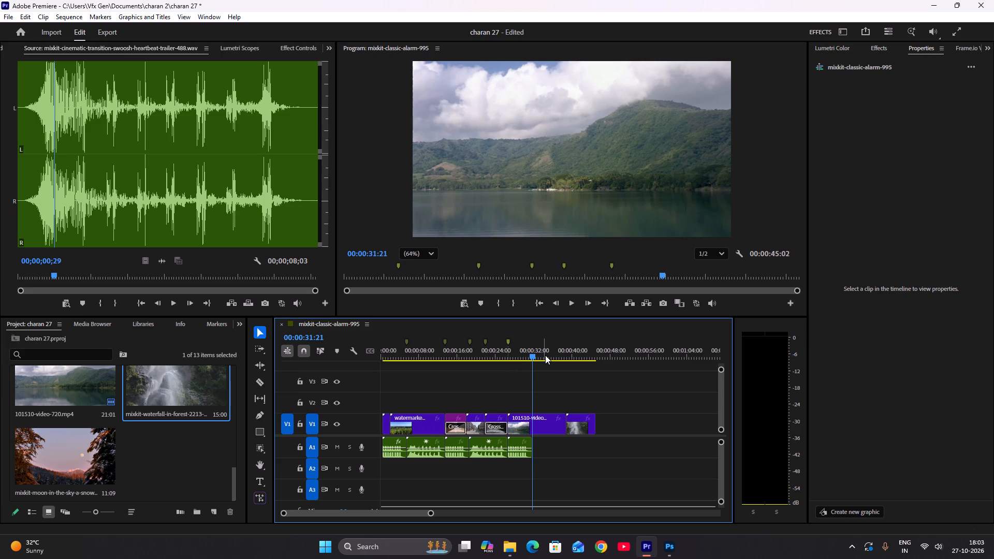
Play the sequence from its beginning to review the clips against the audio.
{"action": "left_click_drag", "start_coordinate": [531, 355], "coordinate": [386, 390]}
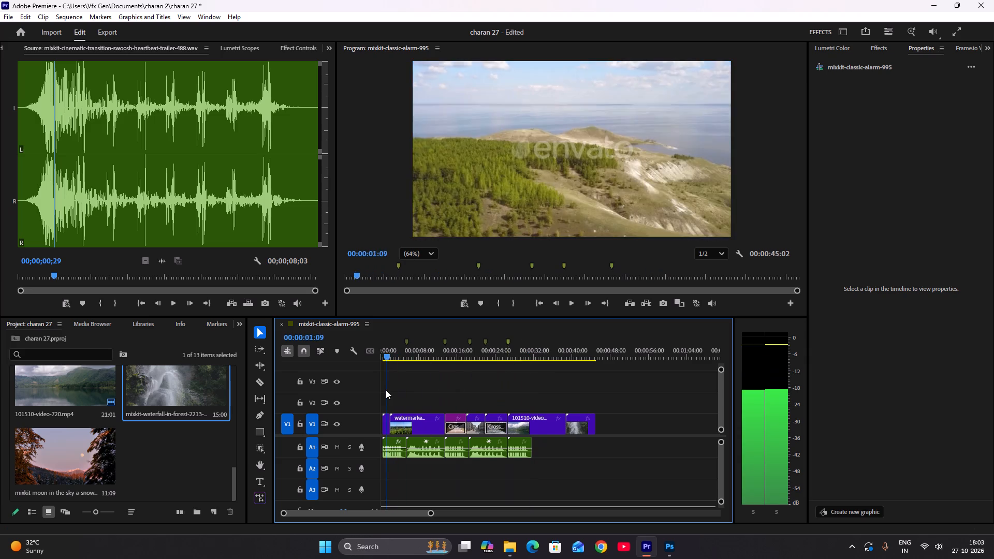
{"action": "left_click_drag", "start_coordinate": [386, 390], "coordinate": [379, 392]}
{"action": "key", "text": "space"}
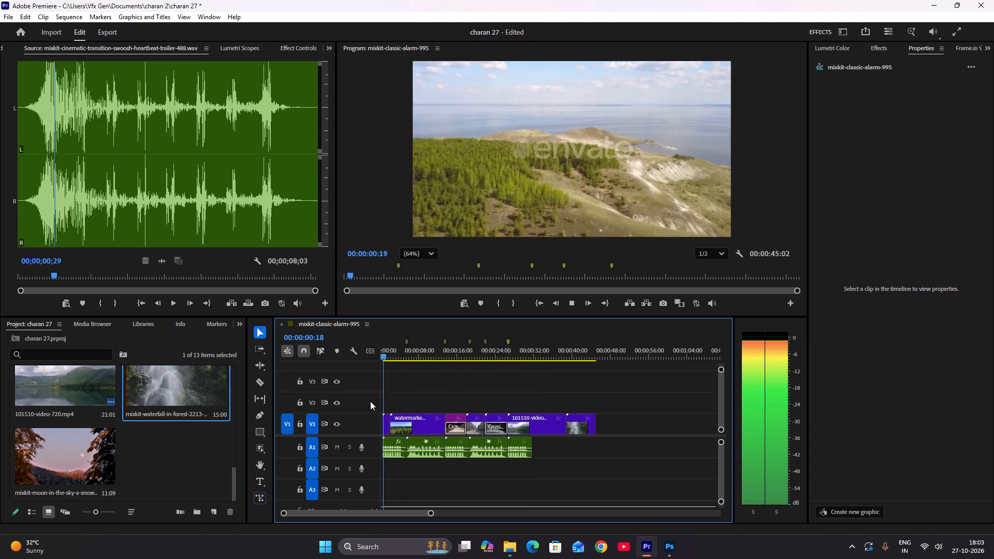
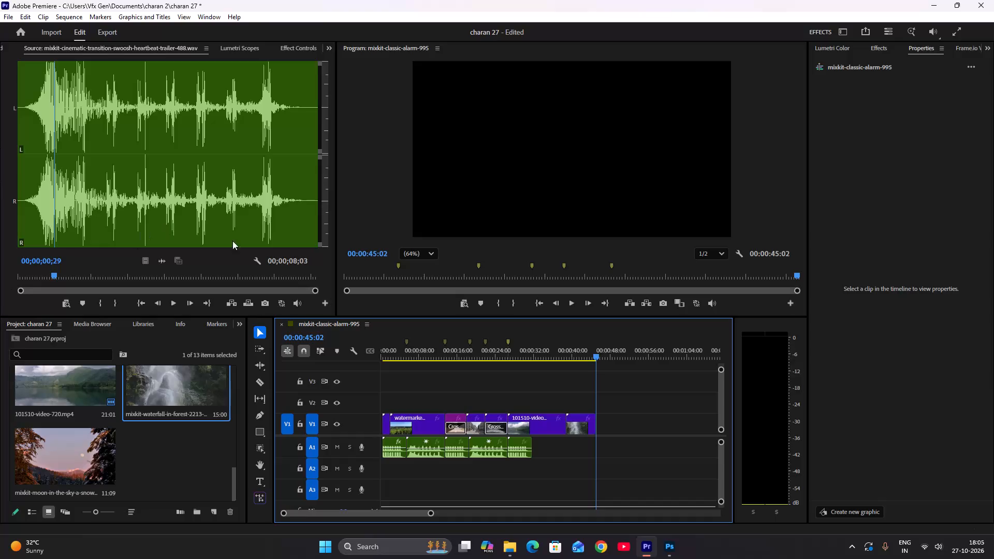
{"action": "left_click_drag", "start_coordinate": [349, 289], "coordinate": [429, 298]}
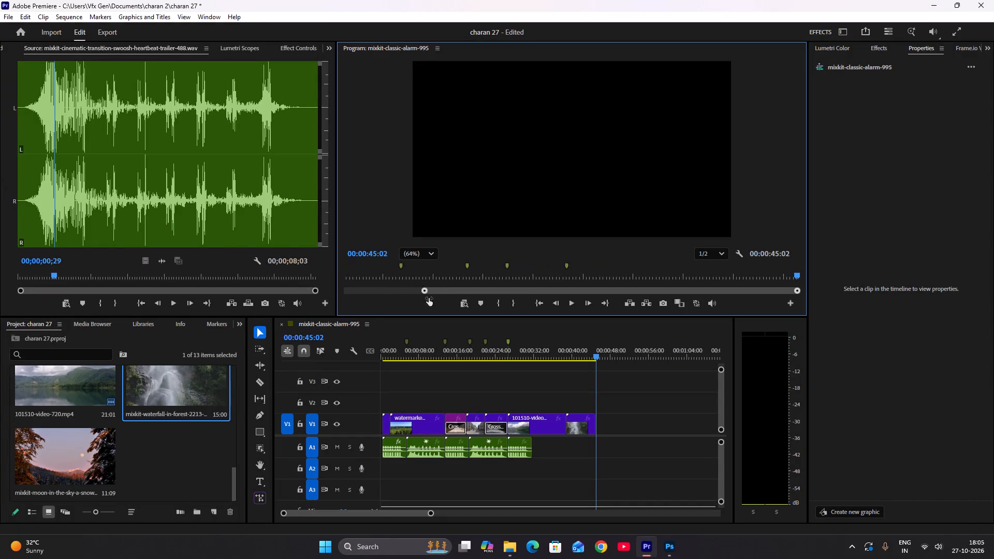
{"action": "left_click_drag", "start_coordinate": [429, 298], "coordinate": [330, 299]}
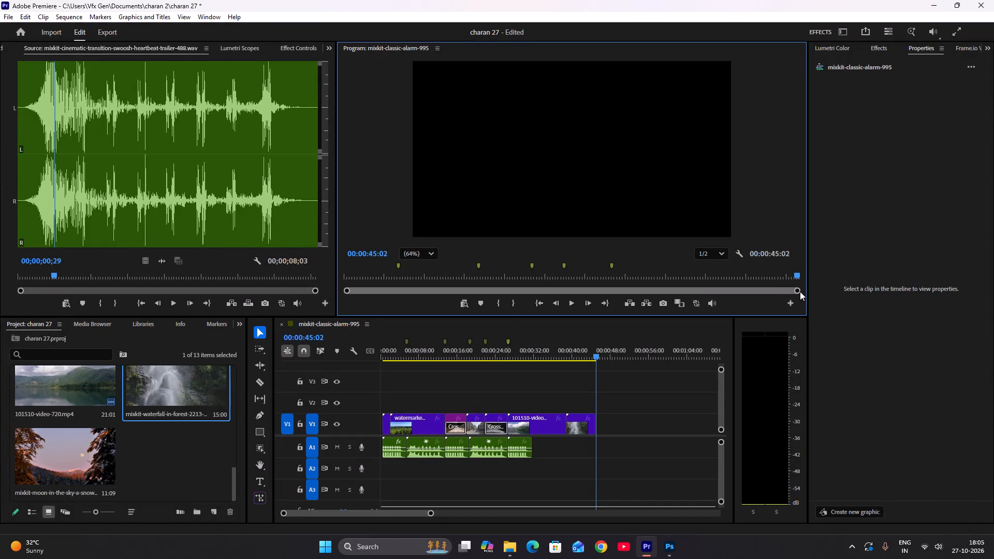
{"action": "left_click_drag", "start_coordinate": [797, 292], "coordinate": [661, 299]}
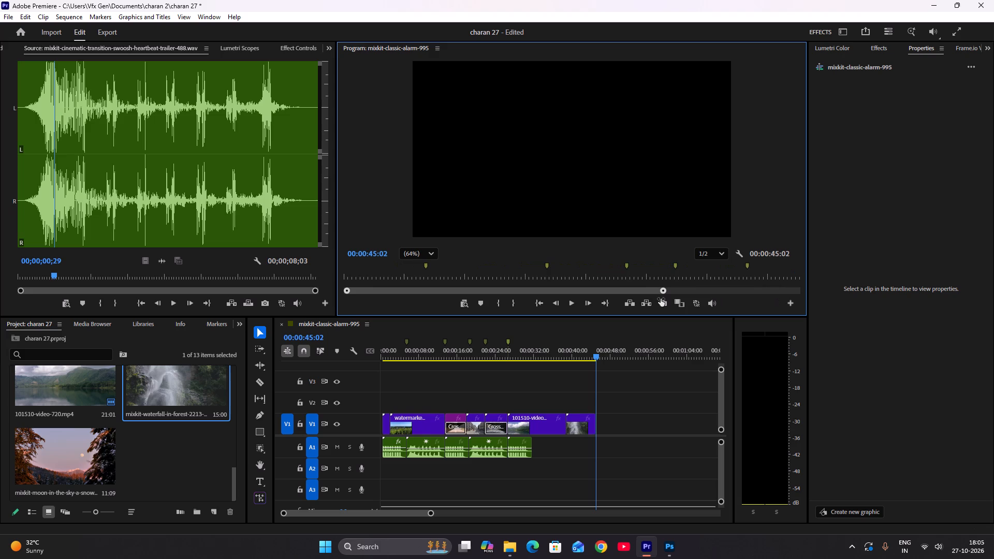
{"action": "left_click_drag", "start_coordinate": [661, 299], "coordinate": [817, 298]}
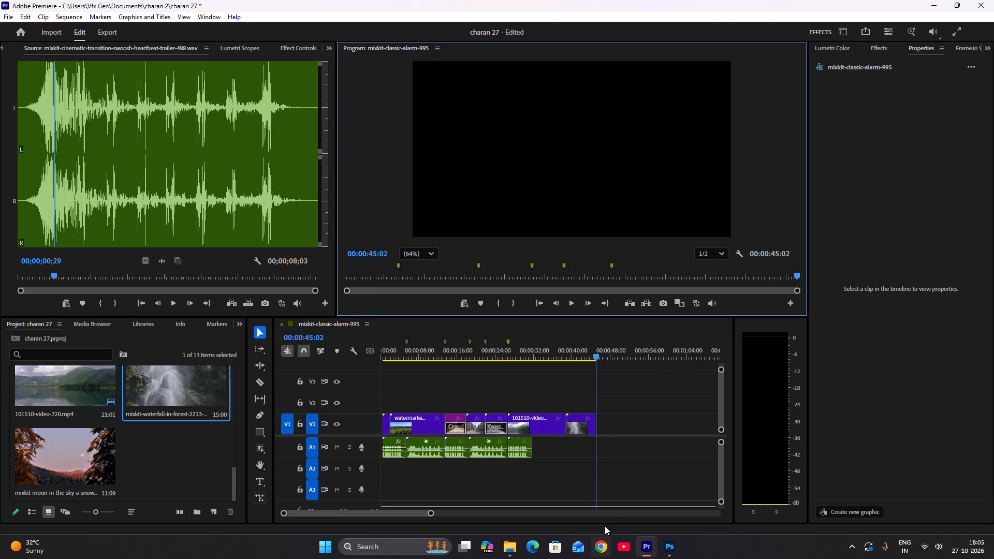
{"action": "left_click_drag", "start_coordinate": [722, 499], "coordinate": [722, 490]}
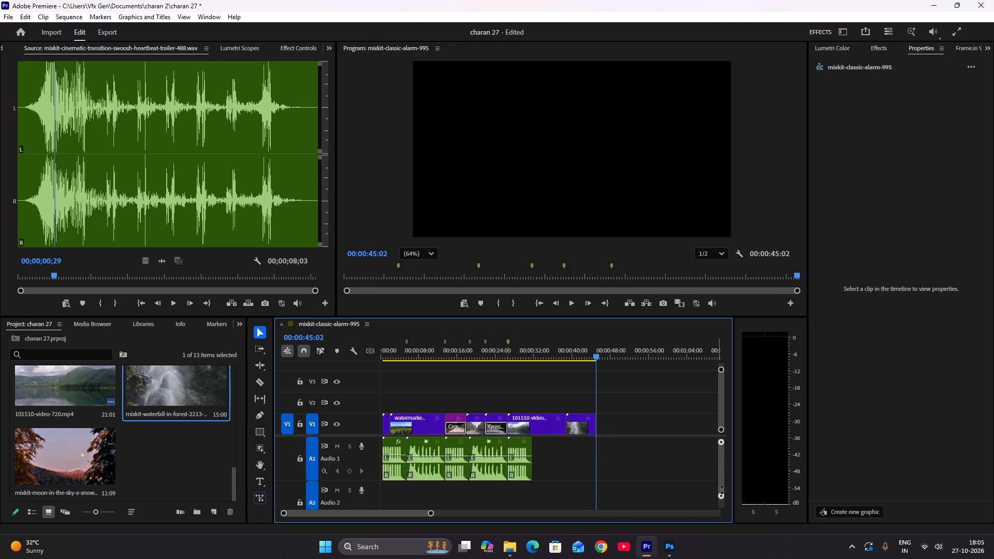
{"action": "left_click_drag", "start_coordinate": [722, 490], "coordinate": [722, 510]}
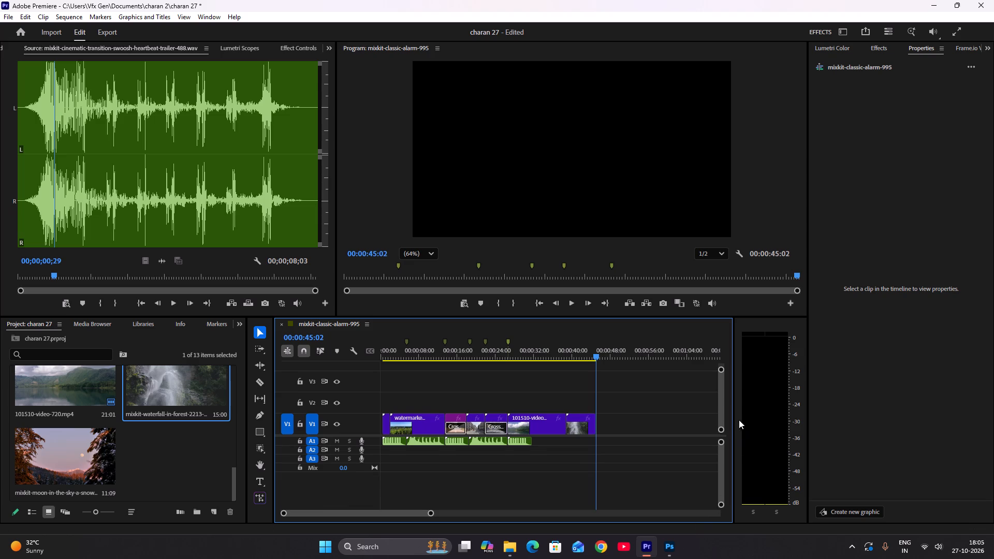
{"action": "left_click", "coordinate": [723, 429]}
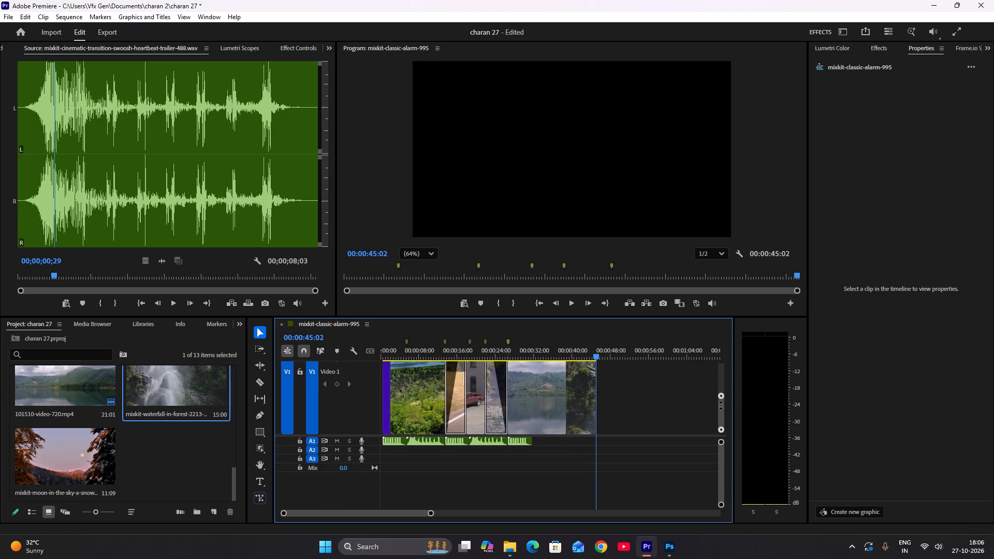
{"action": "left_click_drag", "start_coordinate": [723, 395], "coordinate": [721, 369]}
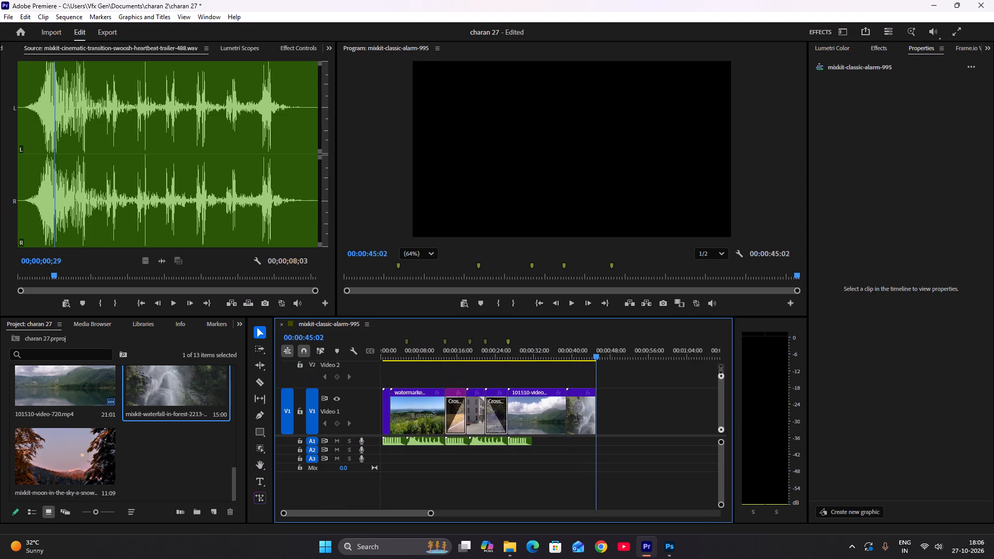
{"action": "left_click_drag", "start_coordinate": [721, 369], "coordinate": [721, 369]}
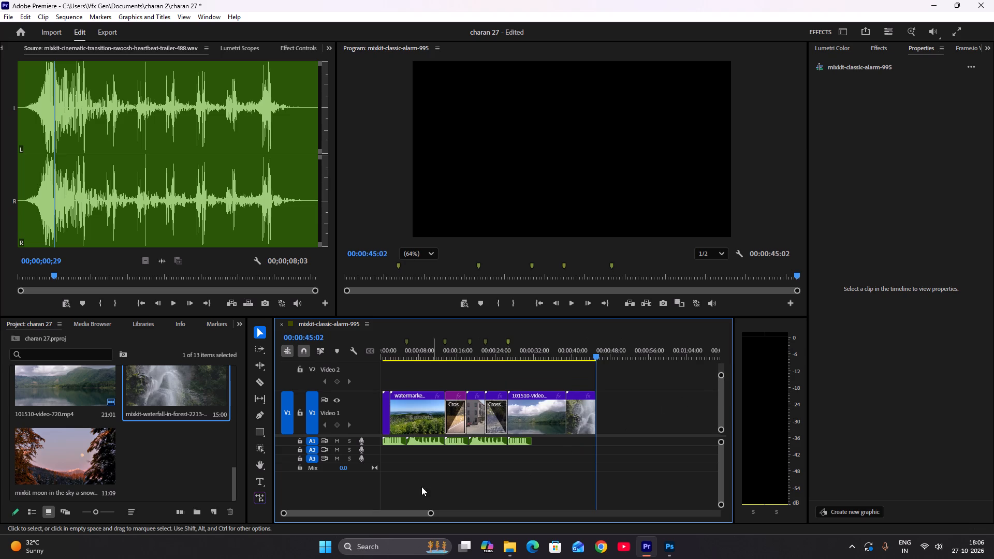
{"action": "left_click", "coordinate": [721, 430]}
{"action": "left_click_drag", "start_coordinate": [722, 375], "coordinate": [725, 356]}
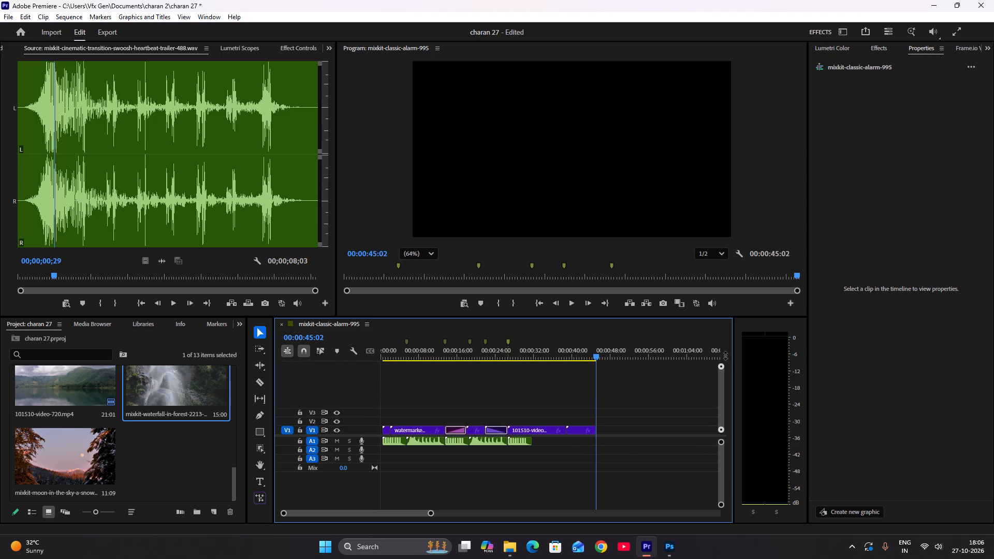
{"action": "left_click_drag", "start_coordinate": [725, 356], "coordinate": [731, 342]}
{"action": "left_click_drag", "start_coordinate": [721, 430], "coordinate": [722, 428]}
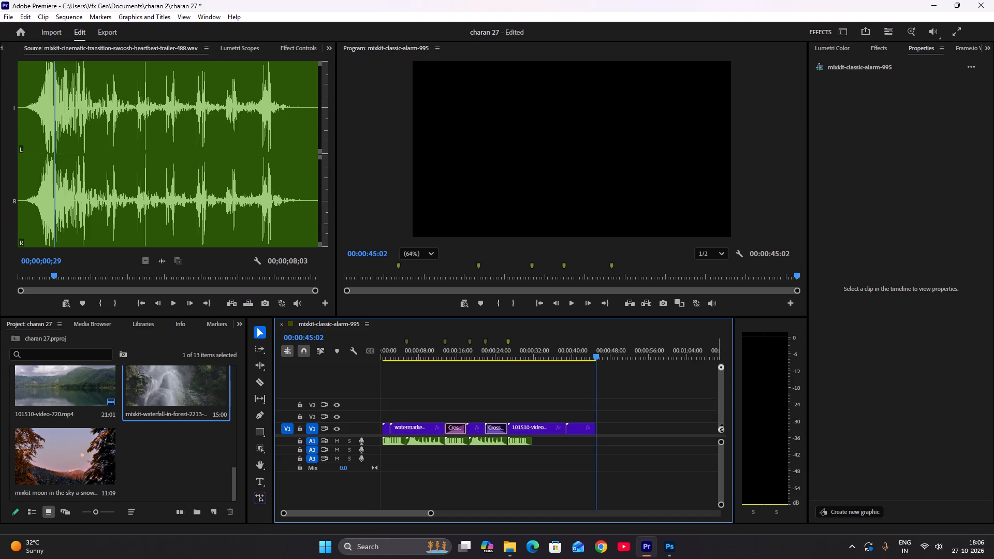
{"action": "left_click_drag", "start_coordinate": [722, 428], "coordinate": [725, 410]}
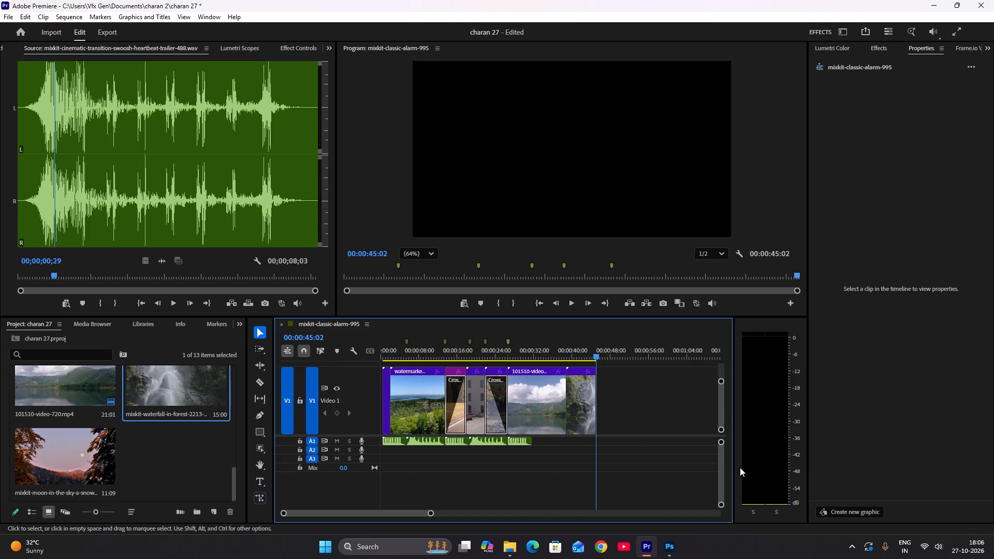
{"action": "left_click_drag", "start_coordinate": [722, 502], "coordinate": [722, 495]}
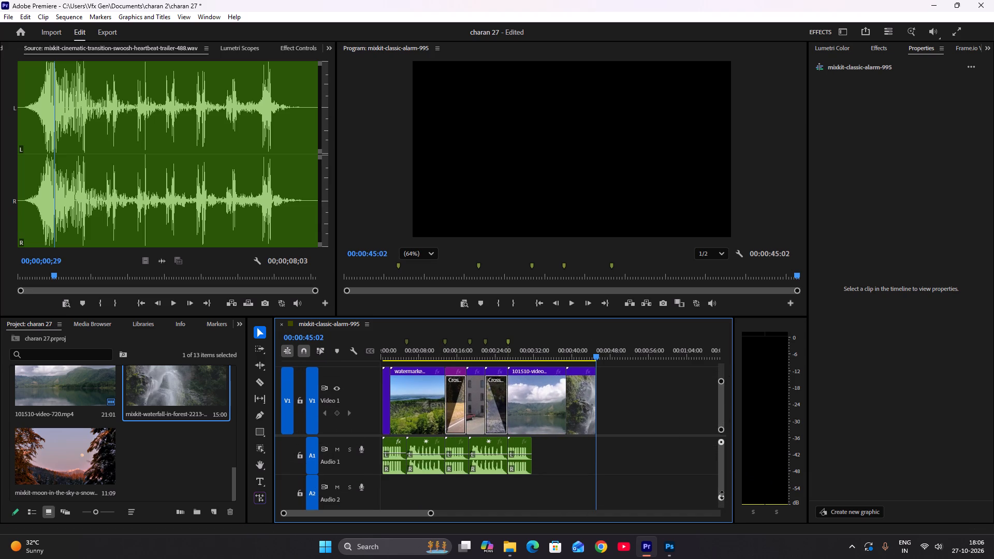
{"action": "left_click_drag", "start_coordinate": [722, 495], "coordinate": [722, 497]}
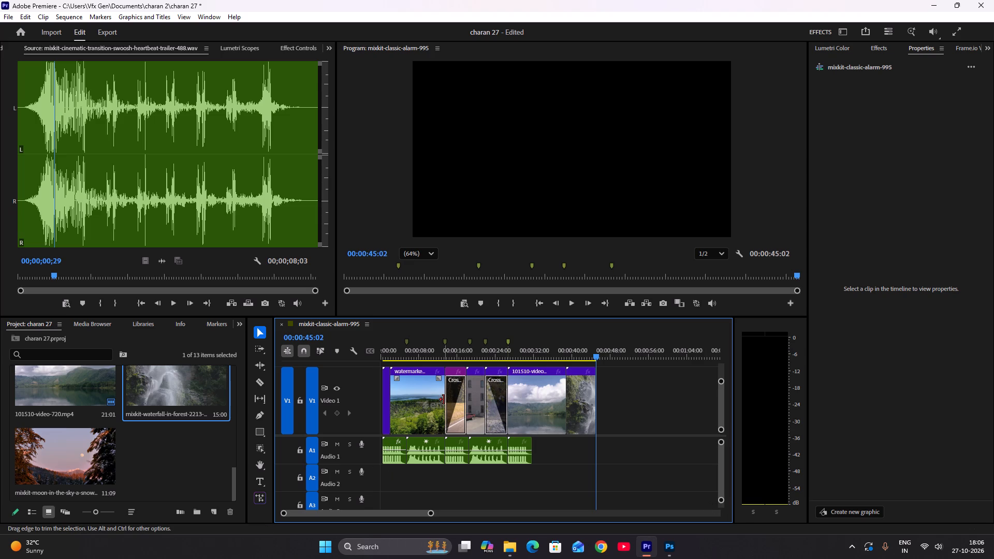
Extend the end of the forest waterfall clip on V1 to about 15 seconds, so it ends at 00:00:53:22.
{"action": "left_click_drag", "start_coordinate": [444, 401], "coordinate": [461, 402]}
{"action": "left_click_drag", "start_coordinate": [594, 406], "coordinate": [636, 408]}
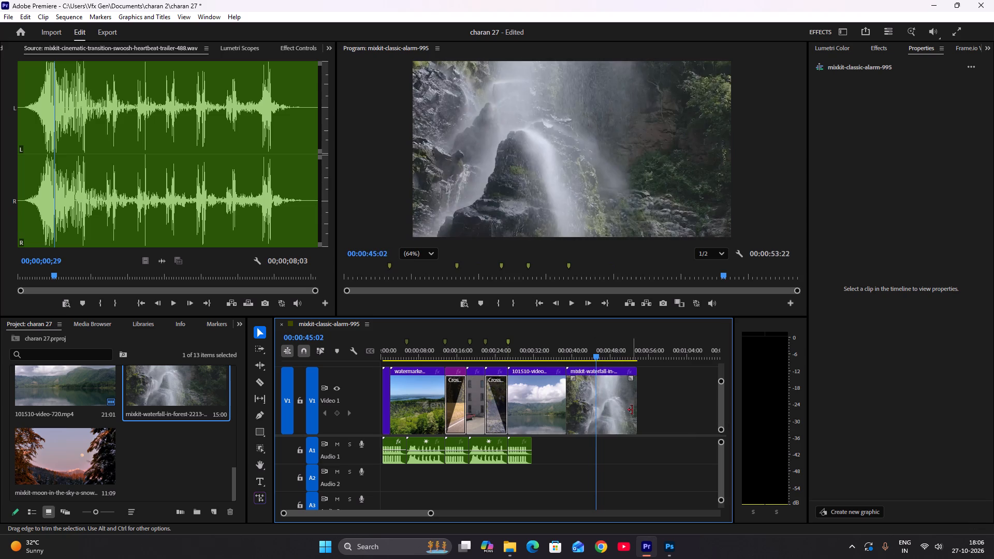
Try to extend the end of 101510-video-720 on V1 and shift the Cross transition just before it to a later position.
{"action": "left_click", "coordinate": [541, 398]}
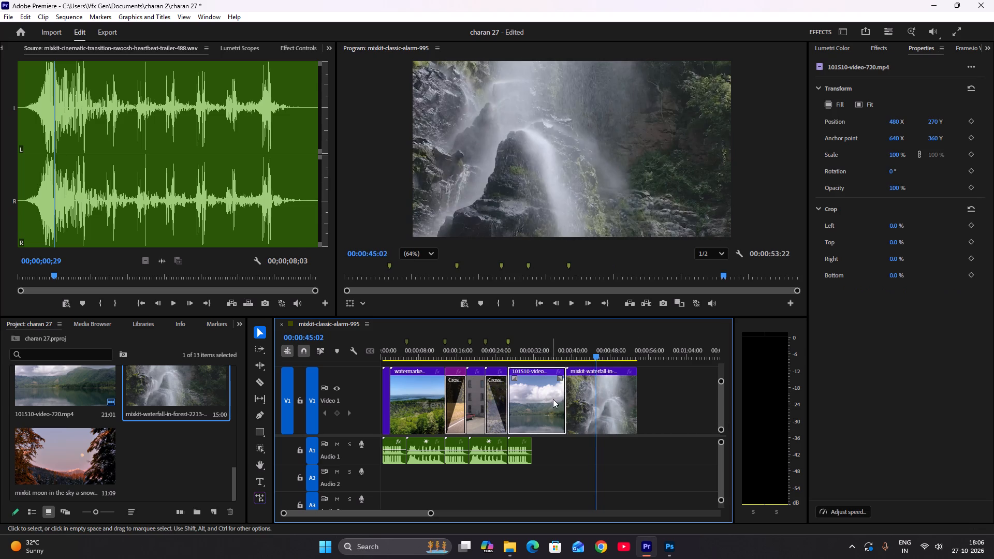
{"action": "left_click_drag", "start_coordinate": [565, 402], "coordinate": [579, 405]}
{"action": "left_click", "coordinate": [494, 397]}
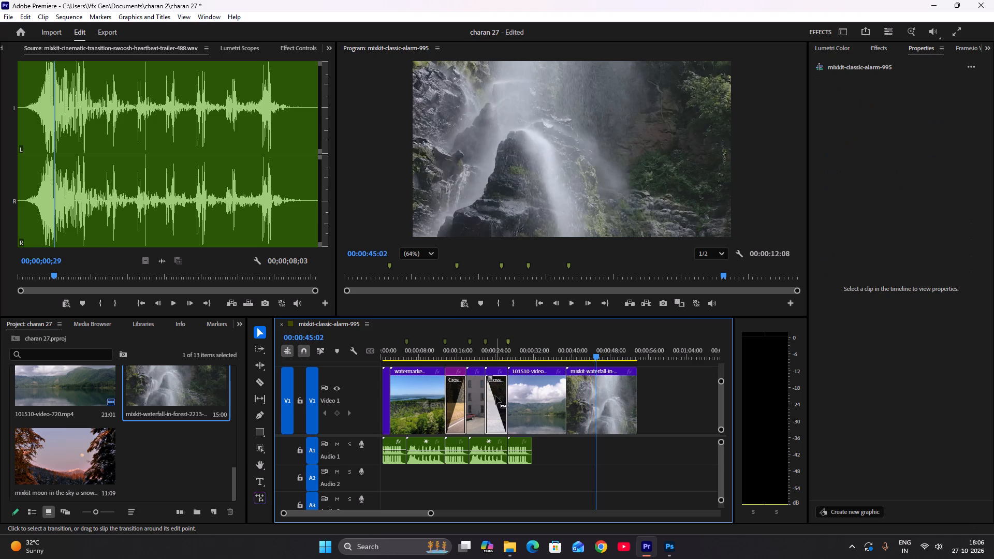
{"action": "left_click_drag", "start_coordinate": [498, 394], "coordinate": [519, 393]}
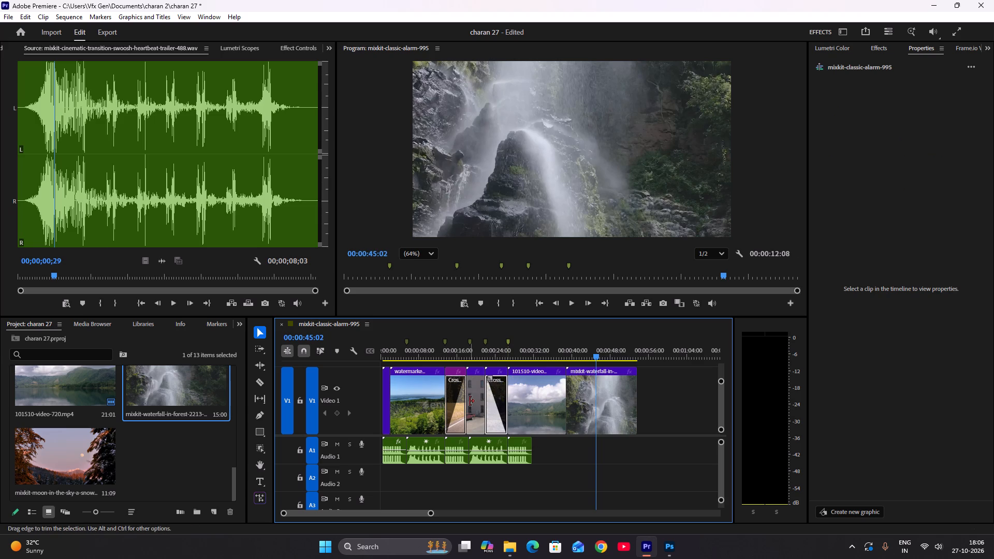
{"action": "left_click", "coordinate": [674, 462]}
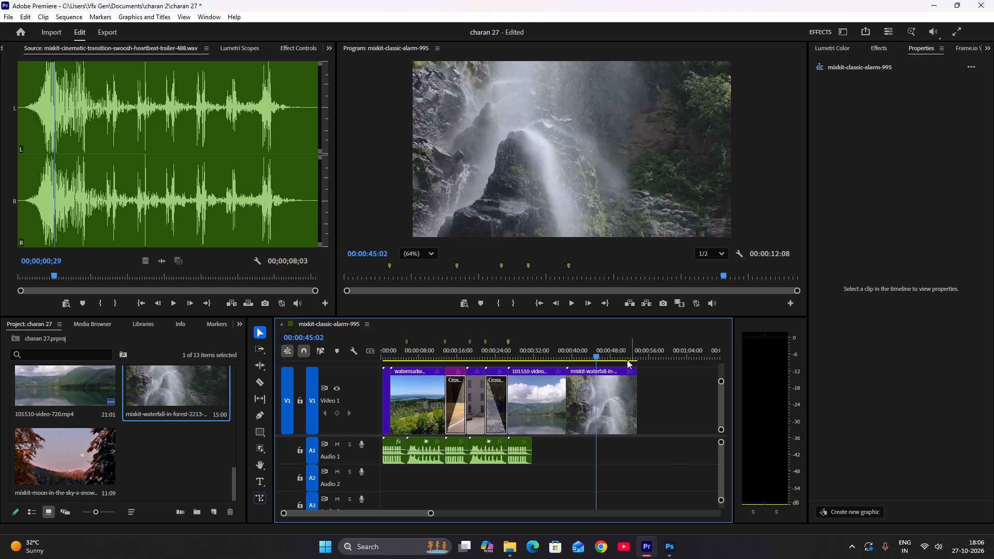
Play the sequence from its beginning through the end of the waterfall clip to review the clips against the audio.
{"action": "left_click_drag", "start_coordinate": [595, 357], "coordinate": [379, 384]}
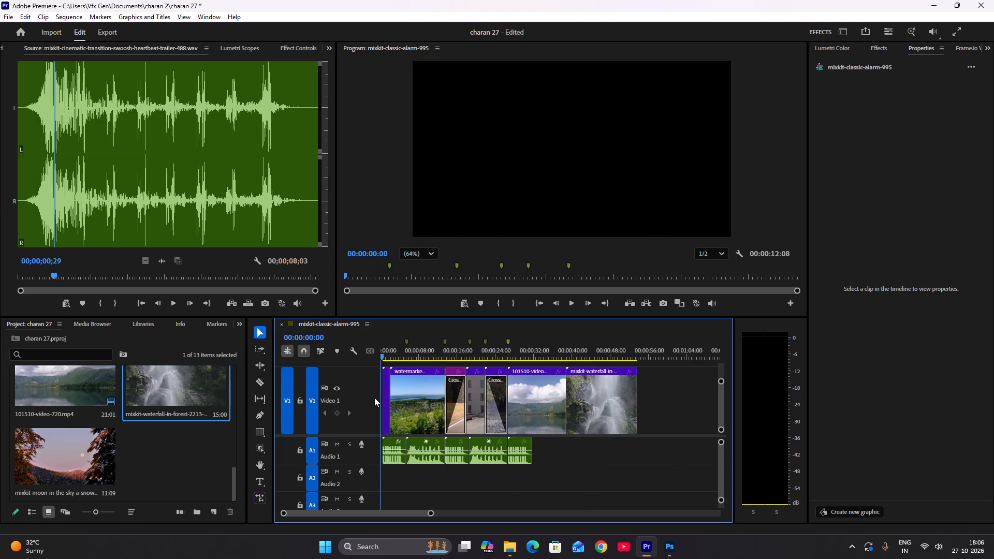
{"action": "key", "text": "space"}
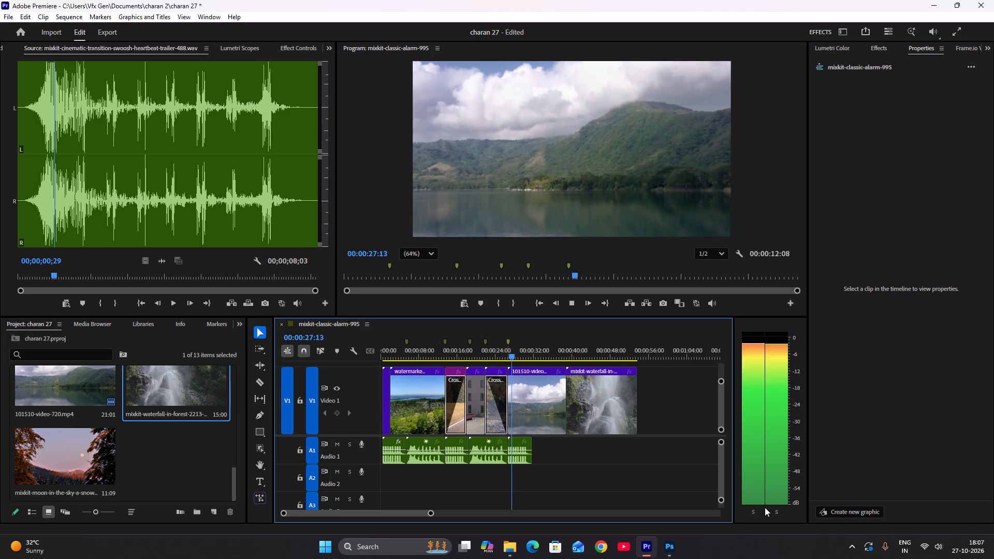
{"action": "left_click_drag", "start_coordinate": [721, 379], "coordinate": [717, 397]}
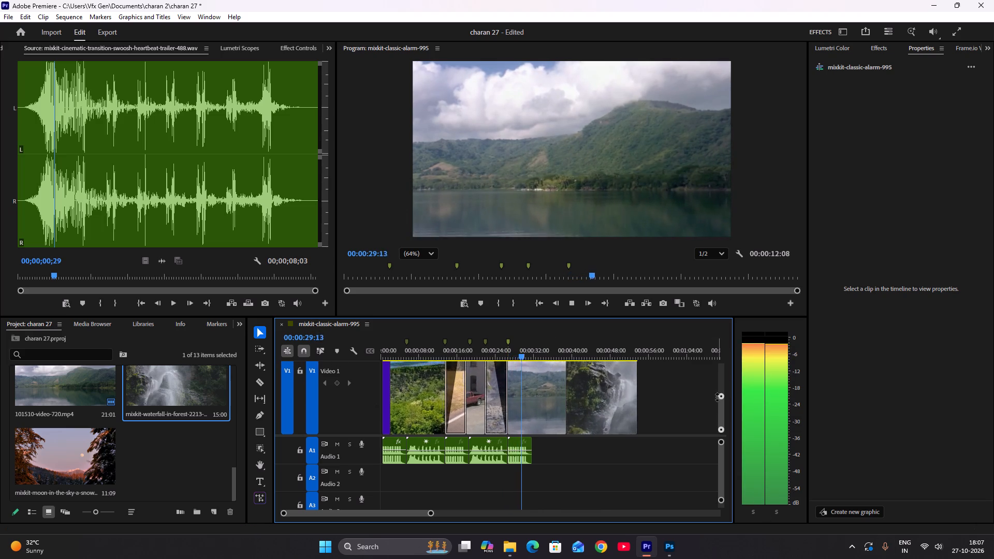
{"action": "left_click_drag", "start_coordinate": [717, 397], "coordinate": [736, 346]}
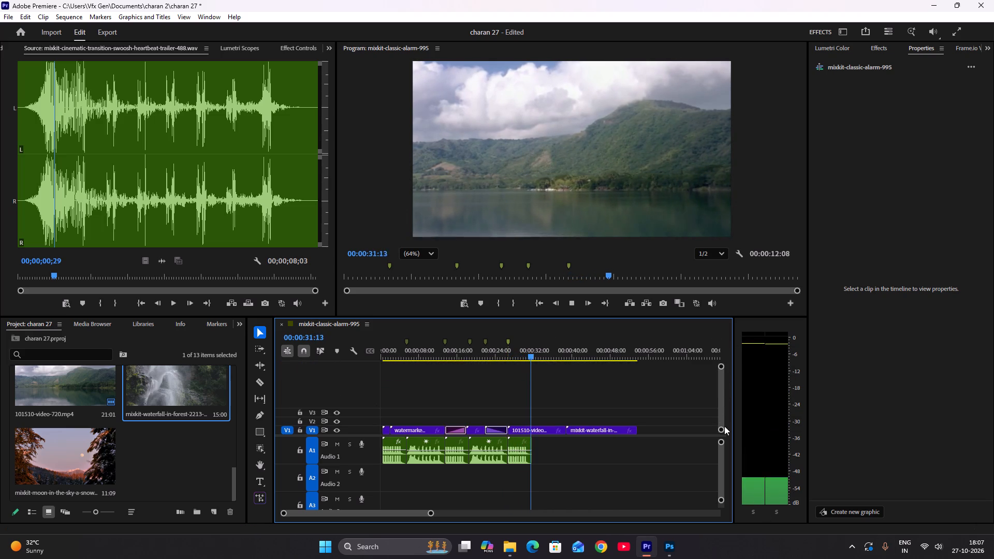
{"action": "left_click", "coordinate": [723, 429]}
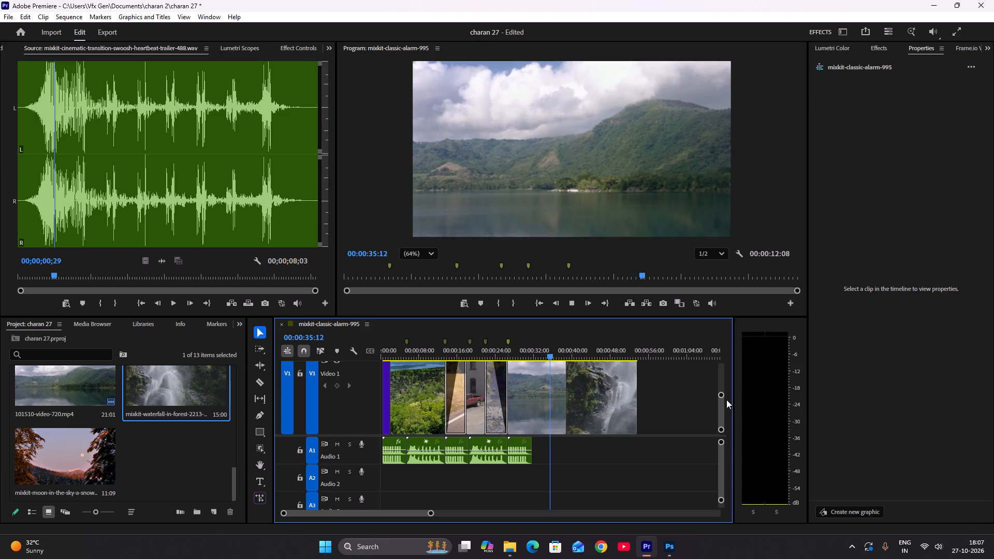
{"action": "left_click_drag", "start_coordinate": [722, 396], "coordinate": [717, 422]}
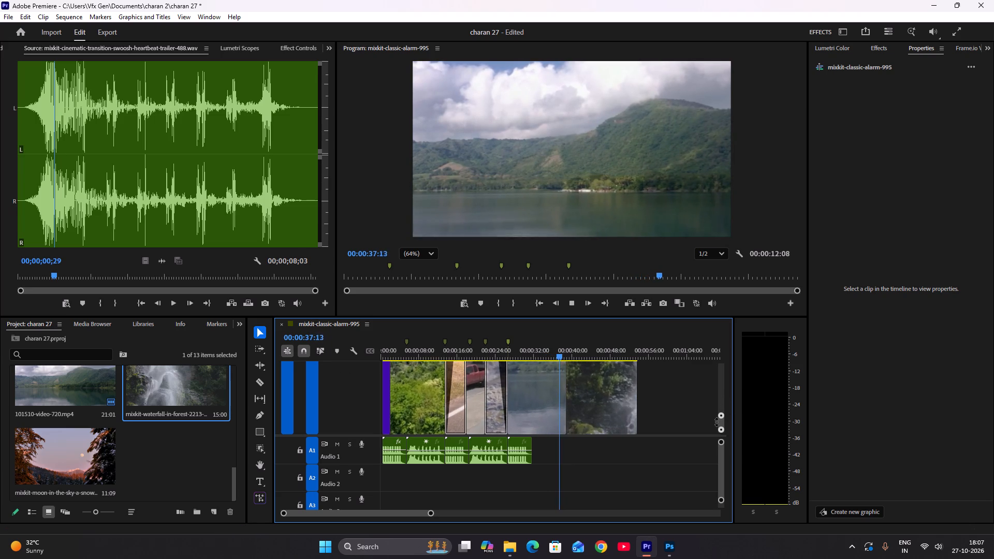
{"action": "left_click_drag", "start_coordinate": [717, 422], "coordinate": [727, 357]}
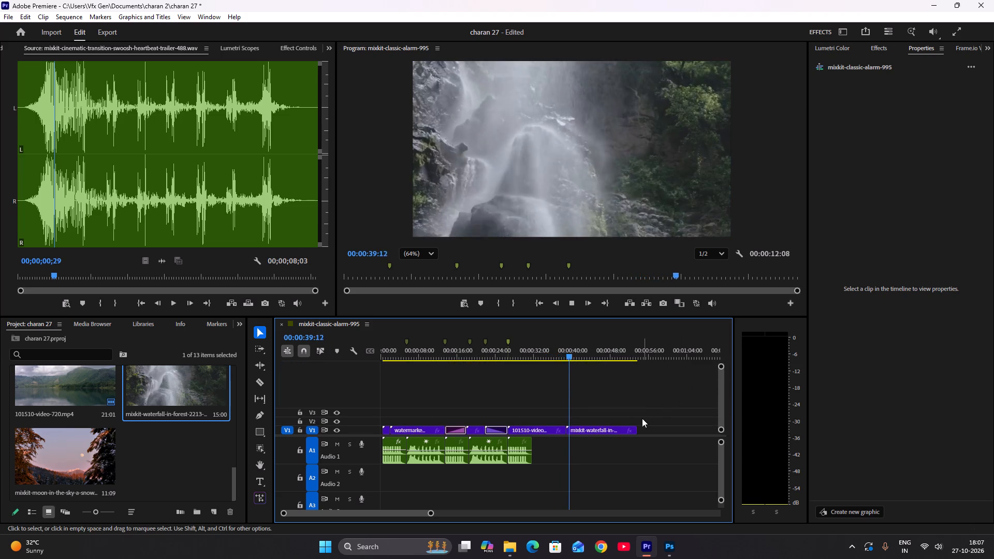
{"action": "left_click_drag", "start_coordinate": [723, 499], "coordinate": [723, 494]}
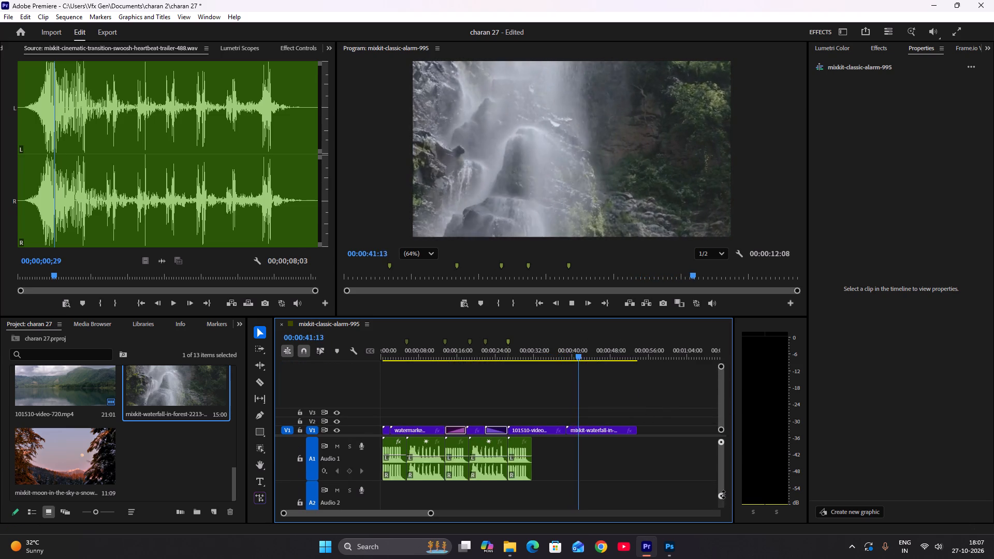
{"action": "left_click_drag", "start_coordinate": [723, 494], "coordinate": [717, 525]}
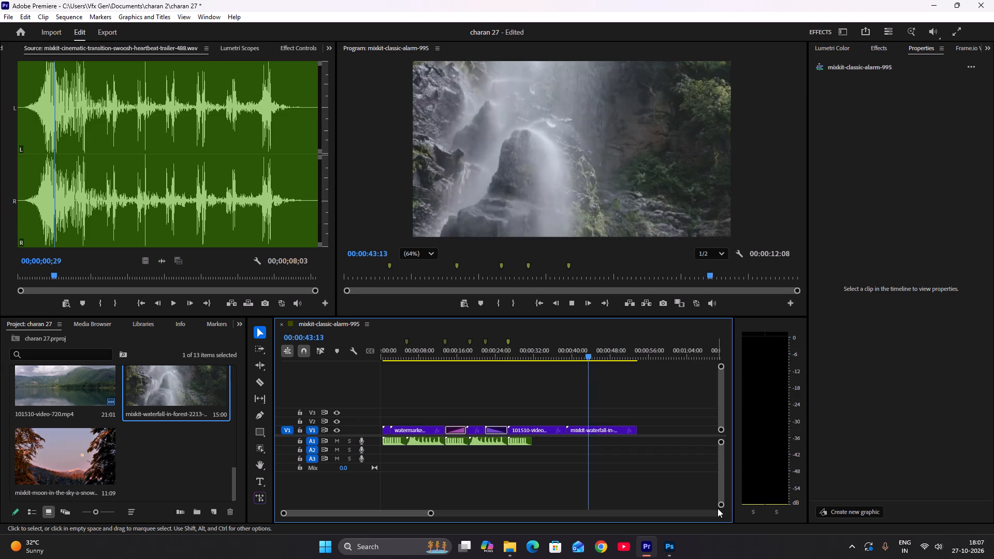
{"action": "left_click_drag", "start_coordinate": [722, 429], "coordinate": [724, 445]}
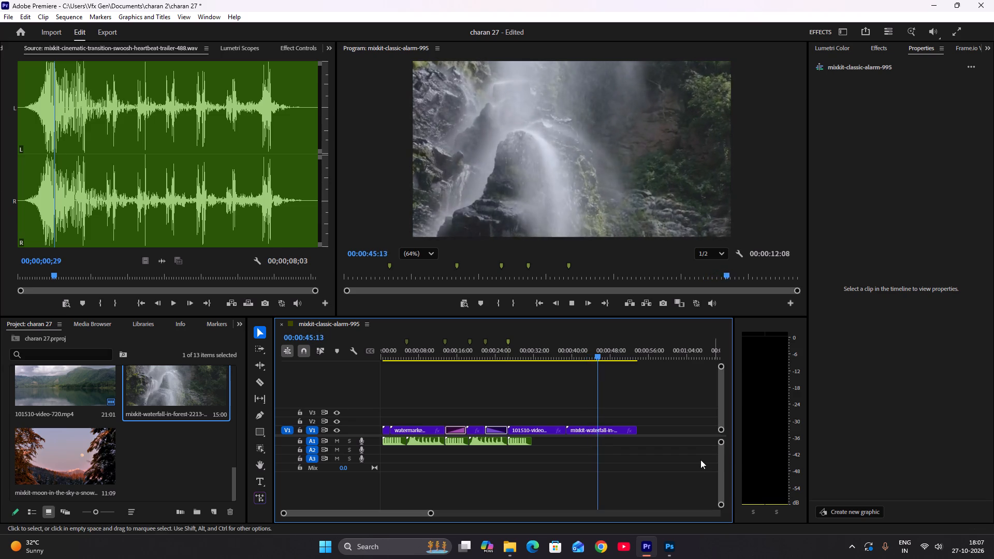
{"action": "left_click", "coordinate": [402, 431]}
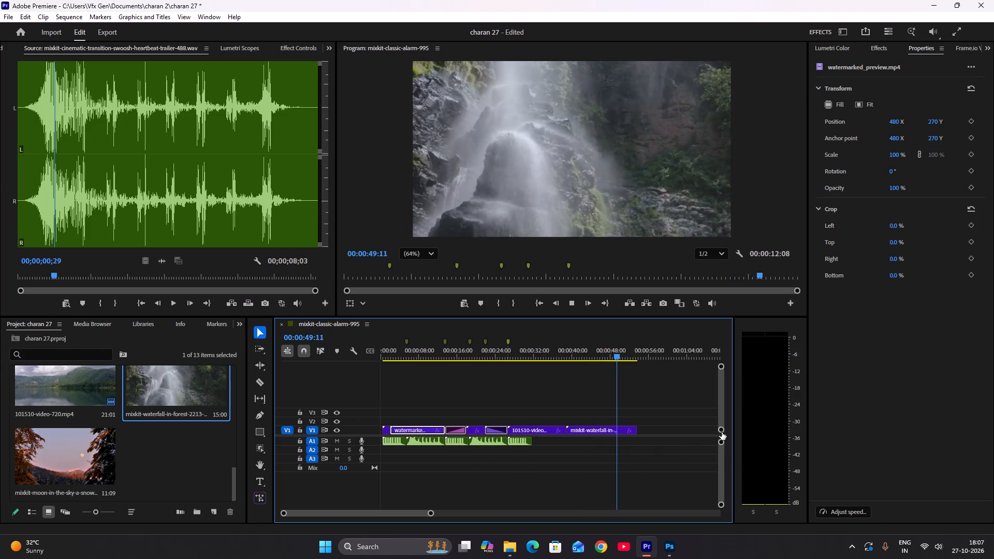
{"action": "left_click_drag", "start_coordinate": [722, 428], "coordinate": [721, 430]}
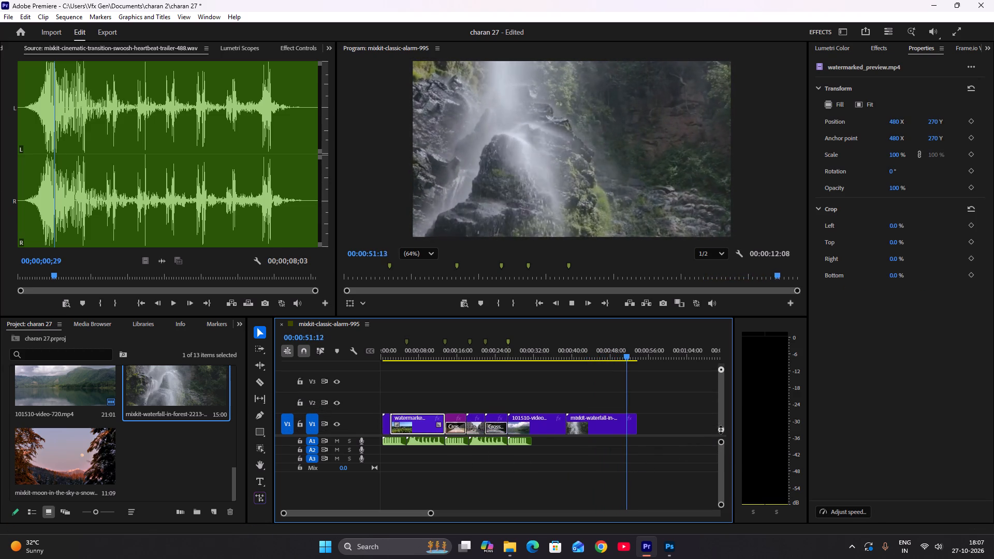
{"action": "left_click_drag", "start_coordinate": [721, 430], "coordinate": [719, 437]}
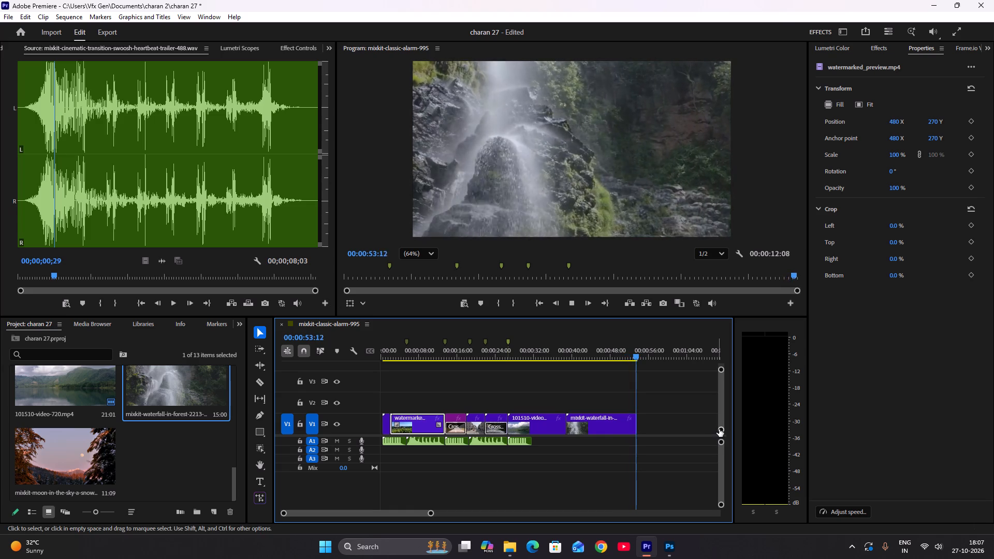
{"action": "left_click_drag", "start_coordinate": [722, 370], "coordinate": [722, 375]}
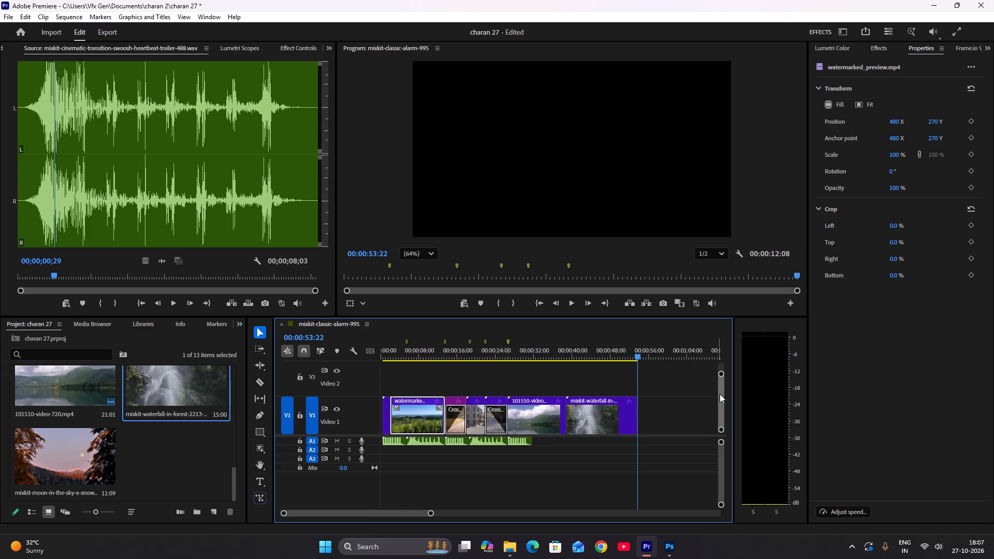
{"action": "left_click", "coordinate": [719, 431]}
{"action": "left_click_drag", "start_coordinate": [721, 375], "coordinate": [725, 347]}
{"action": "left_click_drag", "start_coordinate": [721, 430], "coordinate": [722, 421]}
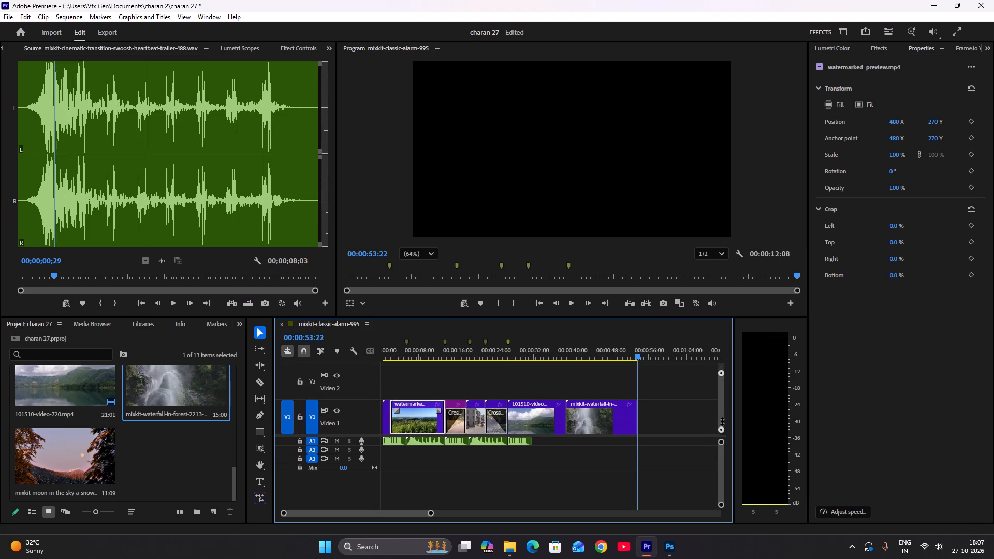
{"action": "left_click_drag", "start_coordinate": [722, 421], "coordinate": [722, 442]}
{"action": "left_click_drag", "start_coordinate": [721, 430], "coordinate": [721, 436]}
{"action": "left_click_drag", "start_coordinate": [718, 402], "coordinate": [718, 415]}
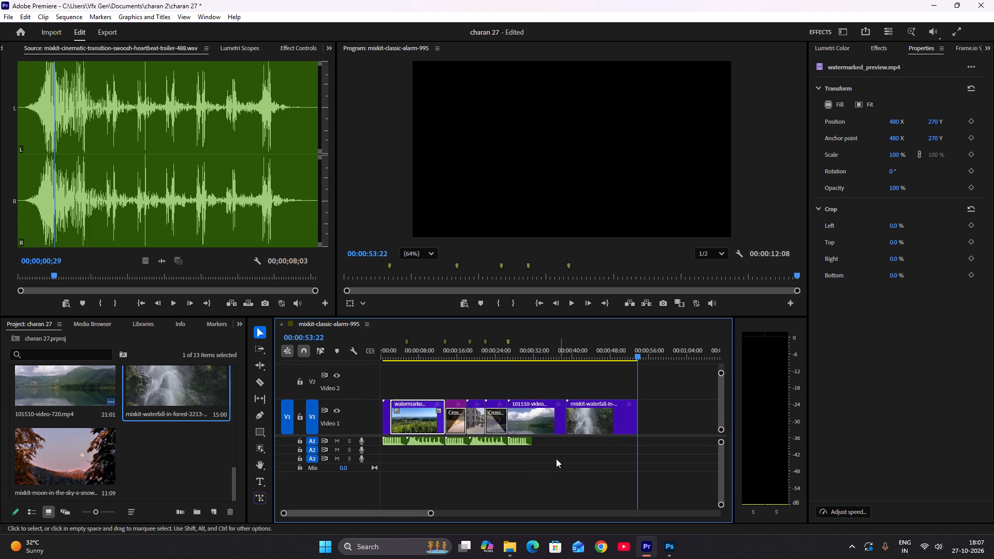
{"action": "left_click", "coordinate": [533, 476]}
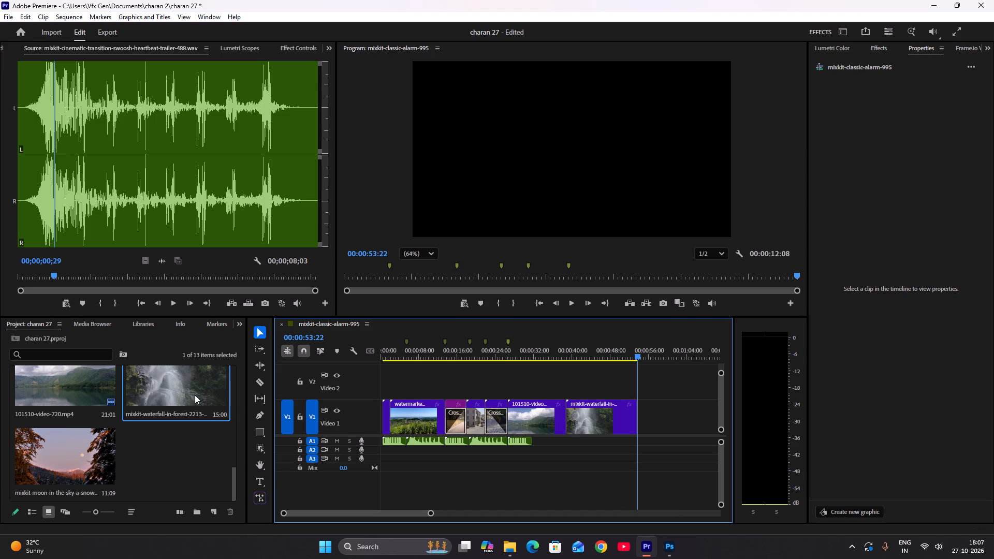
Move the source playhead in the cinematic transition swoosh heartbeat trailer sound to 00;00;03;22.
{"action": "left_click_drag", "start_coordinate": [176, 384], "coordinate": [170, 389]}
{"action": "left_click", "coordinate": [156, 193]}
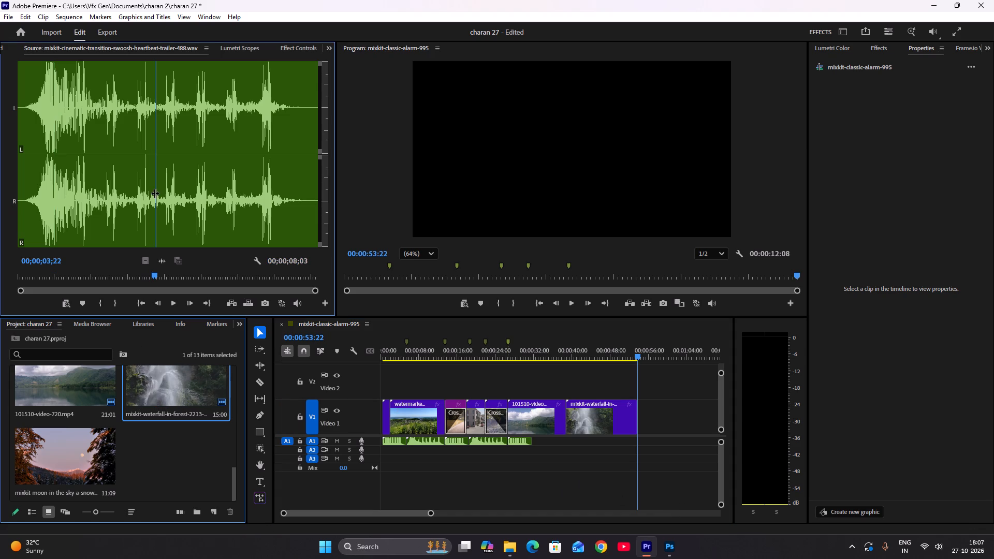
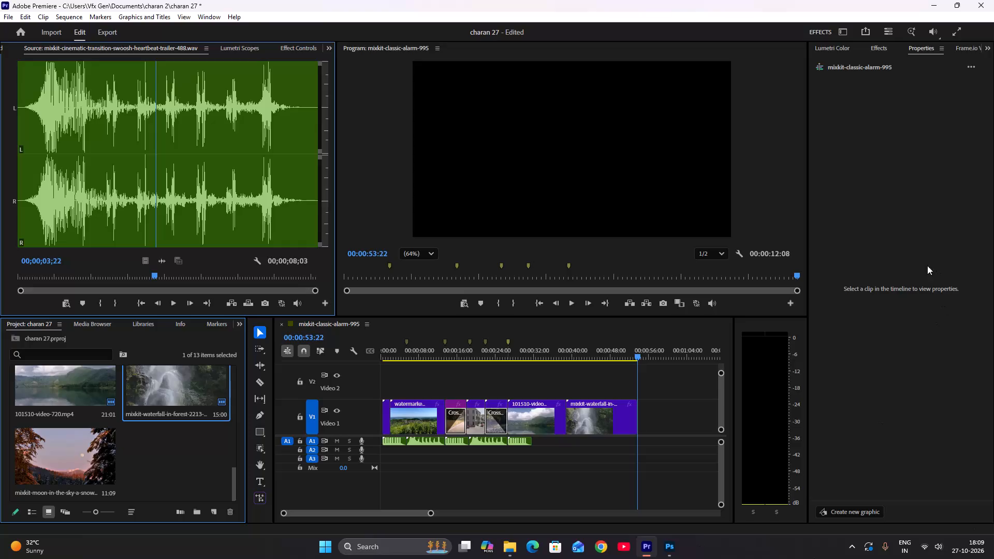
Shrink the timeline's video tracks to their minimum height so that V1, V2 and V3 all show as thin rows.
{"action": "left_click_drag", "start_coordinate": [719, 373], "coordinate": [719, 374]}
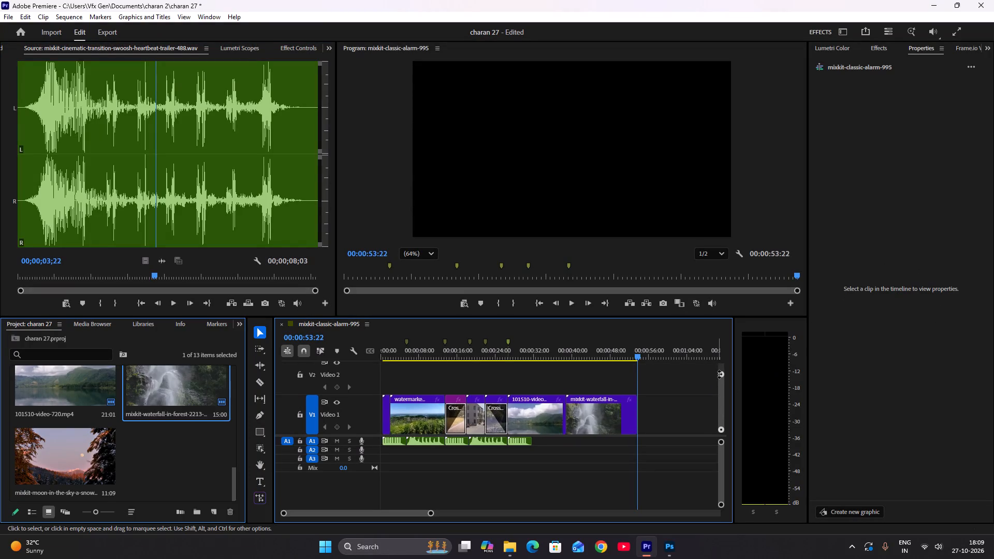
{"action": "left_click_drag", "start_coordinate": [719, 374], "coordinate": [733, 338]}
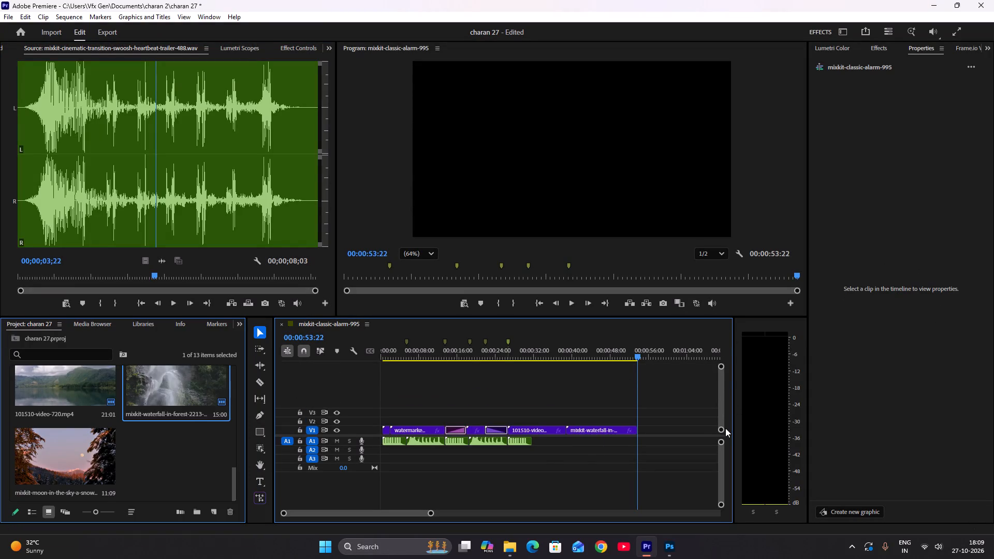
{"action": "left_click_drag", "start_coordinate": [724, 429], "coordinate": [722, 435]}
{"action": "left_click_drag", "start_coordinate": [721, 506], "coordinate": [720, 511]}
{"action": "left_click_drag", "start_coordinate": [722, 440], "coordinate": [723, 424]}
Select the 101510-video-720 clip on V1 and play the sequence from its beginning to review it.
{"action": "left_click", "coordinate": [440, 451]}
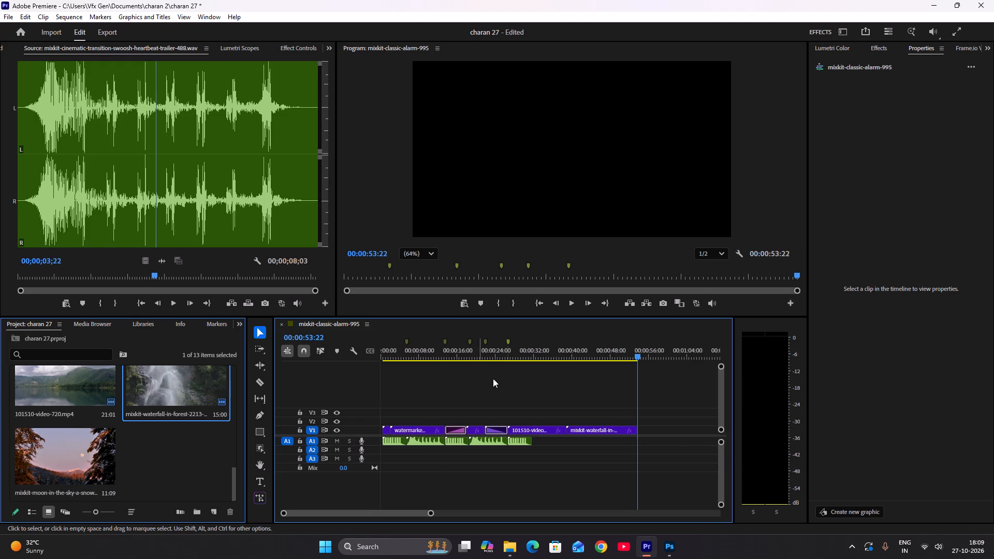
{"action": "left_click", "coordinate": [534, 432]}
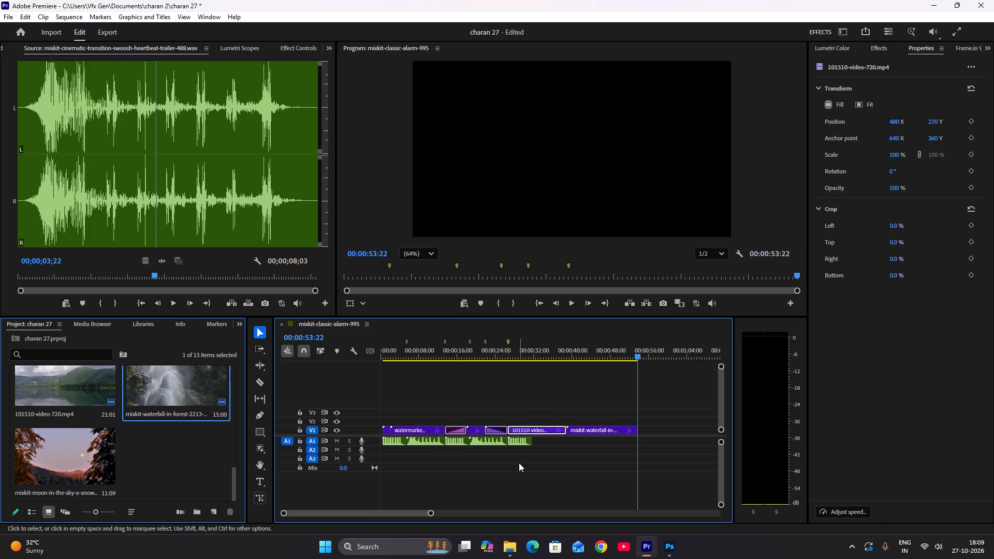
{"action": "key", "text": "space"}
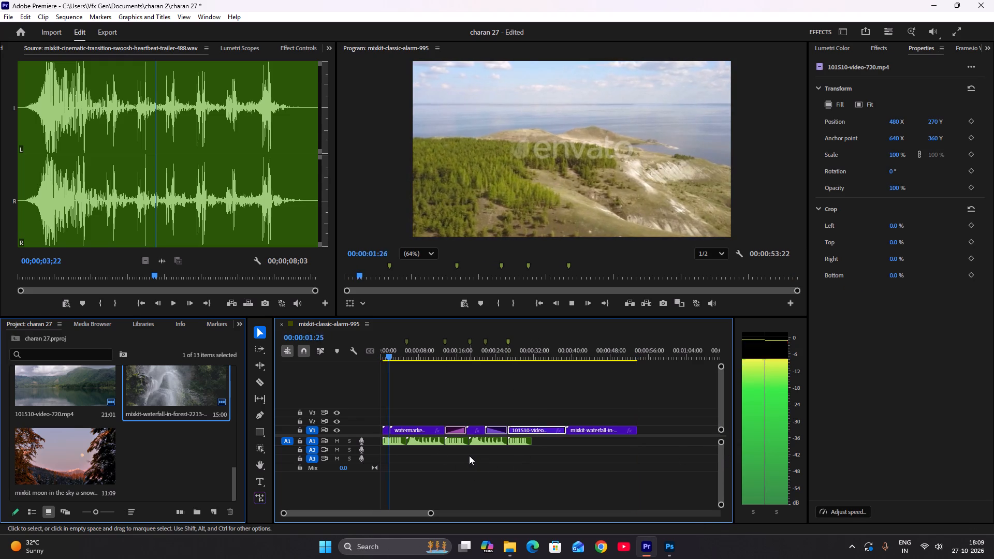
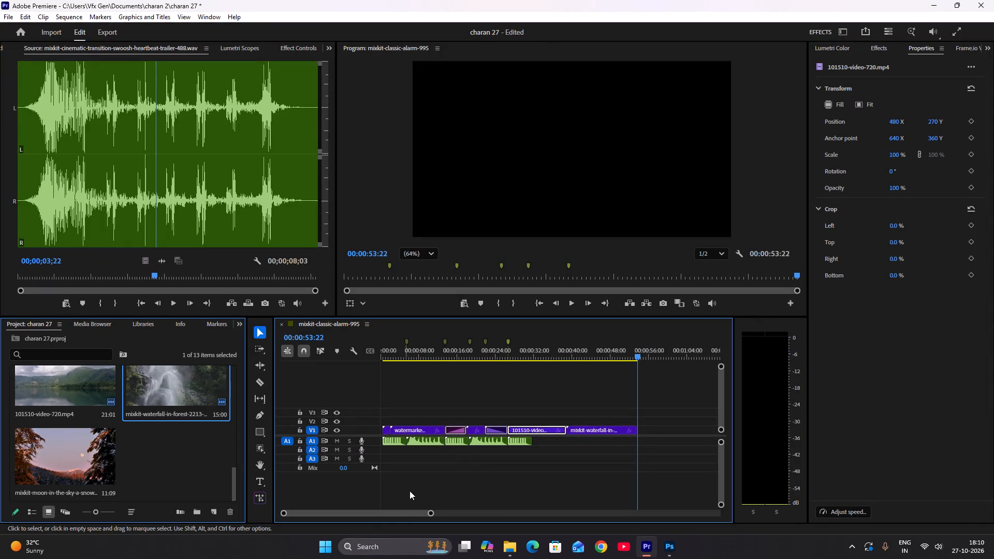
Play the sequence from its beginning to review the edit and browse the project's media thumbnails down to the waterfall footage.
{"action": "left_click", "coordinate": [436, 489]}
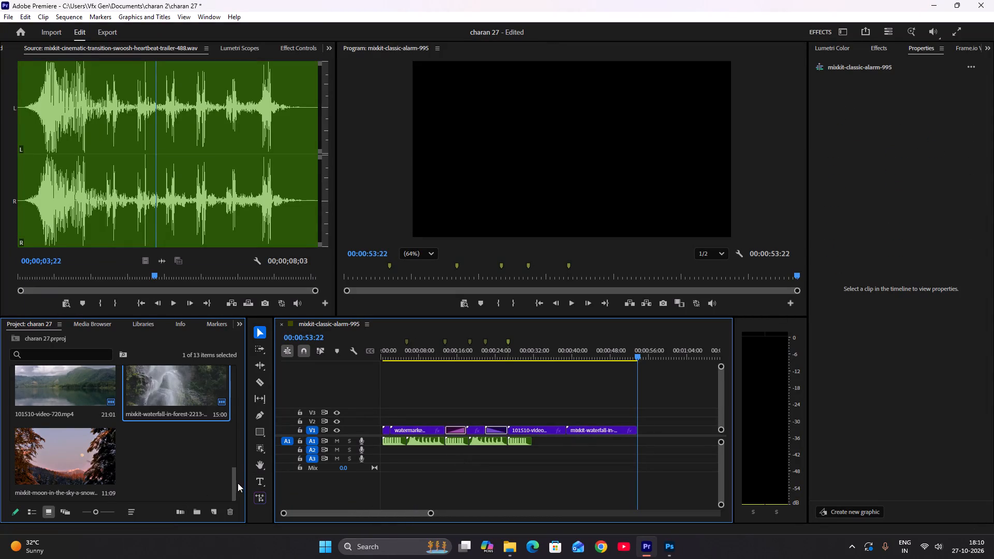
{"action": "left_click_drag", "start_coordinate": [233, 484], "coordinate": [253, 354]}
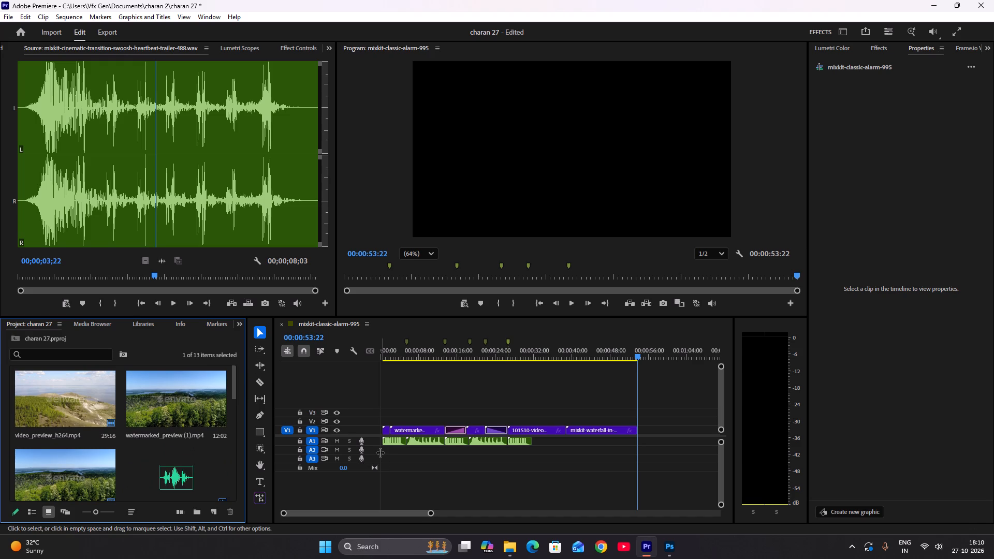
{"action": "key", "text": "space"}
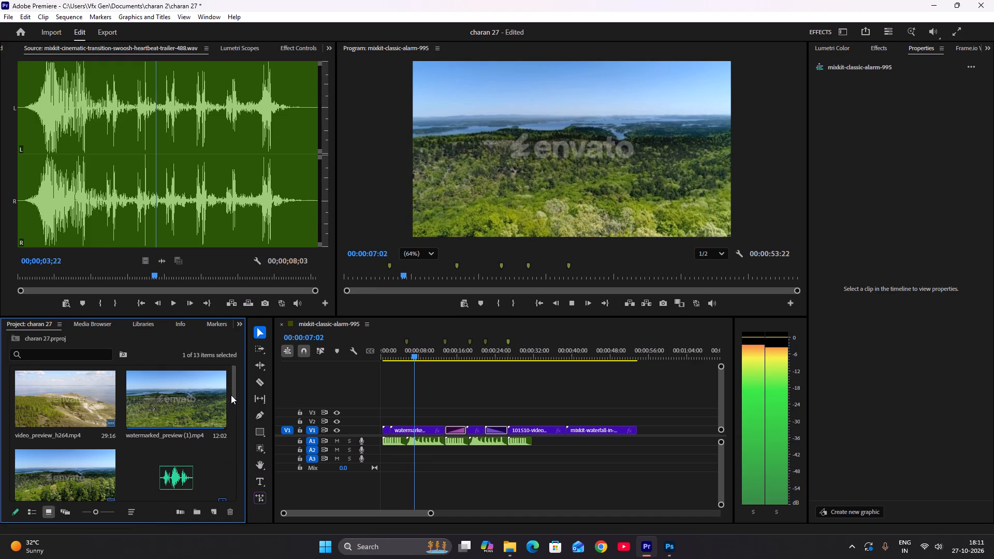
{"action": "left_click_drag", "start_coordinate": [231, 394], "coordinate": [232, 418]}
{"action": "left_click_drag", "start_coordinate": [235, 397], "coordinate": [230, 420]}
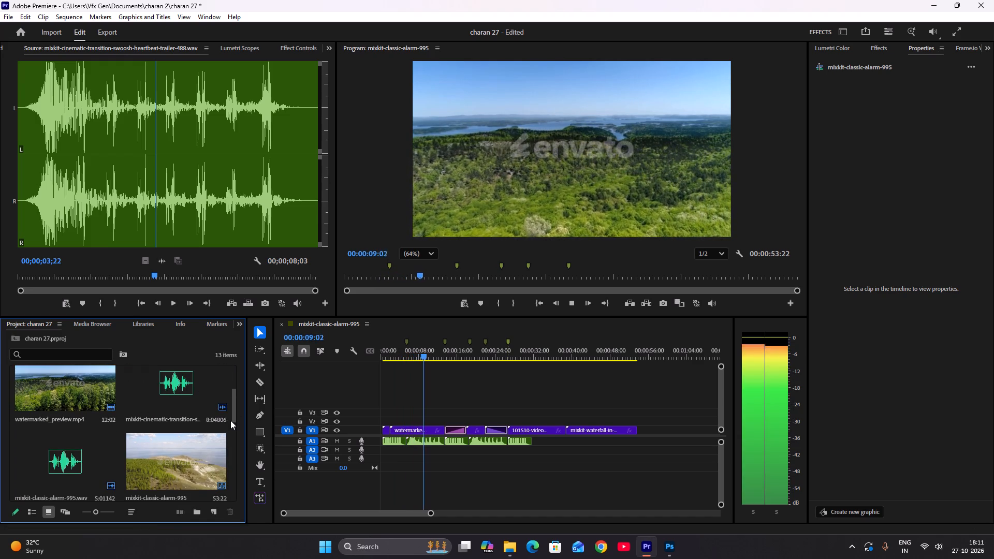
{"action": "left_click_drag", "start_coordinate": [230, 420], "coordinate": [228, 451]}
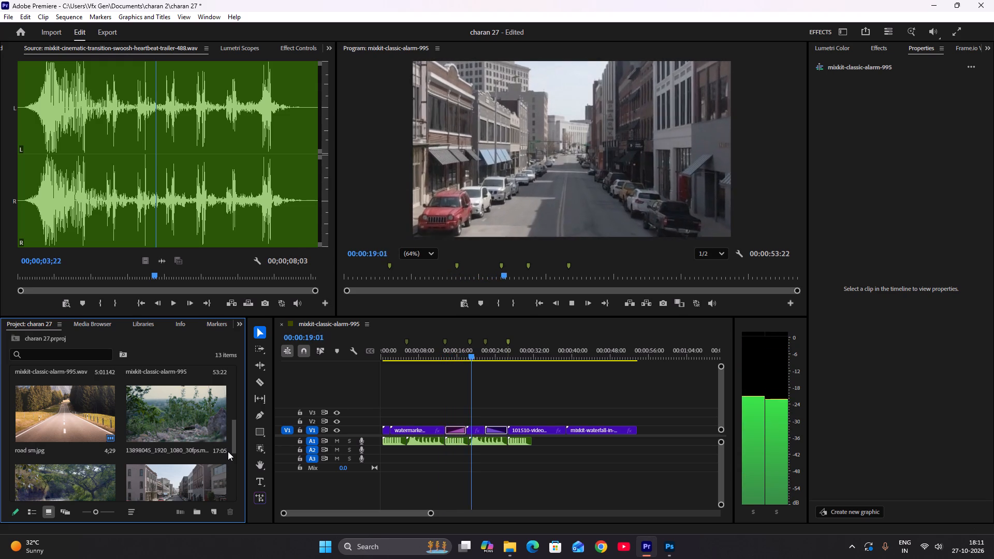
{"action": "scroll", "coordinate": [228, 451], "scroll_direction": "down", "scroll_amount": 2}
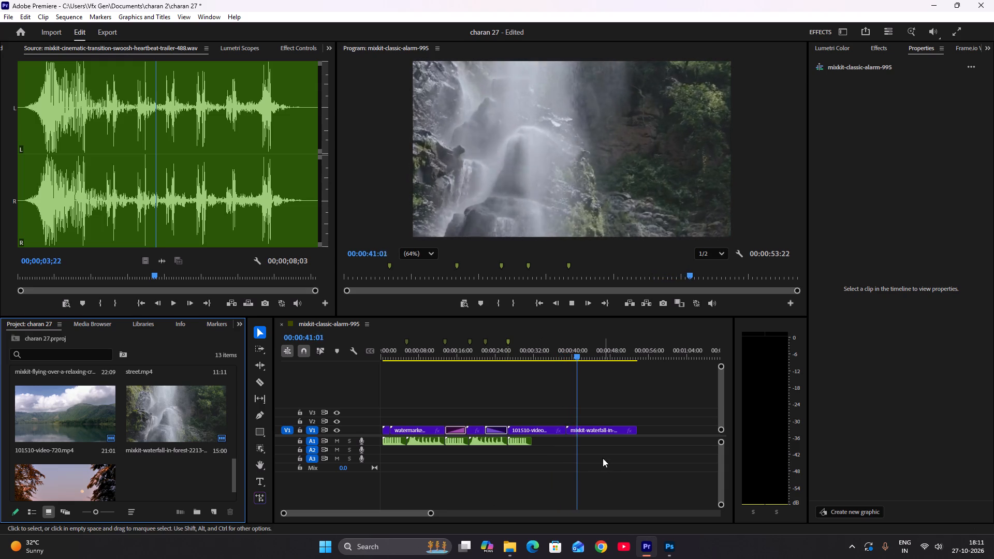
{"action": "left_click", "coordinate": [581, 460]}
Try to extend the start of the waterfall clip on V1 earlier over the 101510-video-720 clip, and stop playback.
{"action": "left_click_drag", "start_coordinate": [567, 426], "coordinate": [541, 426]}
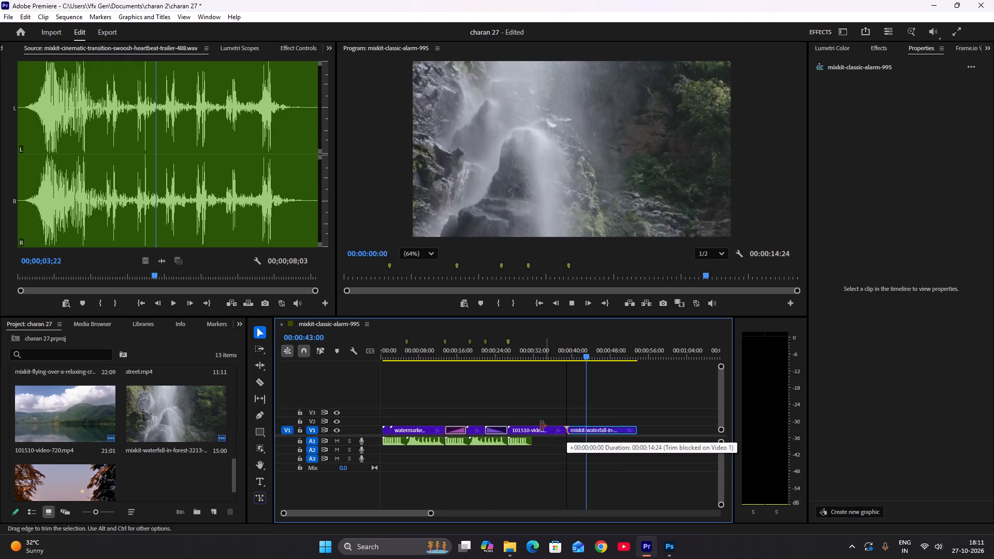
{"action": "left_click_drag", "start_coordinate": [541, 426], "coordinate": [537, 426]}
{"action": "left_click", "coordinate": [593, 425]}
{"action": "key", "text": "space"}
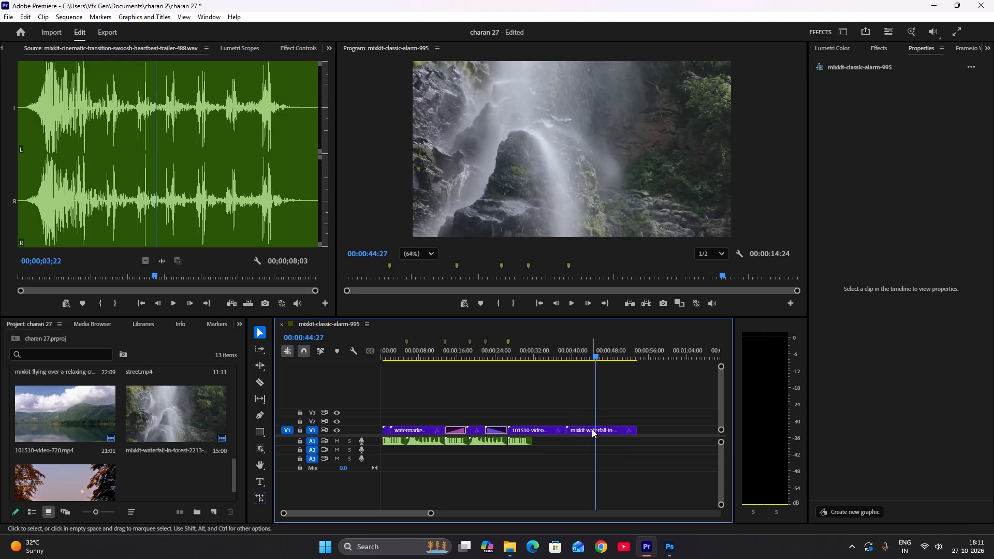
Lift the waterfall clip from V1 to V3 and the 101510-video-720 clip from V1 to V2, keeping their timing.
{"action": "left_click_drag", "start_coordinate": [591, 428], "coordinate": [590, 411]}
{"action": "left_click_drag", "start_coordinate": [546, 428], "coordinate": [538, 421]}
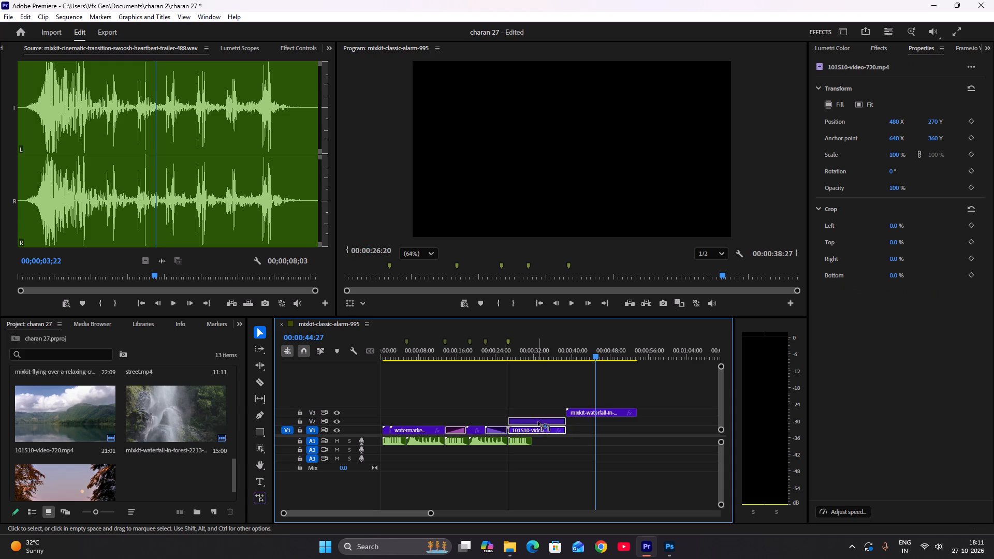
{"action": "left_click_drag", "start_coordinate": [538, 421], "coordinate": [536, 419]}
Trim the end of the 101510-video-720 clip to a duration of about 00:00:03:09 and place it back on V1.
{"action": "left_click_drag", "start_coordinate": [565, 421], "coordinate": [562, 420]}
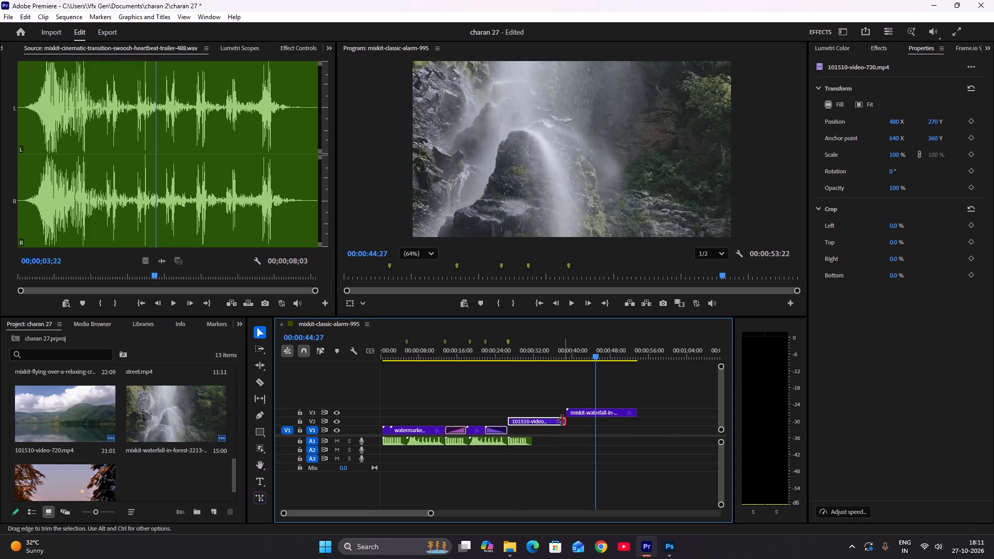
{"action": "left_click_drag", "start_coordinate": [562, 420], "coordinate": [522, 429]}
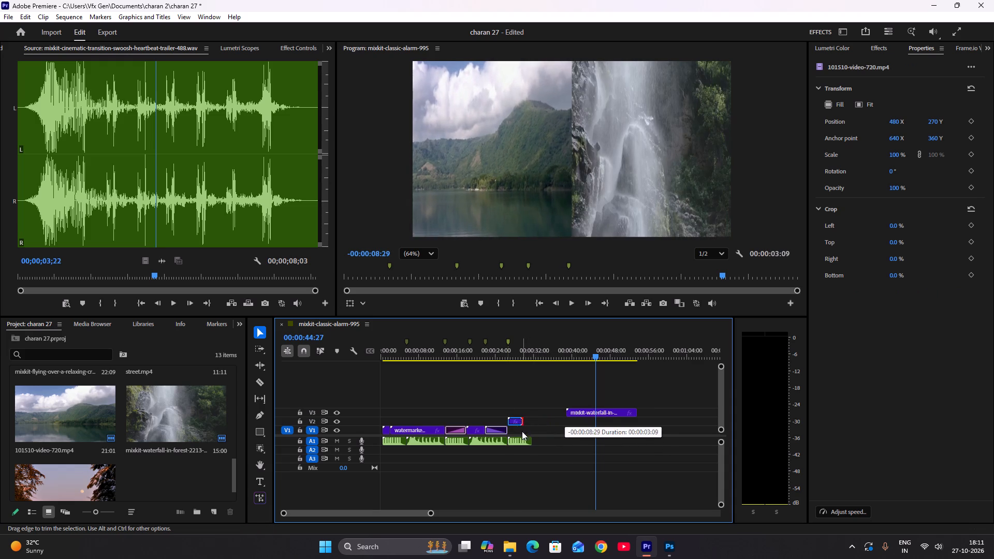
{"action": "left_click", "coordinate": [573, 445]}
{"action": "left_click_drag", "start_coordinate": [513, 422], "coordinate": [511, 440]}
{"action": "left_click_drag", "start_coordinate": [516, 418], "coordinate": [510, 430]}
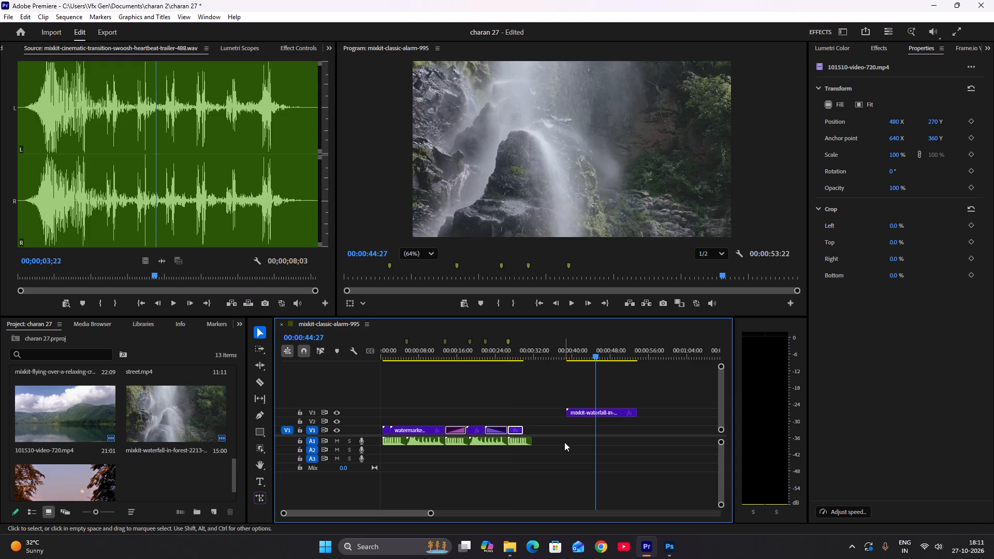
Move the waterfall clip to V1 directly after the 101510-video-720 clip and trim its end to the A1 audio's end at 00:00:31:21.
{"action": "left_click", "coordinate": [579, 409]}
{"action": "left_click_drag", "start_coordinate": [579, 409], "coordinate": [568, 415]}
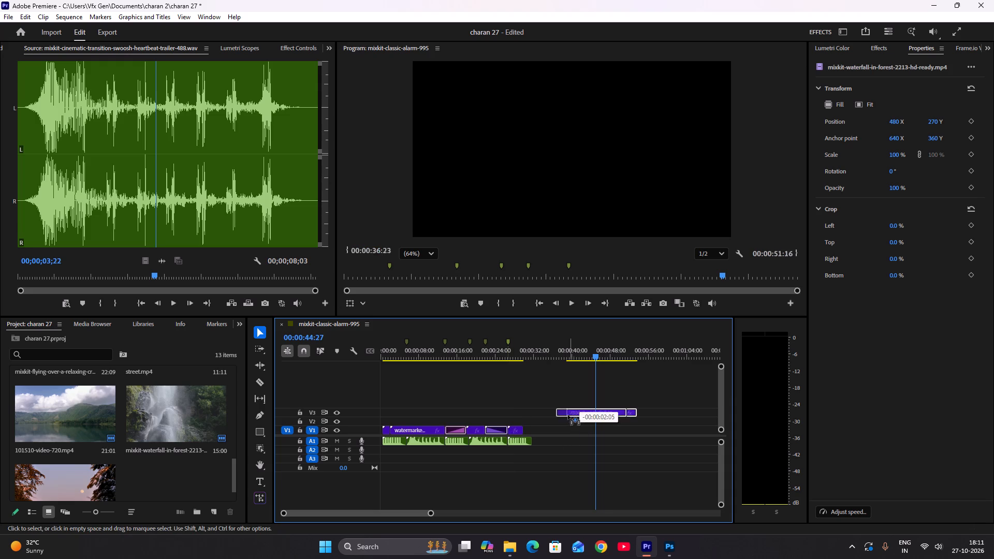
{"action": "left_click_drag", "start_coordinate": [568, 415], "coordinate": [537, 430]}
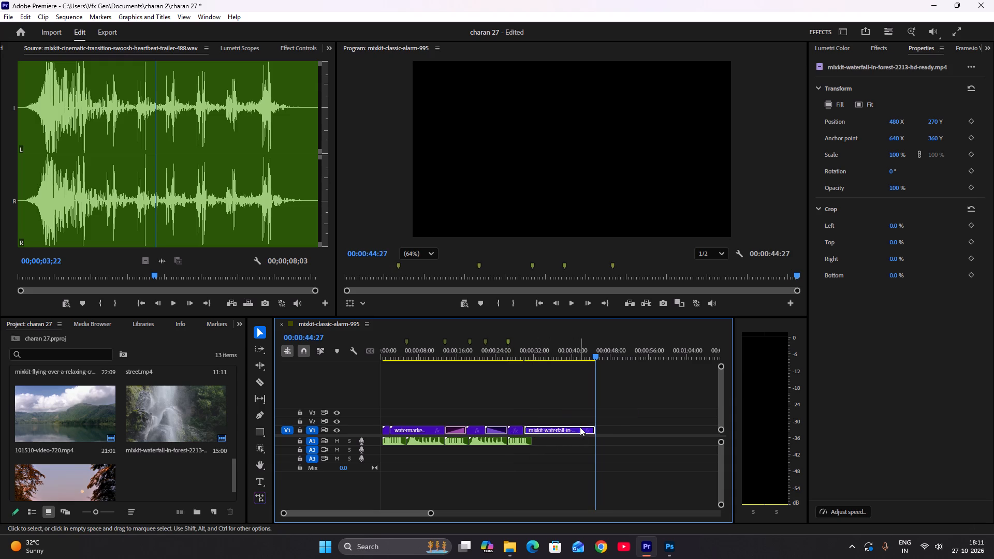
{"action": "left_click", "coordinate": [578, 426]}
{"action": "left_click_drag", "start_coordinate": [593, 429], "coordinate": [552, 430]}
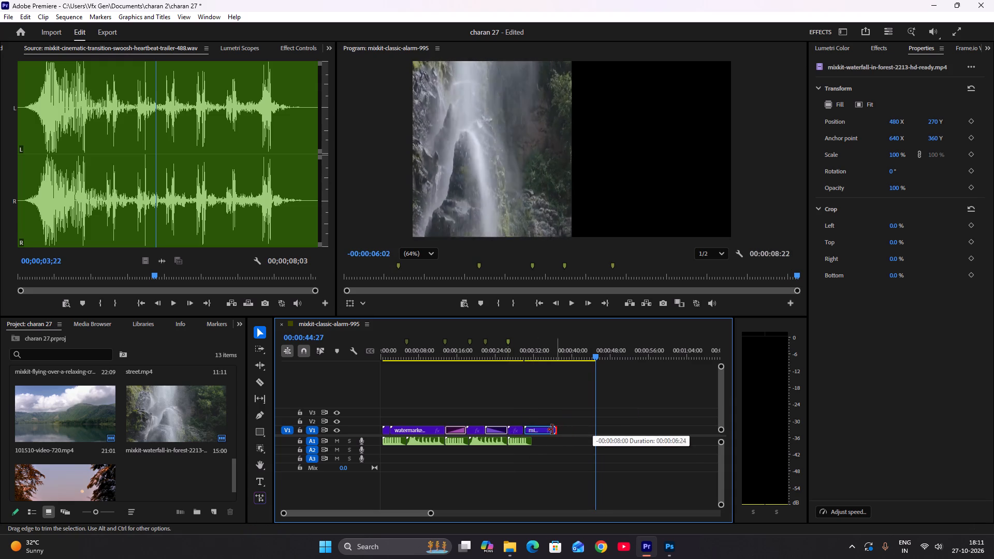
{"action": "left_click_drag", "start_coordinate": [552, 430], "coordinate": [533, 432]}
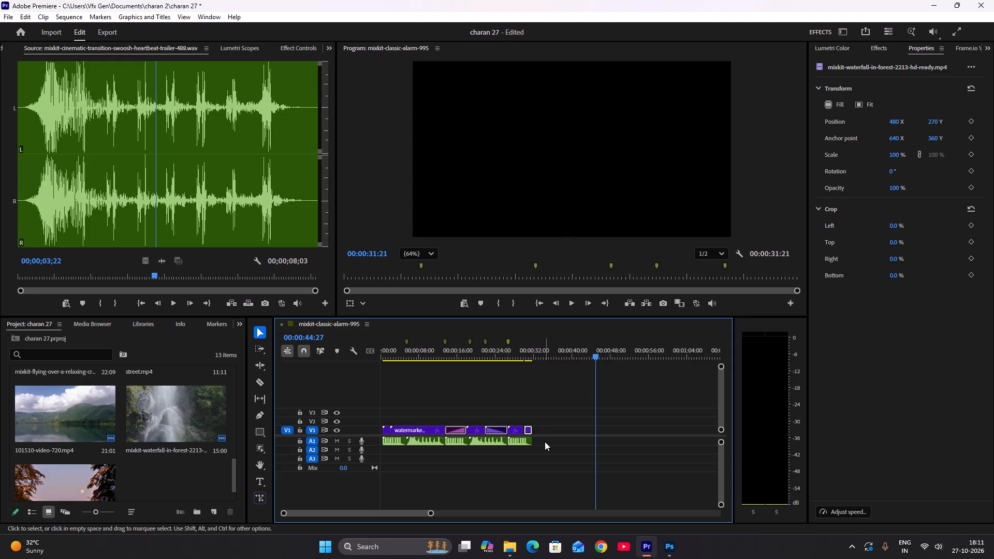
{"action": "left_click", "coordinate": [547, 443]}
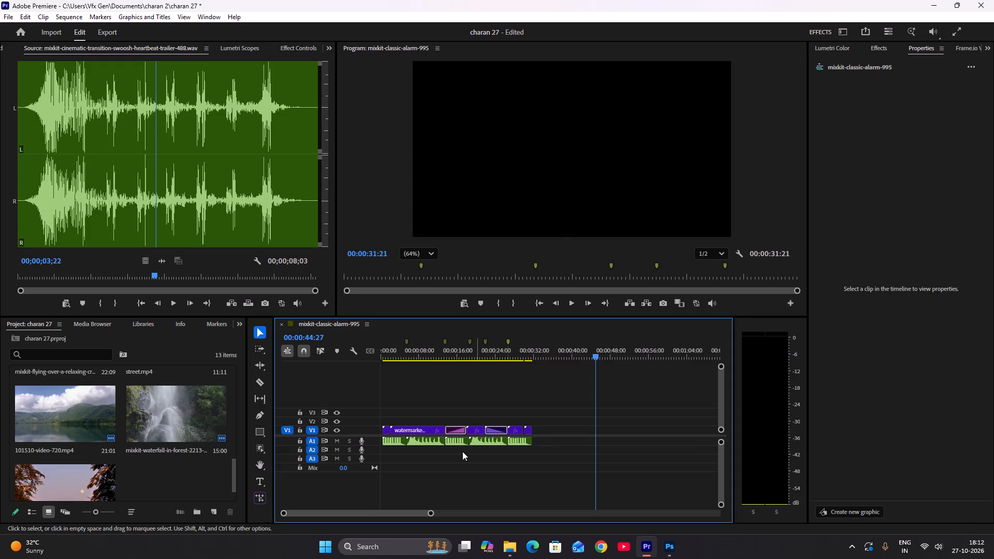
Play the shortened sequence from its beginning to review it.
{"action": "key", "text": "space"}
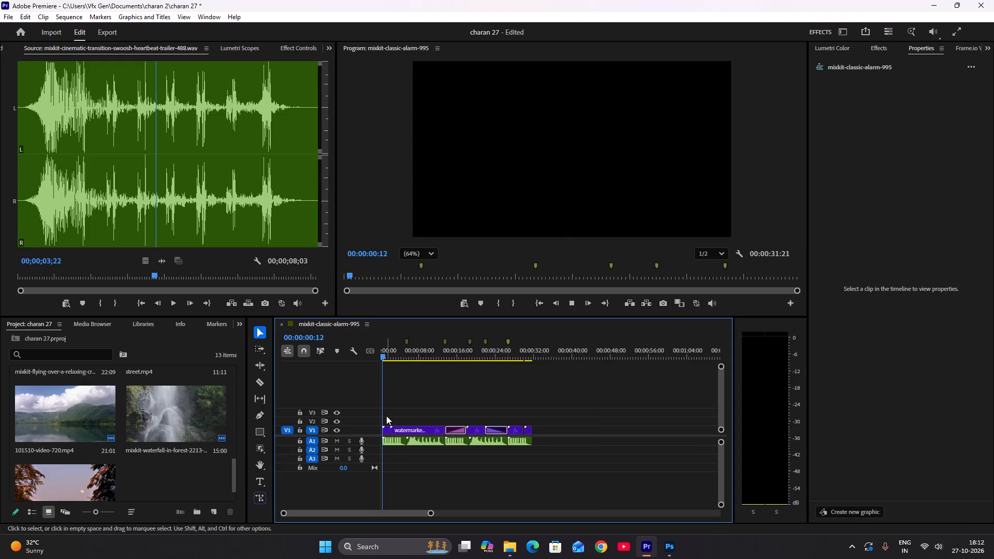
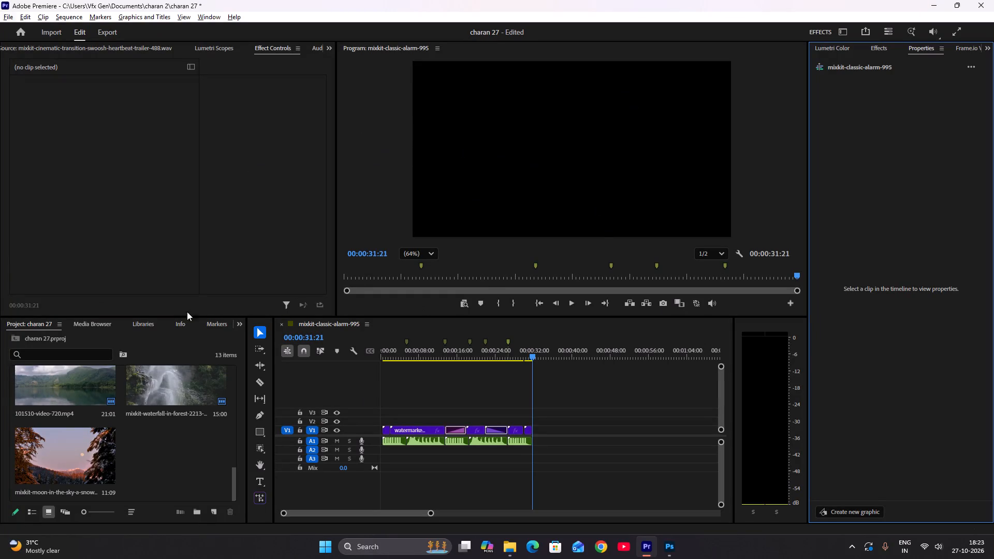
Scrub back through the edited sequence from its end to its beginning to check the clips against the markers.
{"action": "left_click_drag", "start_coordinate": [527, 356], "coordinate": [477, 342]}
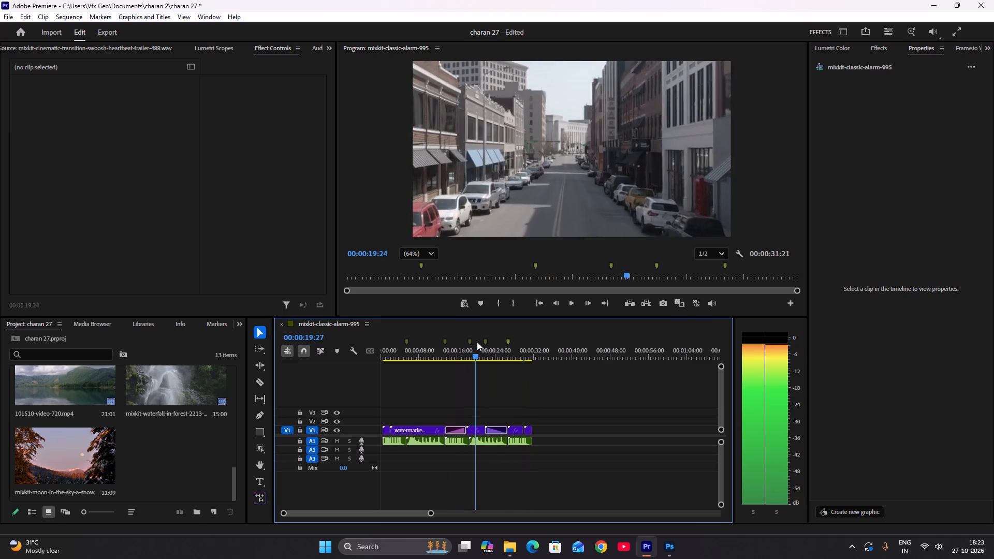
{"action": "left_click_drag", "start_coordinate": [477, 342], "coordinate": [451, 340]}
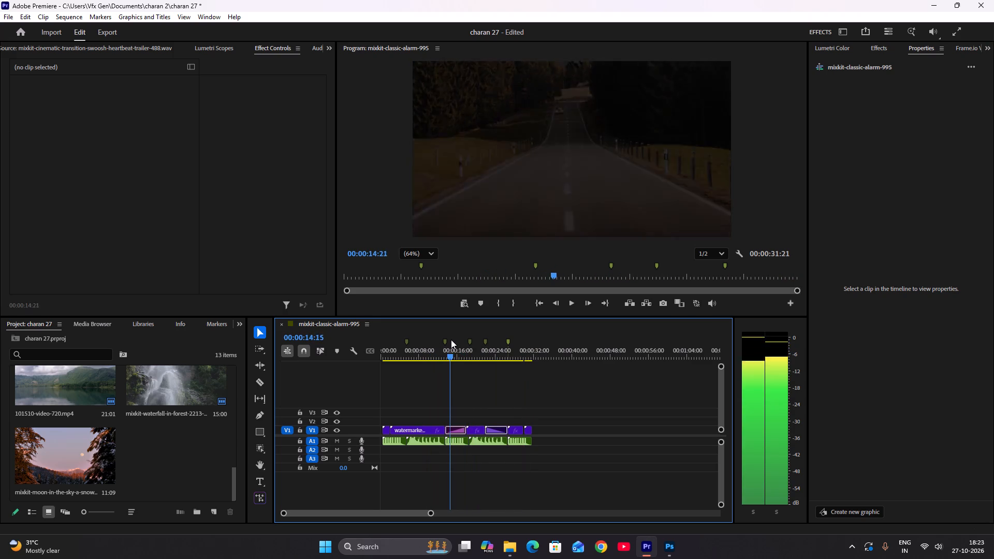
{"action": "left_click_drag", "start_coordinate": [451, 340], "coordinate": [446, 341]}
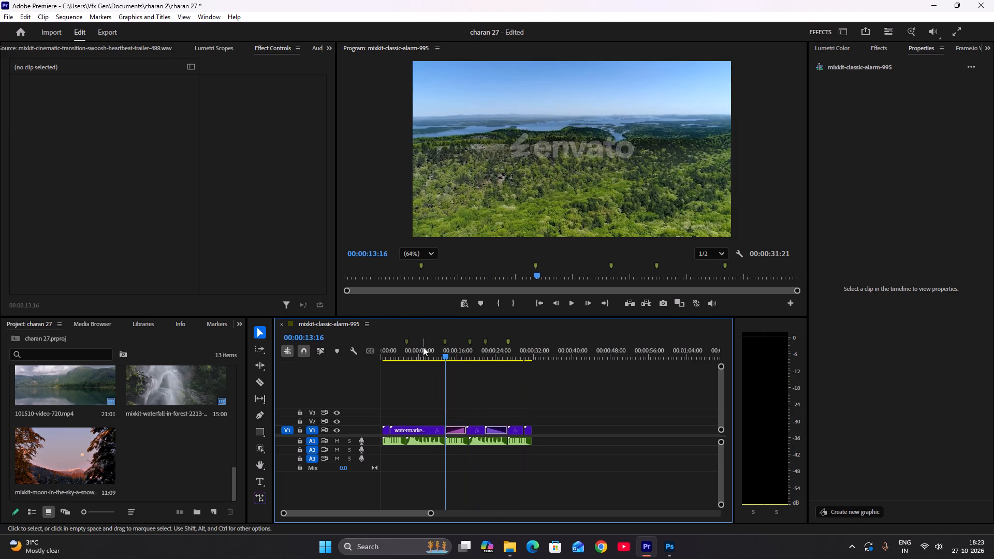
{"action": "left_click_drag", "start_coordinate": [422, 346], "coordinate": [383, 353]}
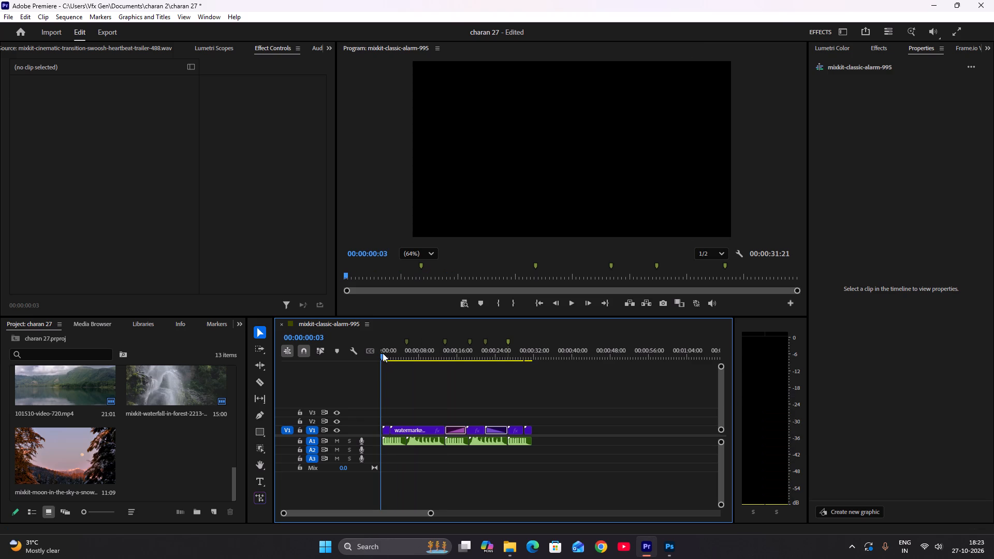
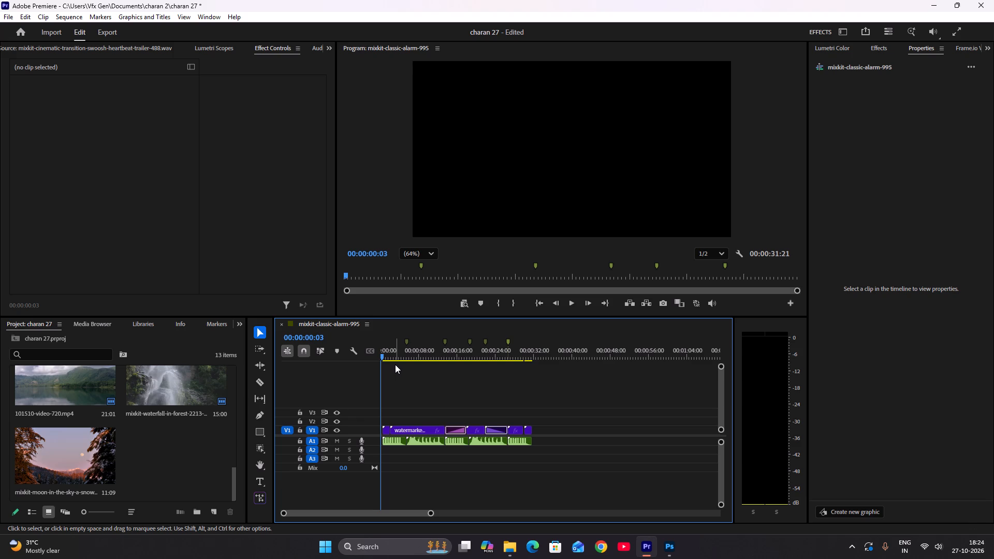
{"action": "double_click", "coordinate": [184, 449]}
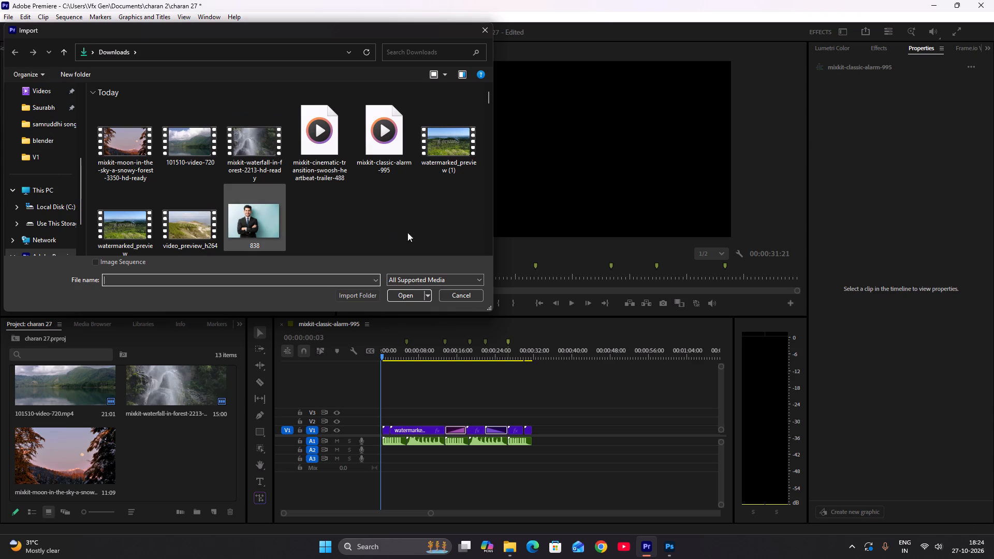
{"action": "left_click", "coordinate": [458, 293]}
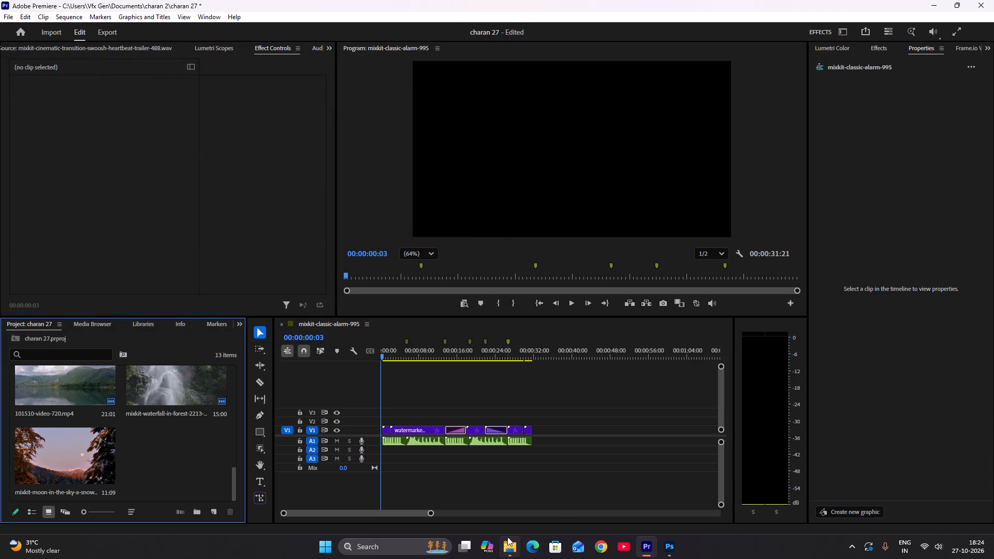
{"action": "left_click", "coordinate": [510, 548]}
{"action": "left_click_drag", "start_coordinate": [316, 8], "coordinate": [316, 10]}
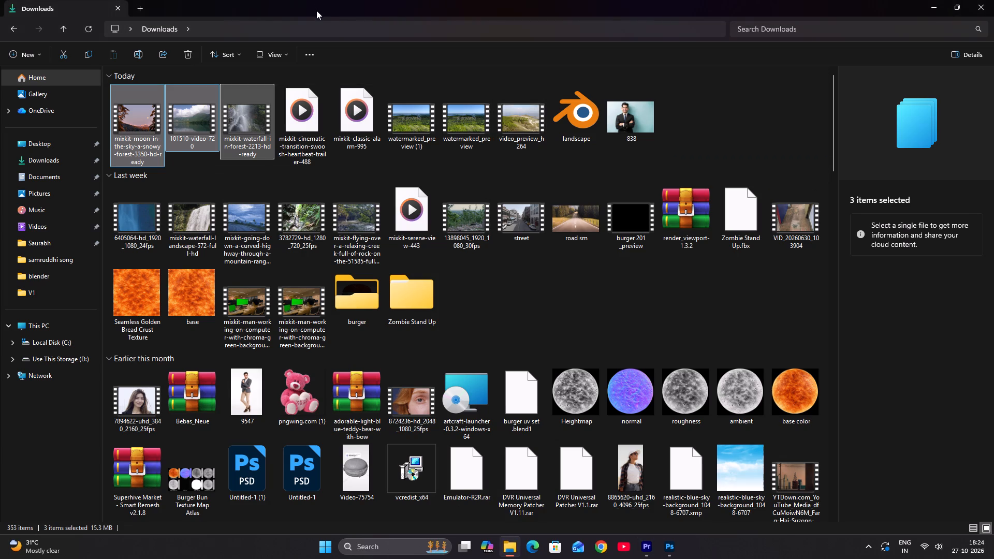
{"action": "left_click_drag", "start_coordinate": [316, 10], "coordinate": [630, 67]}
{"action": "left_click", "coordinate": [485, 234]}
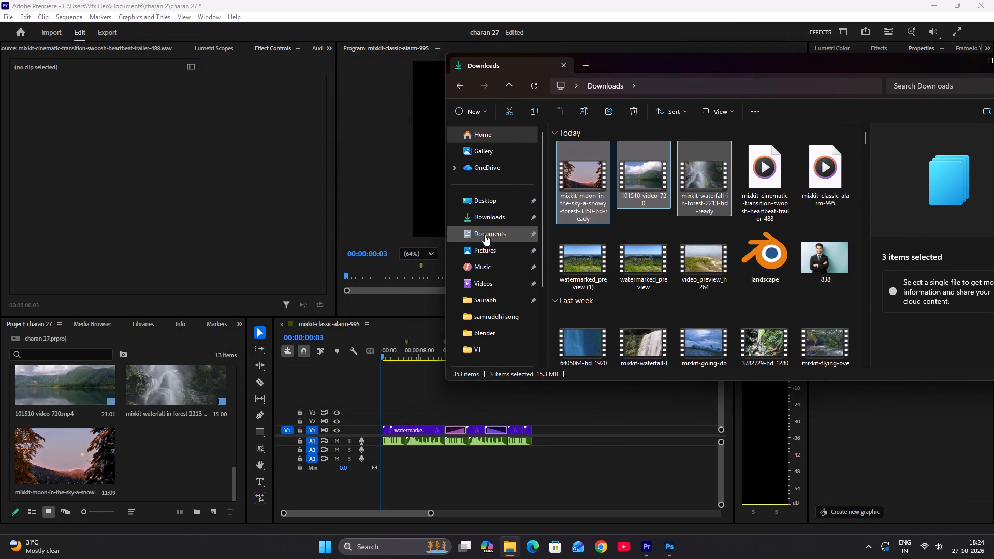
{"action": "scroll", "coordinate": [755, 272], "scroll_direction": "down", "scroll_amount": 4}
{"action": "scroll", "coordinate": [654, 274], "scroll_direction": "down", "scroll_amount": 2}
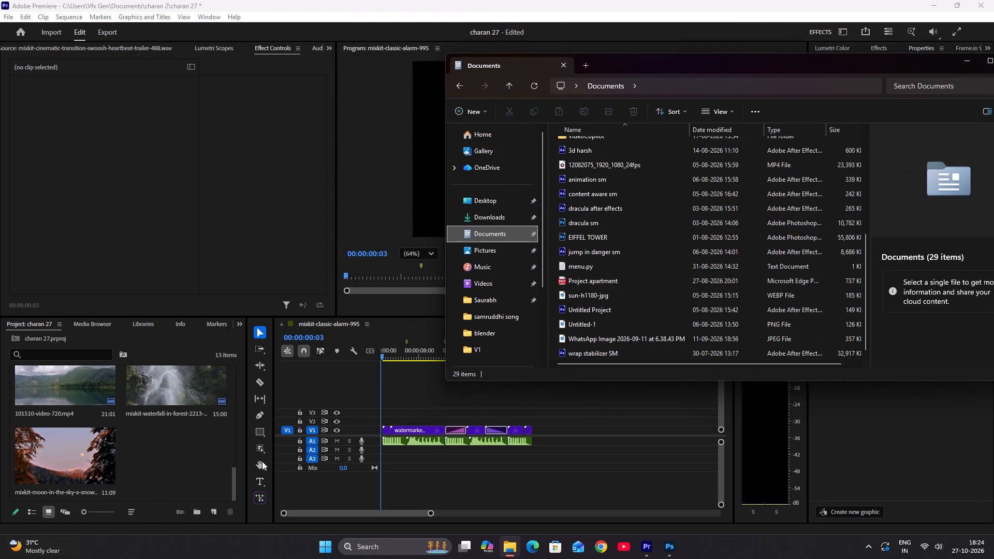
{"action": "left_click", "coordinate": [489, 251]}
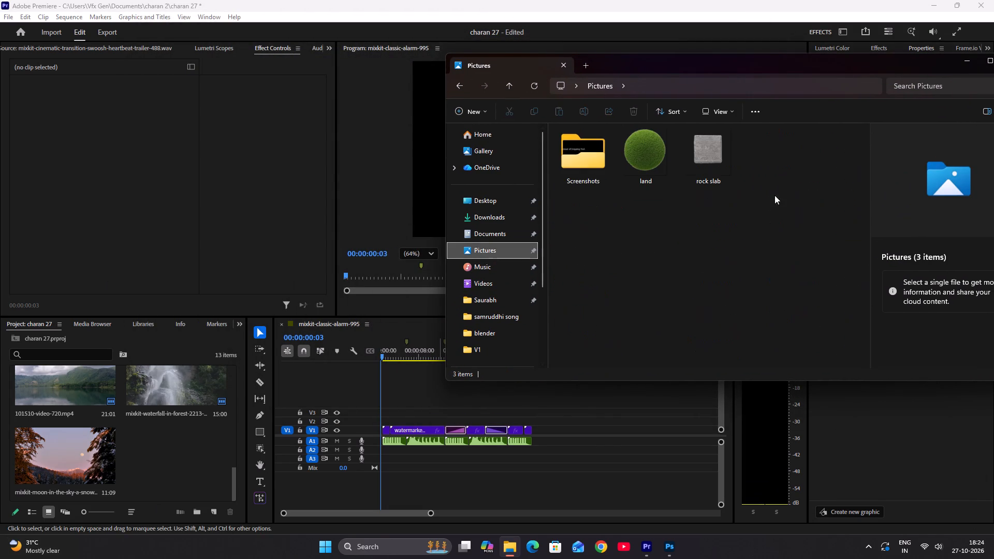
{"action": "left_click", "coordinate": [499, 267]}
{"action": "left_click", "coordinate": [499, 280]}
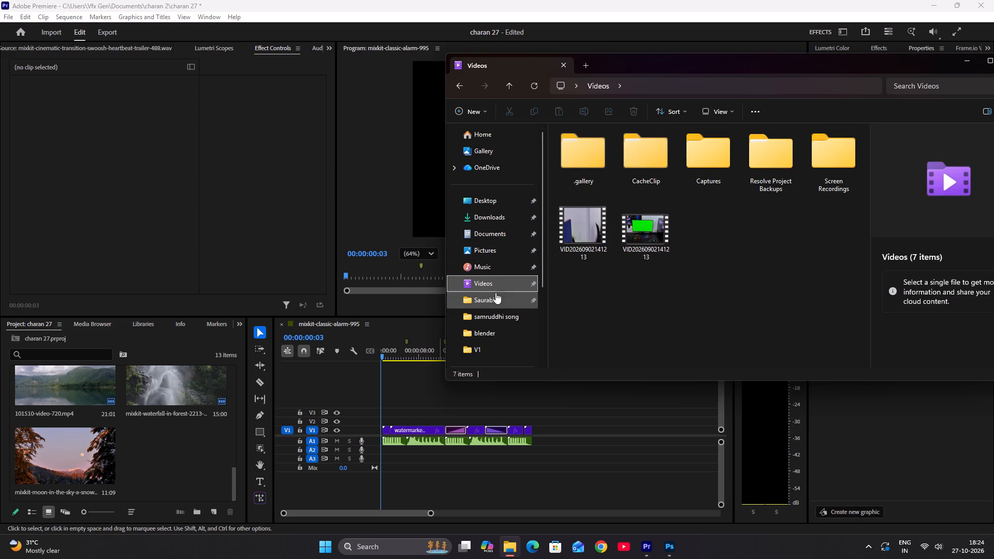
{"action": "left_click_drag", "start_coordinate": [644, 226], "coordinate": [141, 437]}
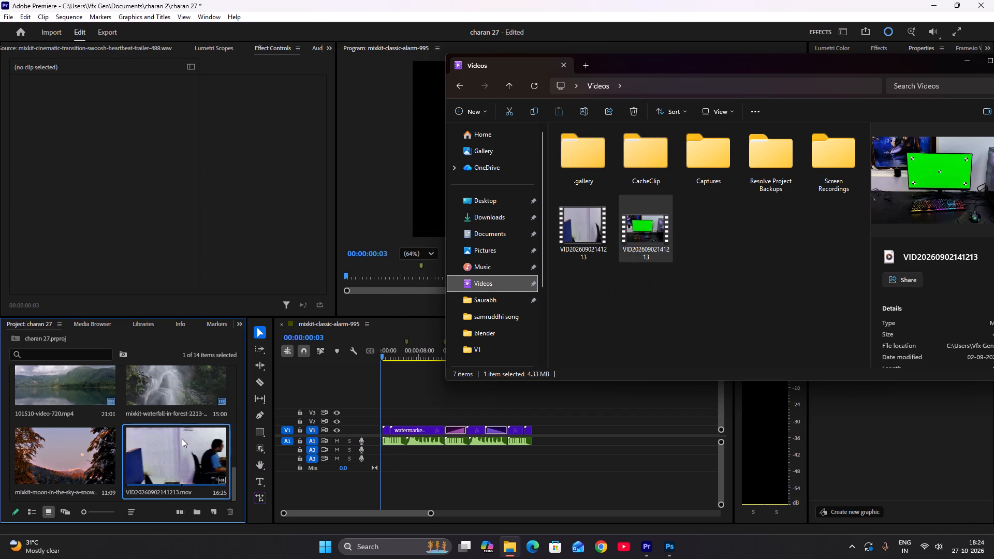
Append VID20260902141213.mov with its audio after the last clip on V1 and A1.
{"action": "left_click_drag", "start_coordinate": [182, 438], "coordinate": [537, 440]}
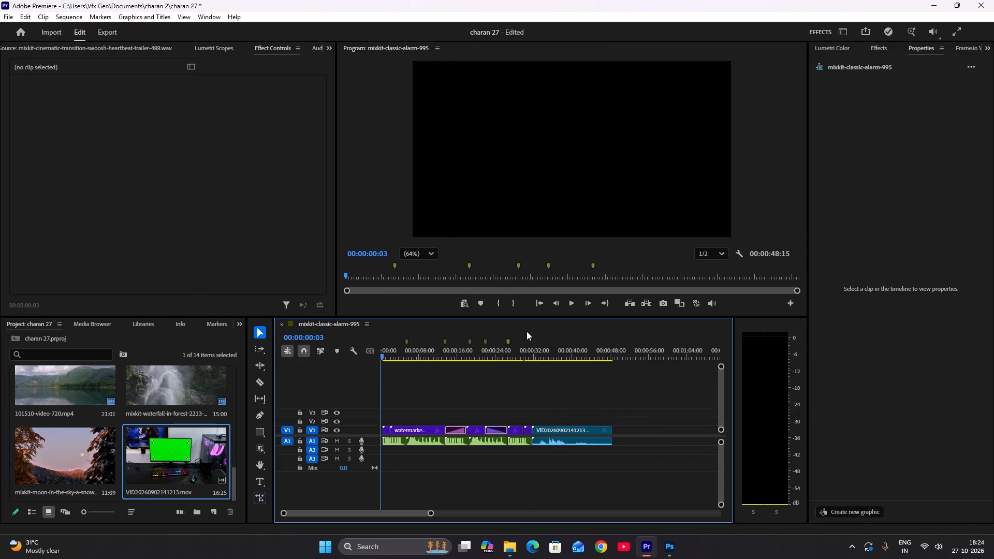
Scrub through the appended green-screen clip and back over the opening clips to review the sequence.
{"action": "left_click_drag", "start_coordinate": [527, 331], "coordinate": [544, 340]}
{"action": "left_click_drag", "start_coordinate": [528, 356], "coordinate": [569, 354]}
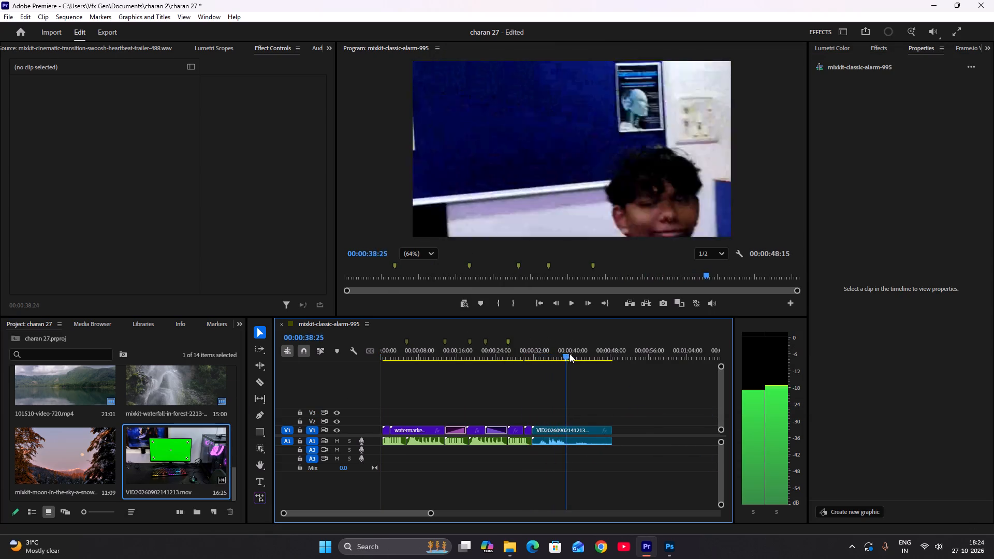
{"action": "left_click_drag", "start_coordinate": [569, 354], "coordinate": [409, 358]}
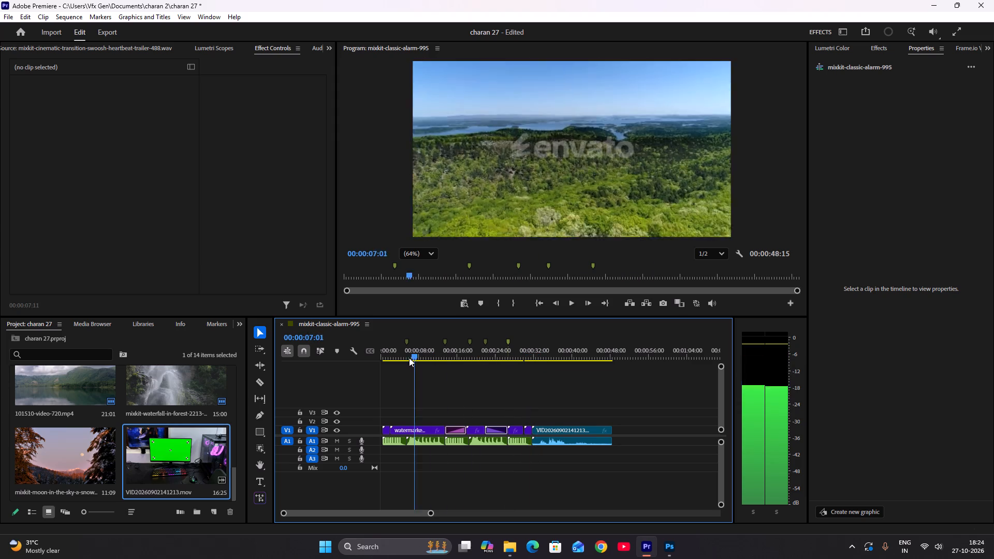
{"action": "left_click_drag", "start_coordinate": [409, 358], "coordinate": [389, 364]}
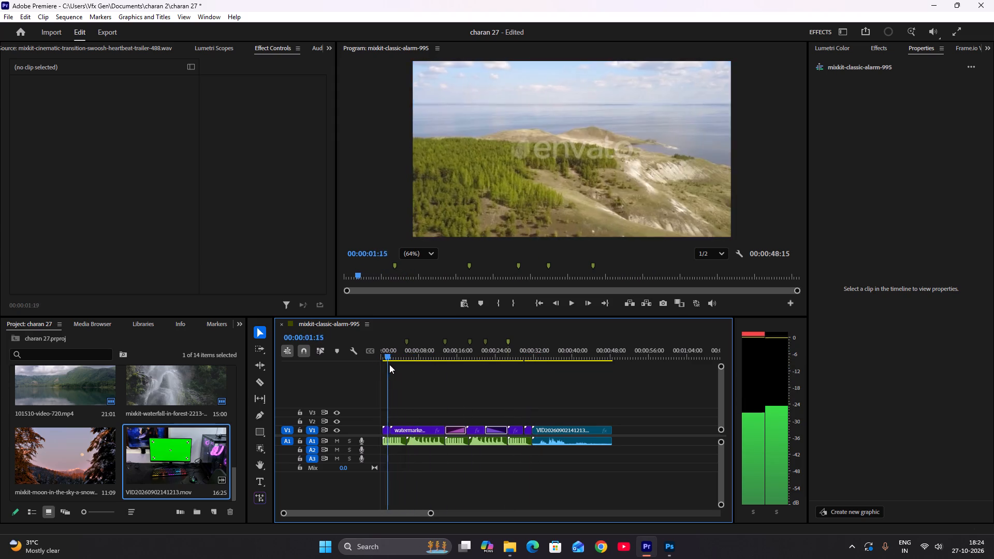
{"action": "left_click_drag", "start_coordinate": [389, 364], "coordinate": [405, 362]}
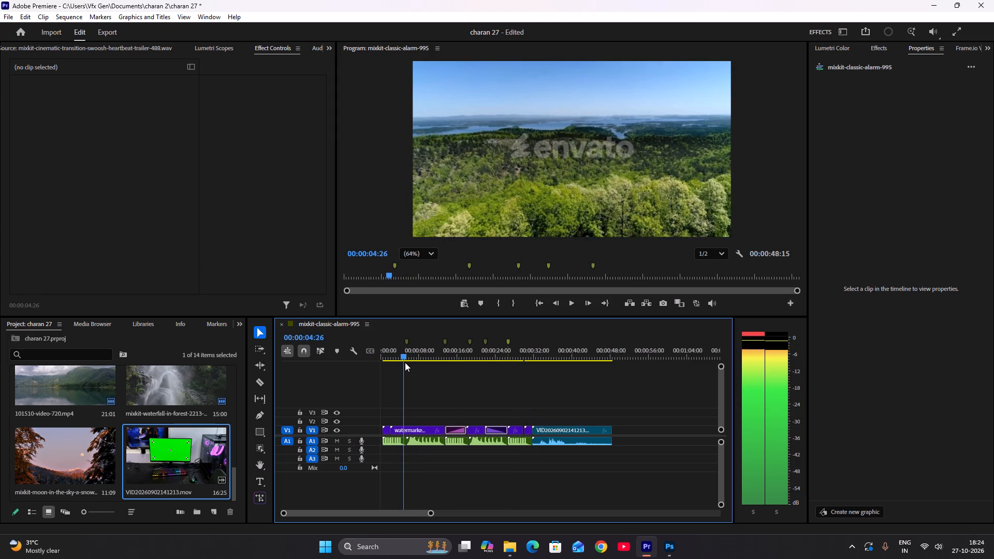
{"action": "left_click_drag", "start_coordinate": [405, 362], "coordinate": [409, 364]}
Delete all video and audio clips from the mixkit-classic-alarm-995 sequence.
{"action": "left_click_drag", "start_coordinate": [668, 377], "coordinate": [666, 381]}
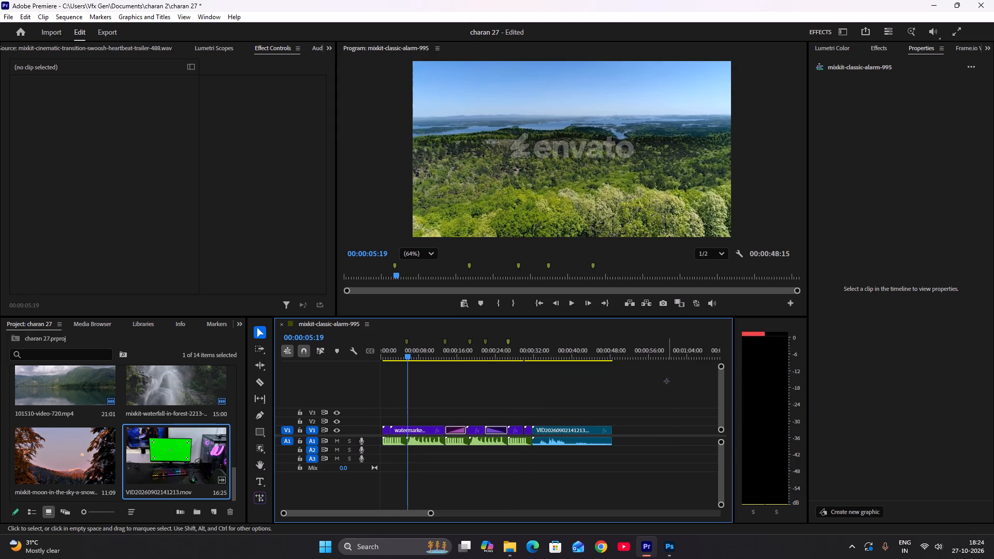
{"action": "left_click_drag", "start_coordinate": [666, 381], "coordinate": [383, 489]}
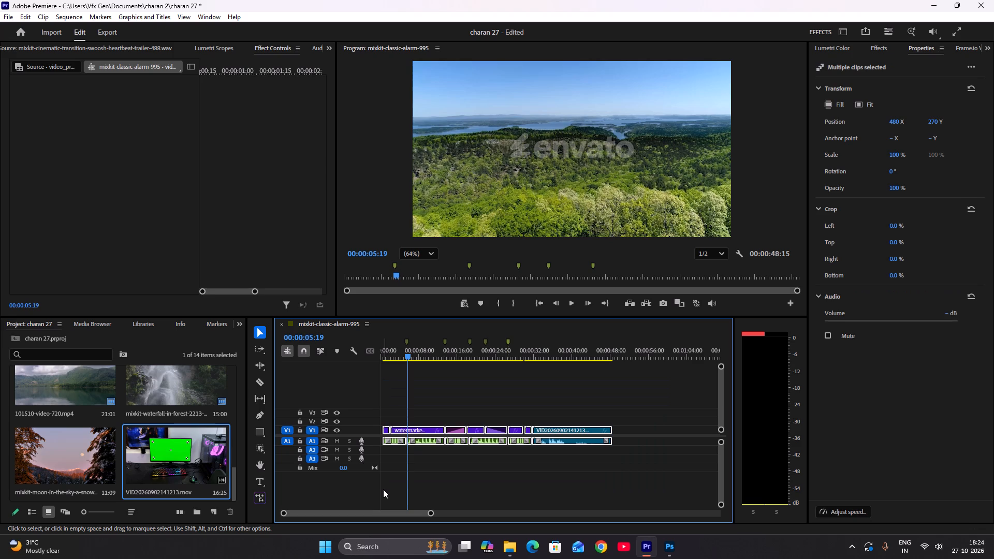
{"action": "key", "text": "Delete"}
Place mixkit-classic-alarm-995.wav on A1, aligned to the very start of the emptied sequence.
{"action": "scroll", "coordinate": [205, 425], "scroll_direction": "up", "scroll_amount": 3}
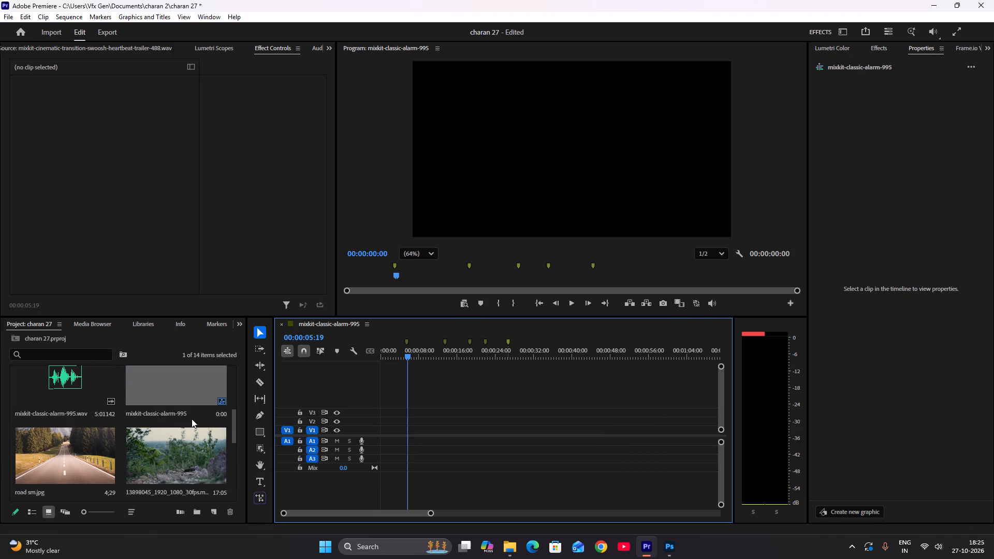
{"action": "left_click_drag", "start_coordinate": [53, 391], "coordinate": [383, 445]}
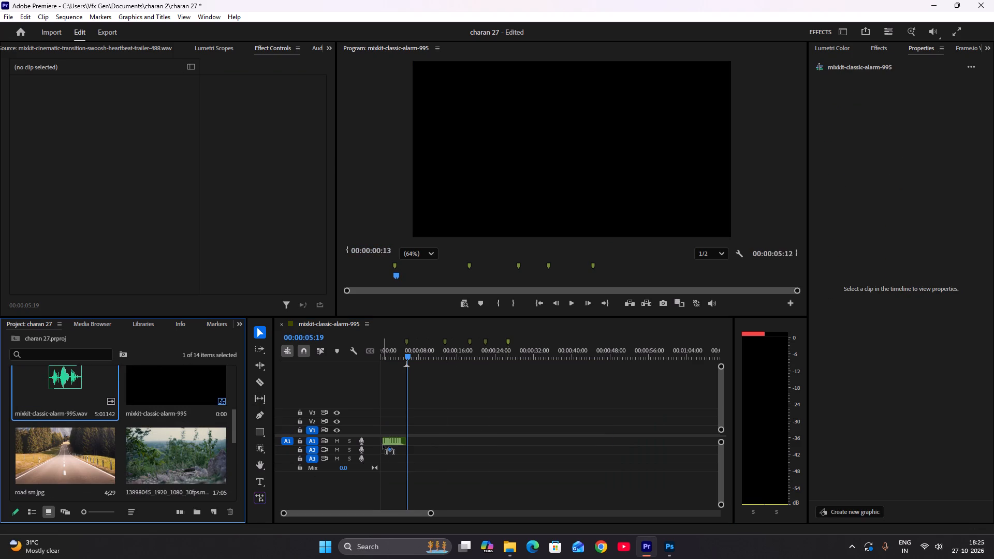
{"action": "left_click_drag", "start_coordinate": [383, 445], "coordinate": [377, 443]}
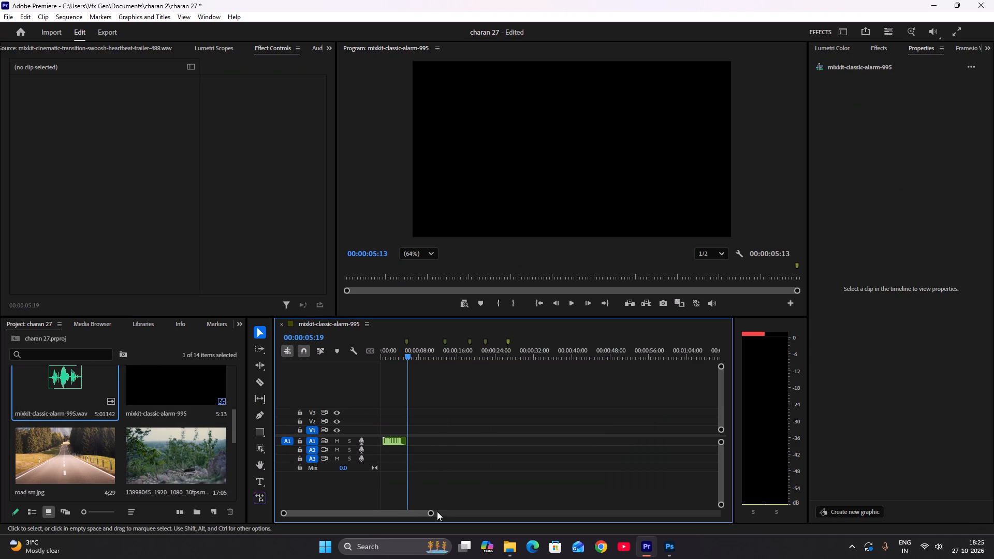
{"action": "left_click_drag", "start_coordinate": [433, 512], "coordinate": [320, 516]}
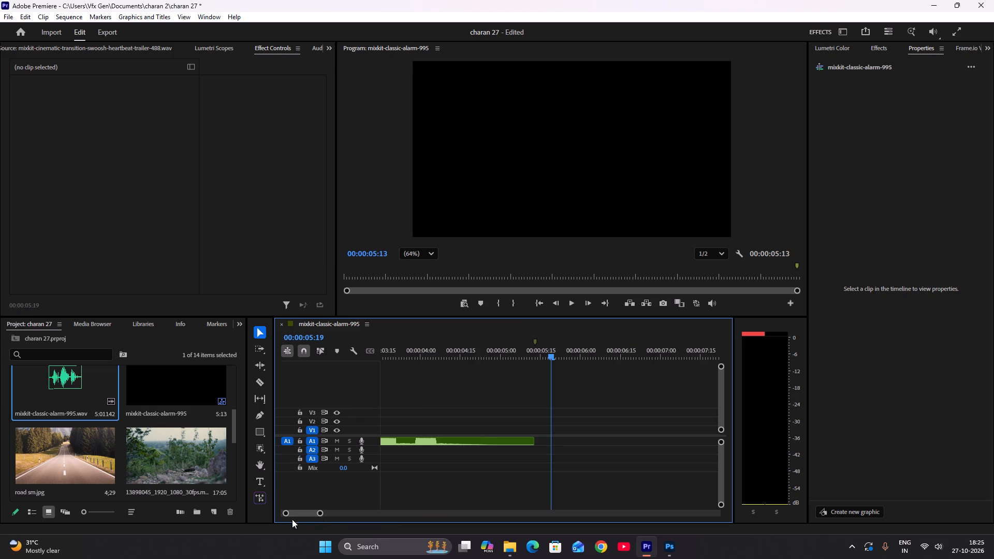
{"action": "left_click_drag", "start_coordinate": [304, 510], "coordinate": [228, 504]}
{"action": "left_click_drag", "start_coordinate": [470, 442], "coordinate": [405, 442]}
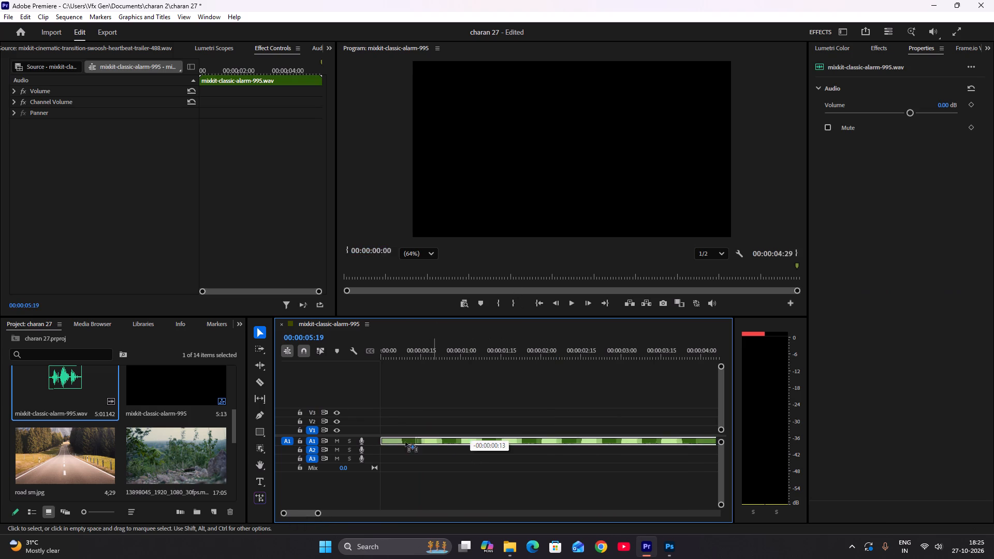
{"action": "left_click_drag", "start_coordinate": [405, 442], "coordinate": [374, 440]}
Play the alarm sound on A1 from the start of the sequence to listen to it.
{"action": "left_click_drag", "start_coordinate": [394, 349], "coordinate": [368, 355]}
{"action": "key", "text": "space"}
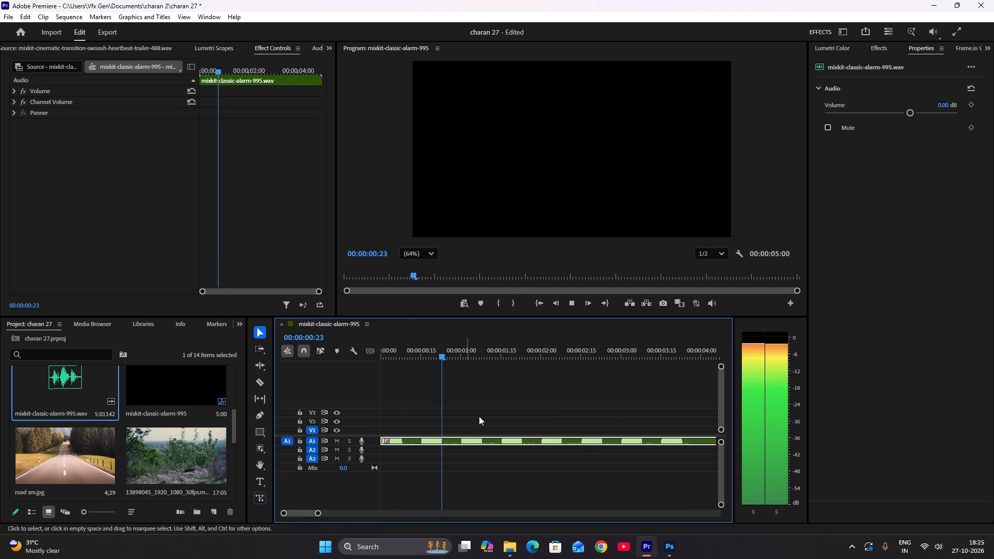
{"action": "scroll", "coordinate": [479, 417], "scroll_direction": "down", "scroll_amount": 7, "text": "alt"}
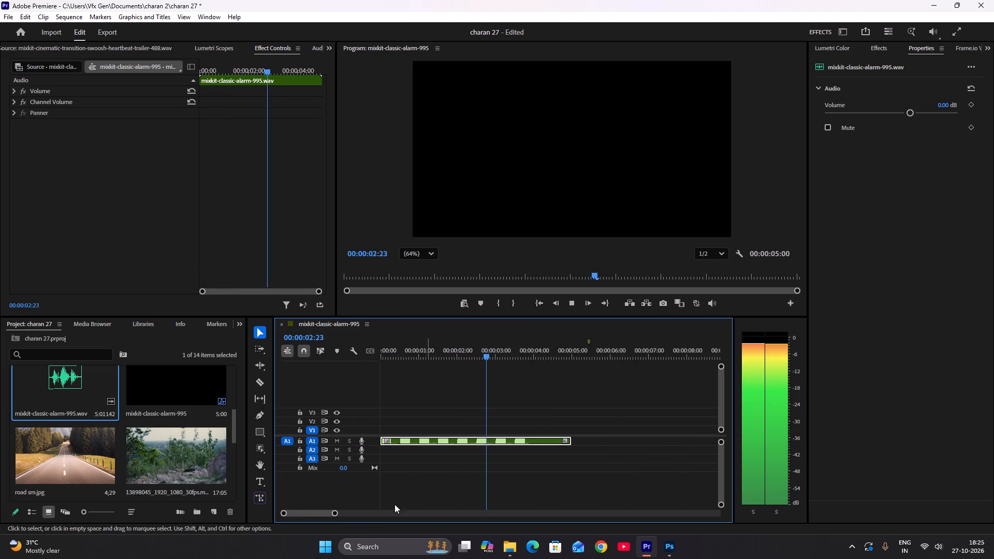
{"action": "key", "text": "space"}
Remove the mixkit-classic-alarm-995 audio from A1 and its WAV file from the project.
{"action": "left_click", "coordinate": [497, 441]}
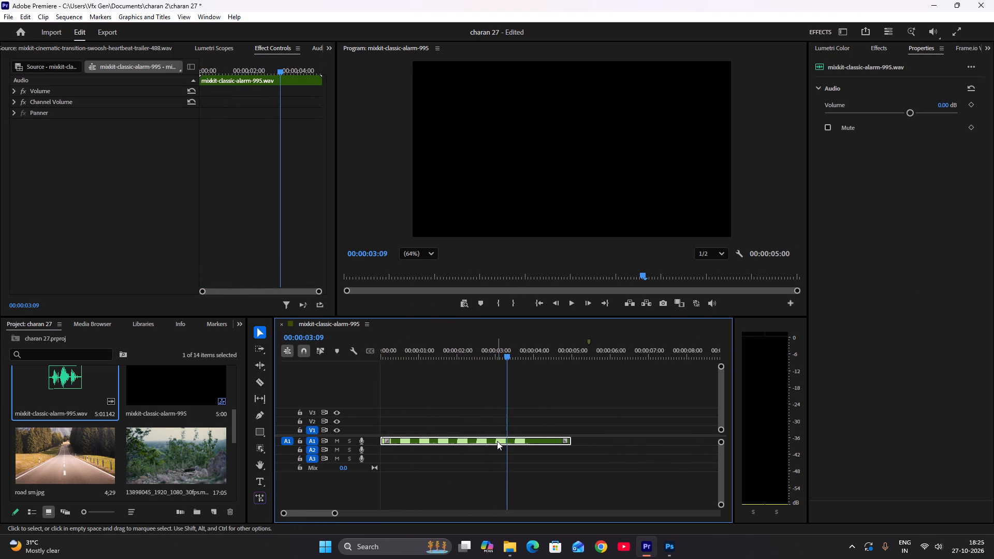
{"action": "key", "text": "Delete"}
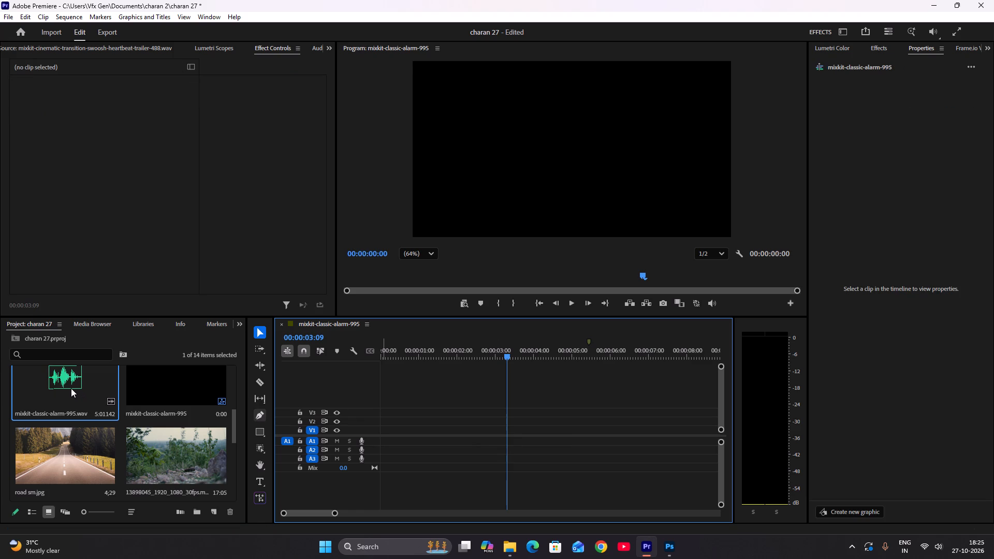
{"action": "left_click", "coordinate": [71, 388]}
{"action": "key", "text": "Delete"}
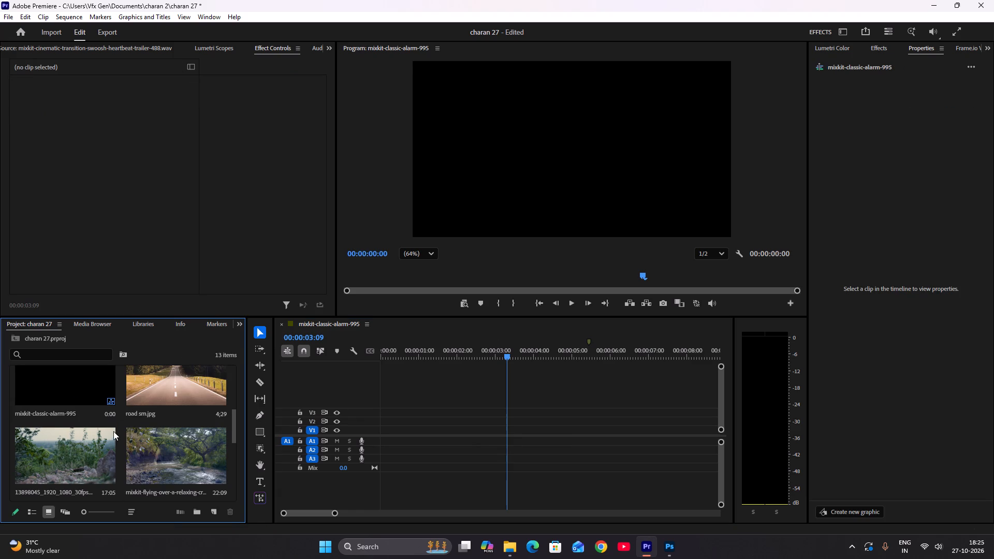
Browse the Downloads folder for media to import into the project.
{"action": "scroll", "coordinate": [114, 433], "scroll_direction": "down", "scroll_amount": 2}
{"action": "scroll", "coordinate": [133, 481], "scroll_direction": "down", "scroll_amount": 3}
{"action": "double_click", "coordinate": [168, 460]}
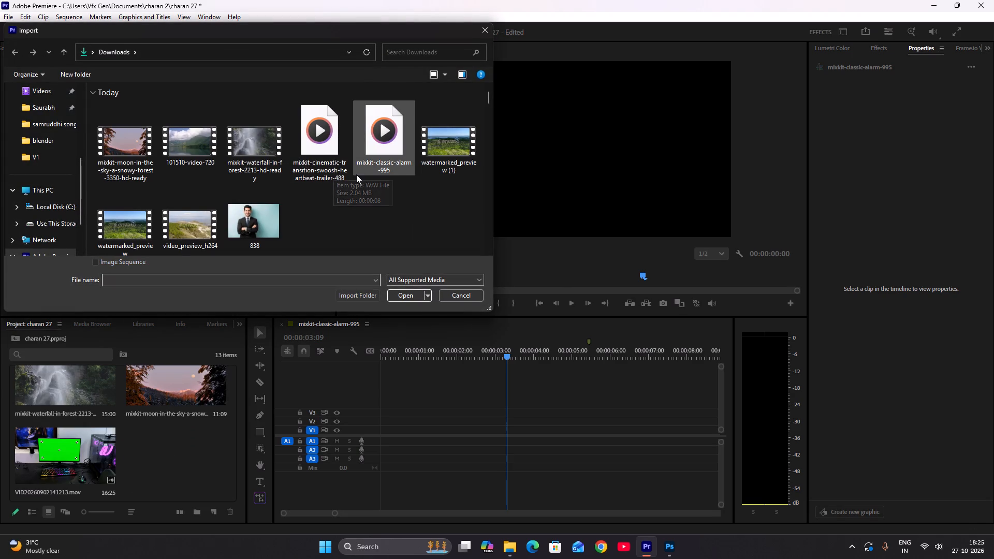
{"action": "scroll", "coordinate": [347, 183], "scroll_direction": "down", "scroll_amount": 3}
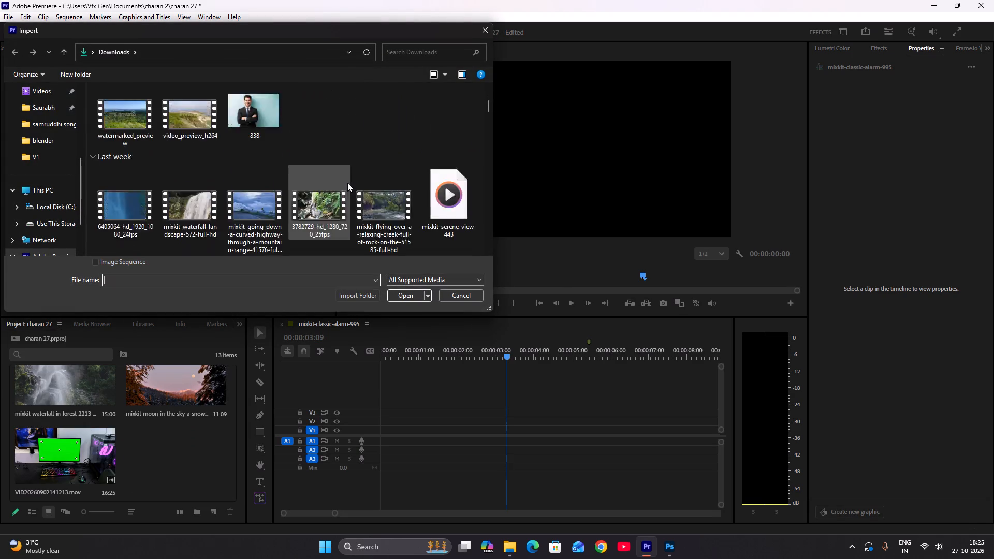
{"action": "scroll", "coordinate": [347, 183], "scroll_direction": "down", "scroll_amount": 1}
{"action": "scroll", "coordinate": [347, 183], "scroll_direction": "up", "scroll_amount": 2}
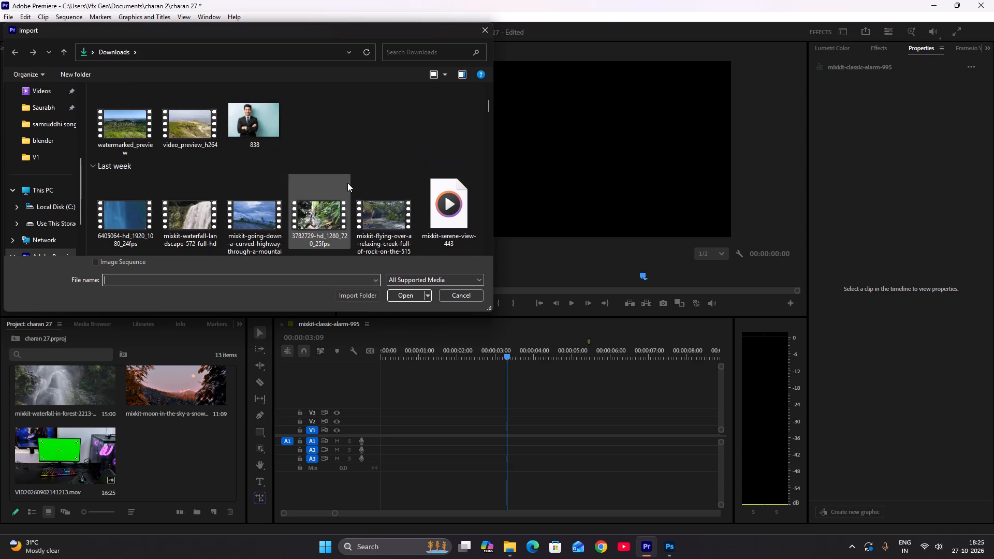
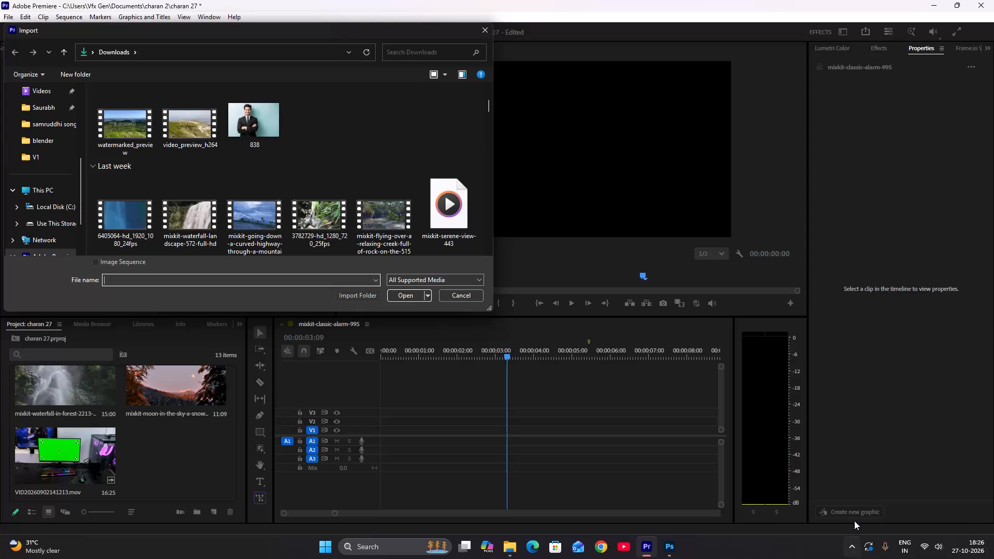
Connect the SB-218 Bluetooth audio device, after trying the Target SP-163.
{"action": "left_click", "coordinate": [949, 551]}
{"action": "left_click", "coordinate": [927, 543]}
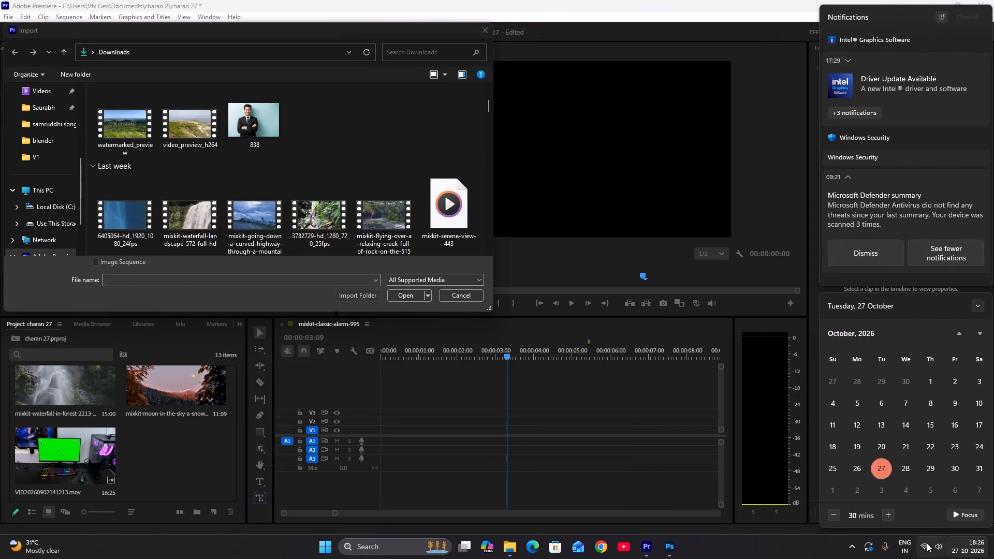
{"action": "left_click", "coordinate": [907, 371]}
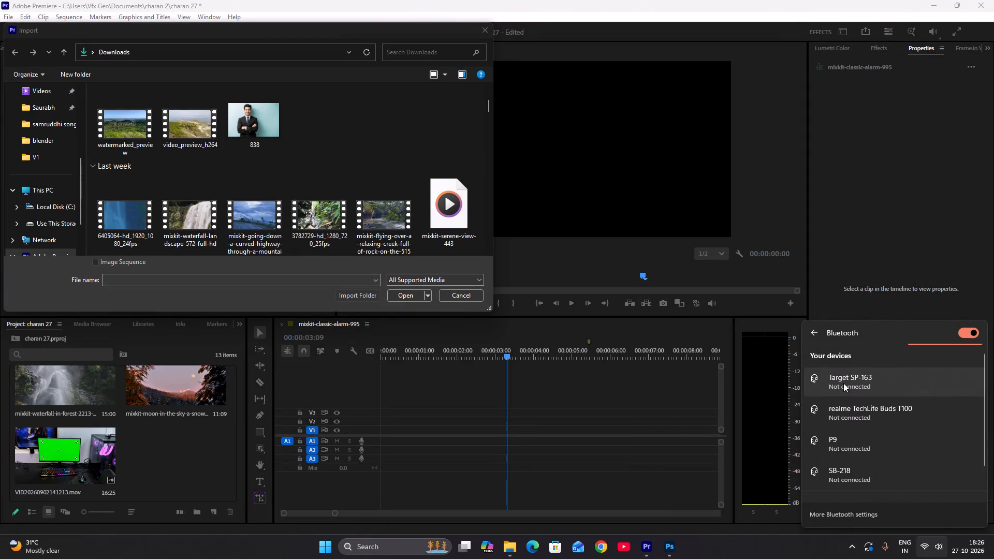
{"action": "left_click", "coordinate": [853, 383]}
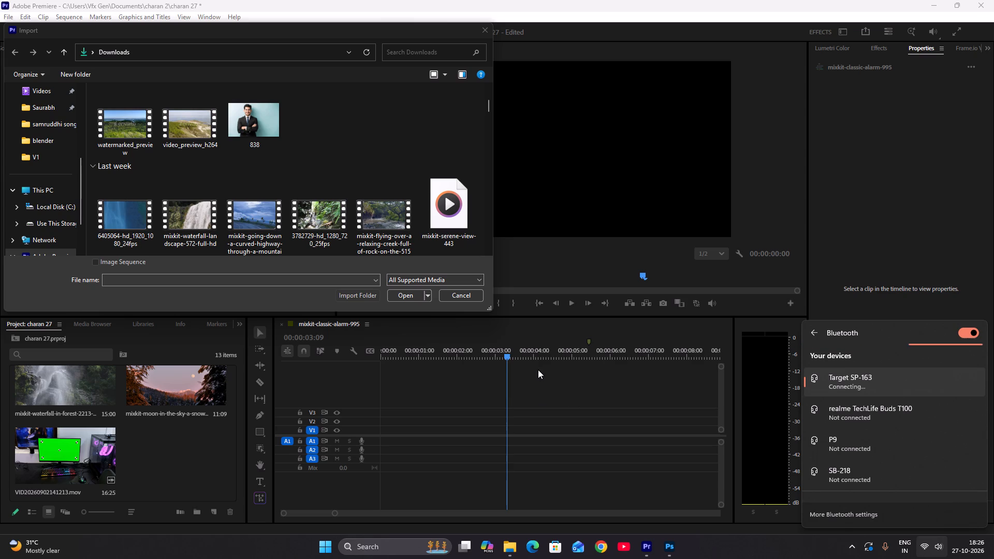
{"action": "left_click", "coordinate": [839, 479]}
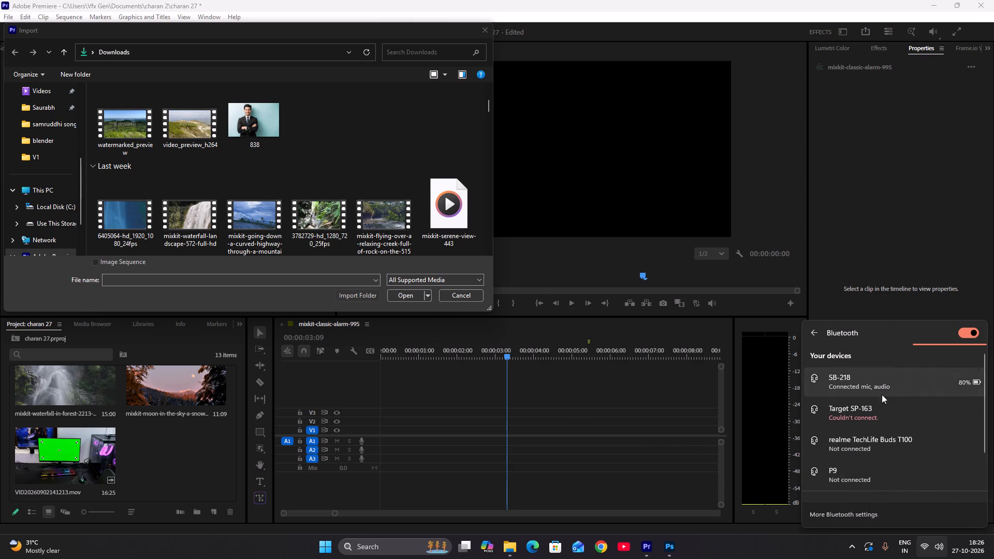
{"action": "left_click", "coordinate": [528, 444]}
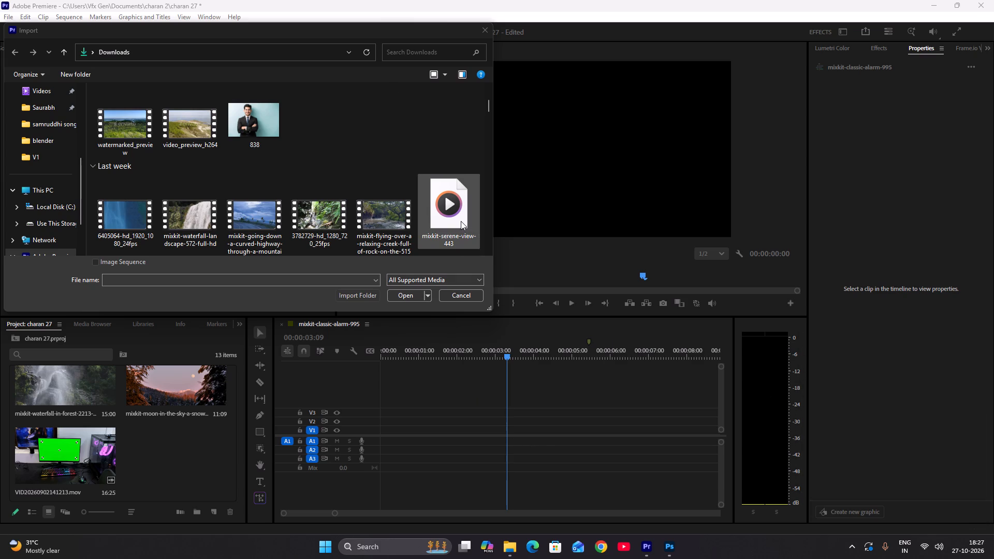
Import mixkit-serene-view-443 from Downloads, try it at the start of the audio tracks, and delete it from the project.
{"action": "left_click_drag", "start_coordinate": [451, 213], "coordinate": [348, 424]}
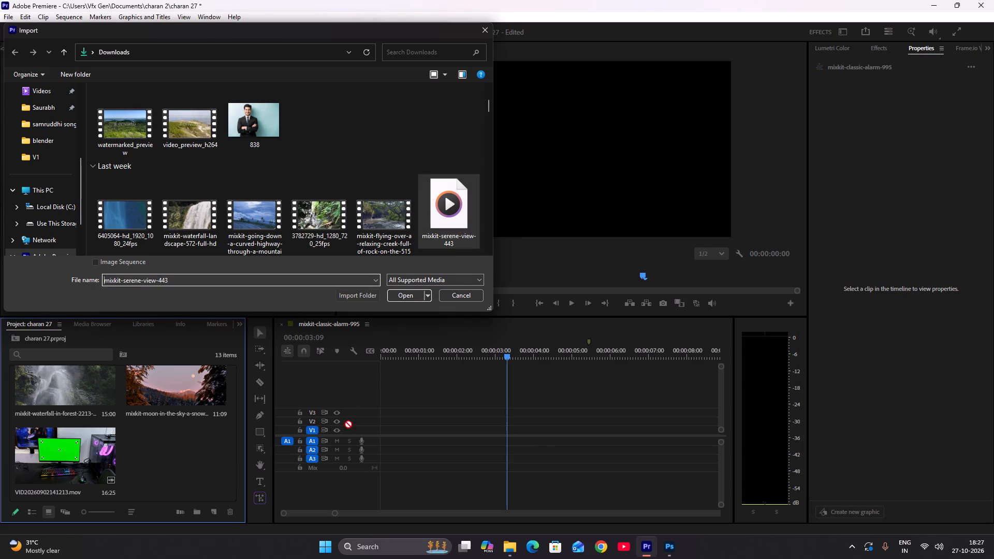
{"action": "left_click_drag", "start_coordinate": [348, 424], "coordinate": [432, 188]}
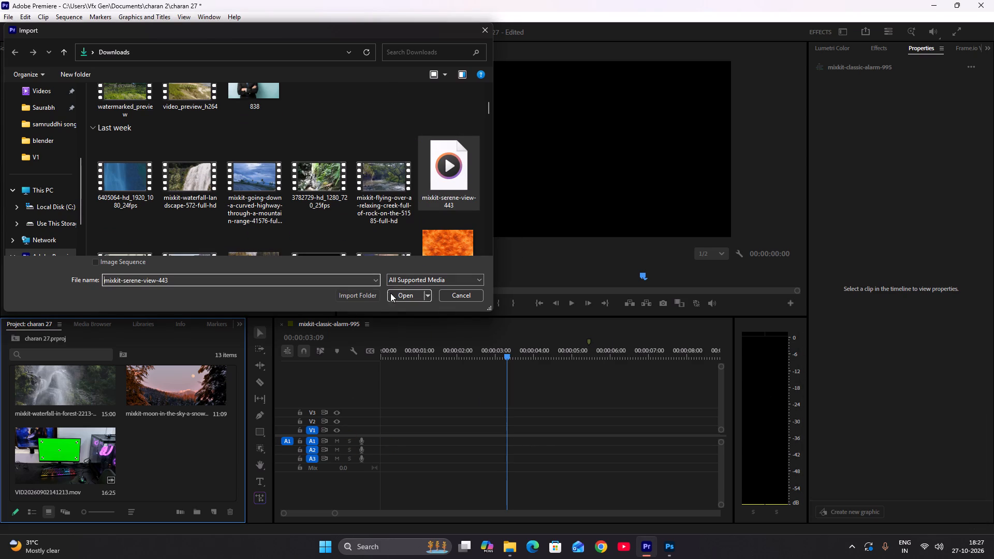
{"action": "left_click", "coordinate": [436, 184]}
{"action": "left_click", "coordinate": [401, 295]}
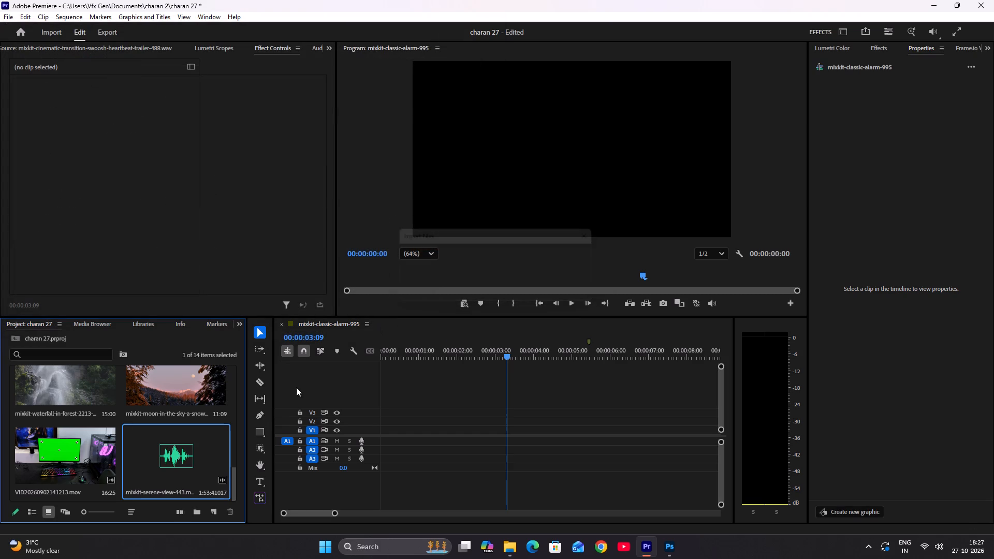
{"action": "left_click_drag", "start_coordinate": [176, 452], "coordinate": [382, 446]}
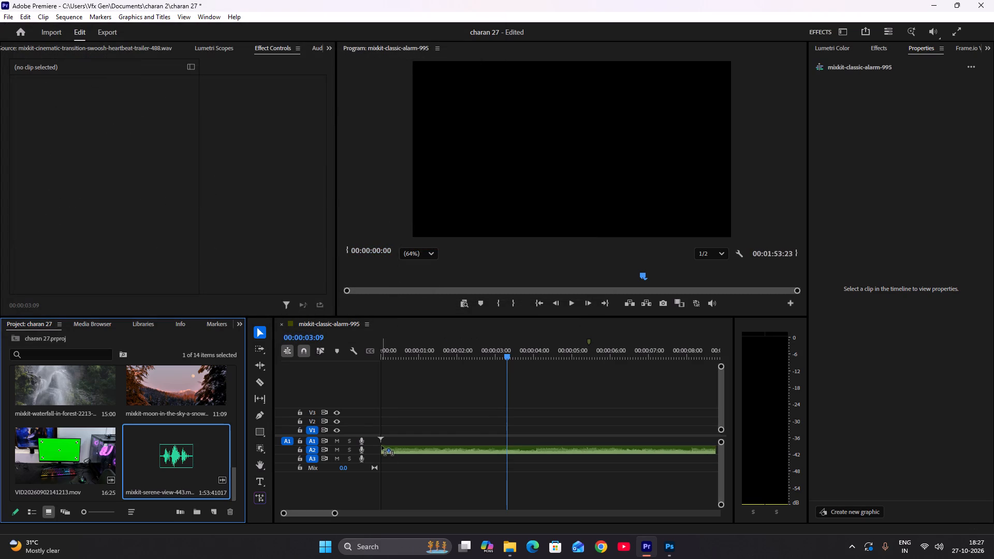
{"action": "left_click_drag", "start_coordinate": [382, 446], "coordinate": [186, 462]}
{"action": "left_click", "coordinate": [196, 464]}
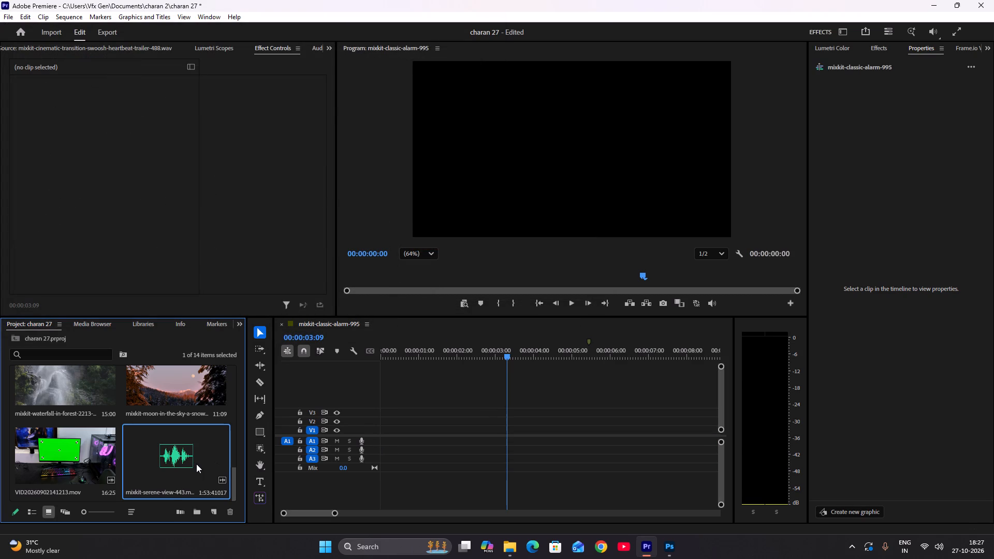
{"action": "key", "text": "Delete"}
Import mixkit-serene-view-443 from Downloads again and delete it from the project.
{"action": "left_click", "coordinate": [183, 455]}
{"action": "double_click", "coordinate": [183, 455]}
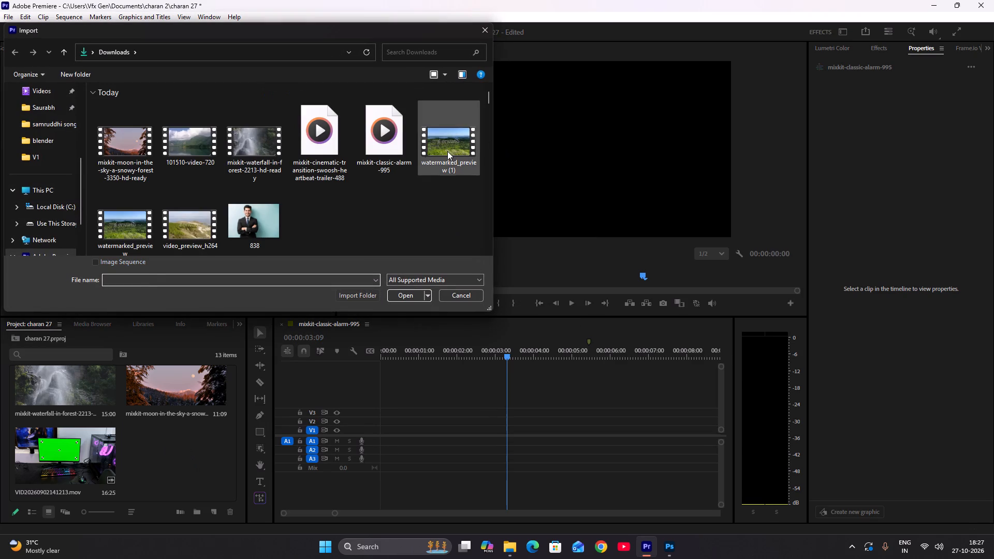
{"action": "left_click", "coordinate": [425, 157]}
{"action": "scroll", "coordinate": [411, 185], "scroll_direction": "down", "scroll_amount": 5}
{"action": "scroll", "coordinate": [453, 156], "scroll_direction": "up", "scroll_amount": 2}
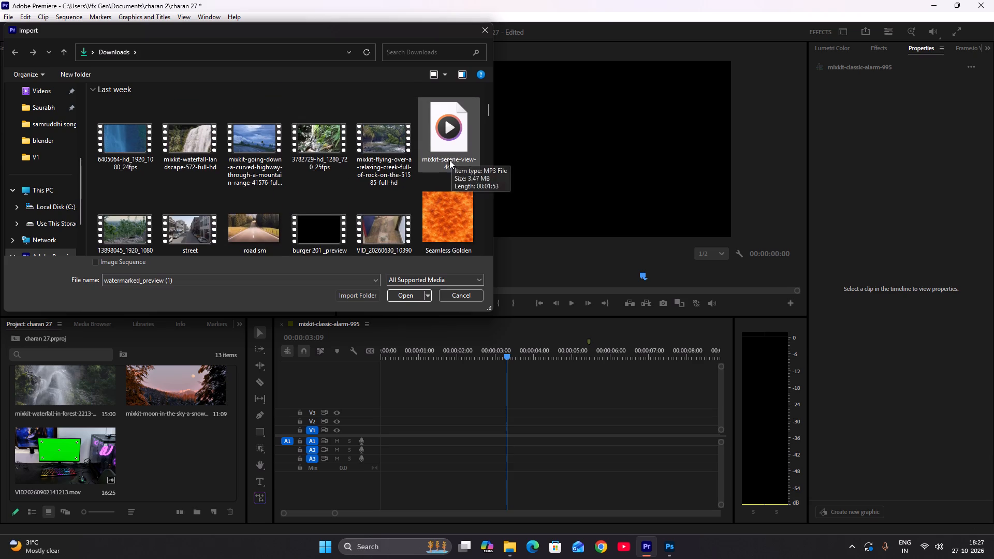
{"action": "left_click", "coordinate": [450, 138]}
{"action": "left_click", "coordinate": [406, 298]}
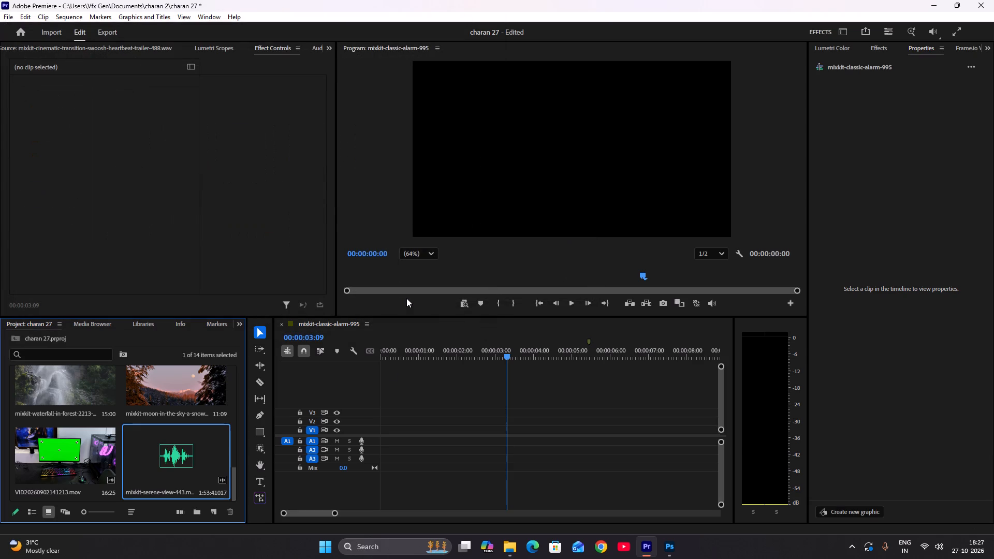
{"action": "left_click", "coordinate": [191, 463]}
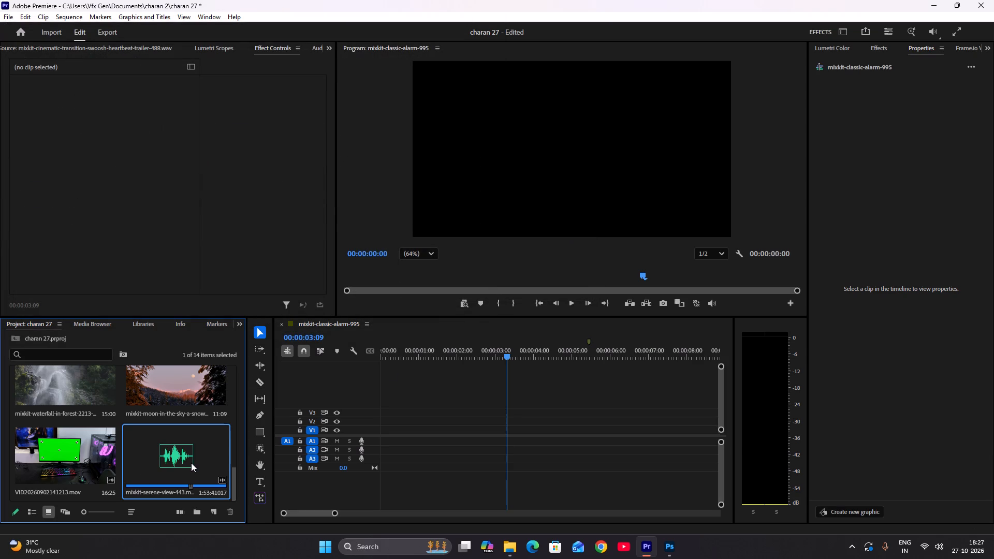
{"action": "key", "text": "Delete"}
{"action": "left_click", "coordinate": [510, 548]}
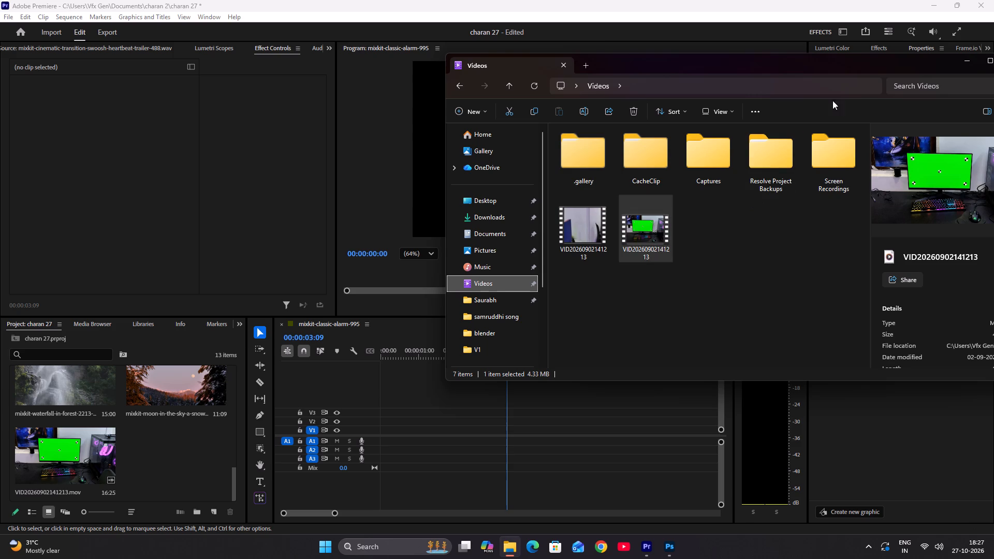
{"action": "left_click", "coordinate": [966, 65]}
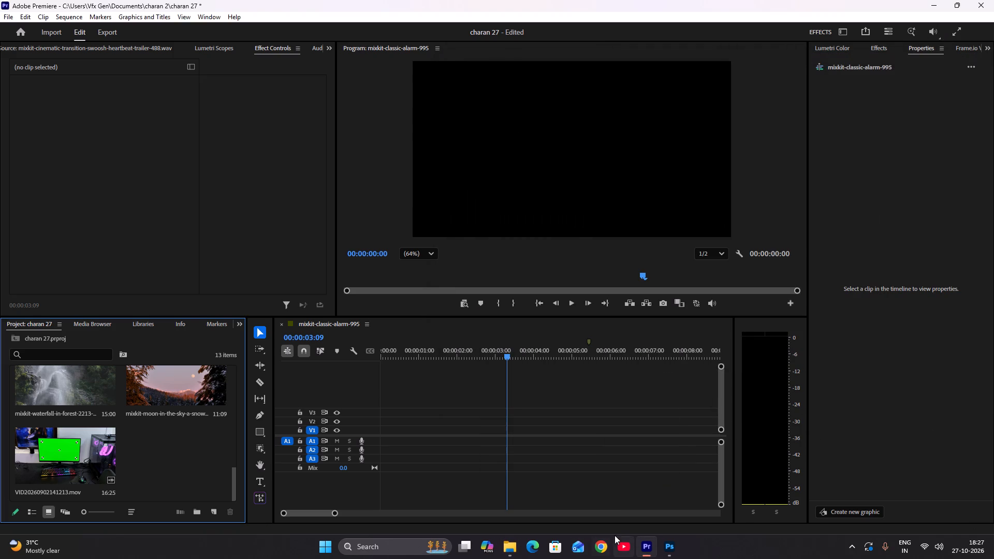
Switch to Chrome with the Vfx Student profile and open the YouTube site.
{"action": "left_click", "coordinate": [607, 542]}
{"action": "left_click", "coordinate": [724, 69]}
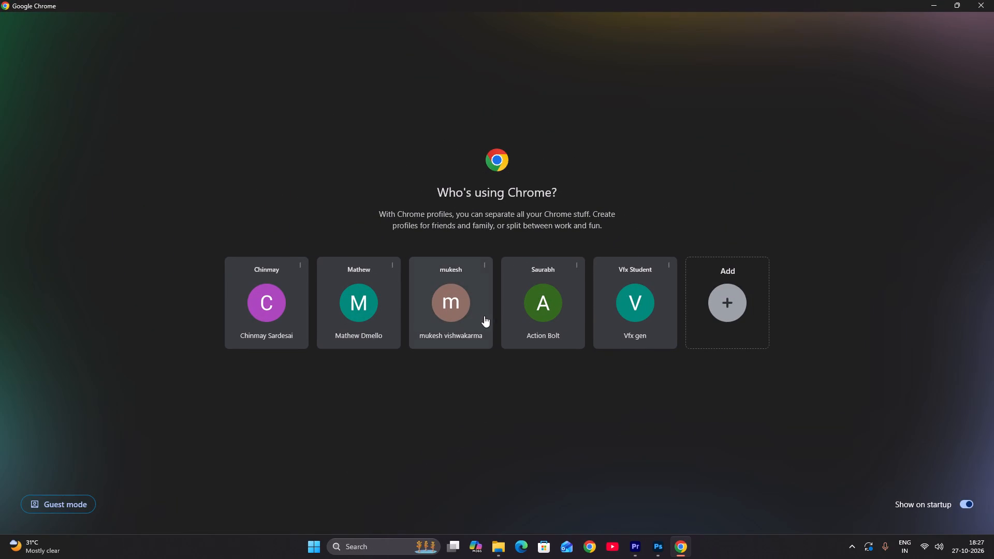
{"action": "left_click", "coordinate": [642, 301]}
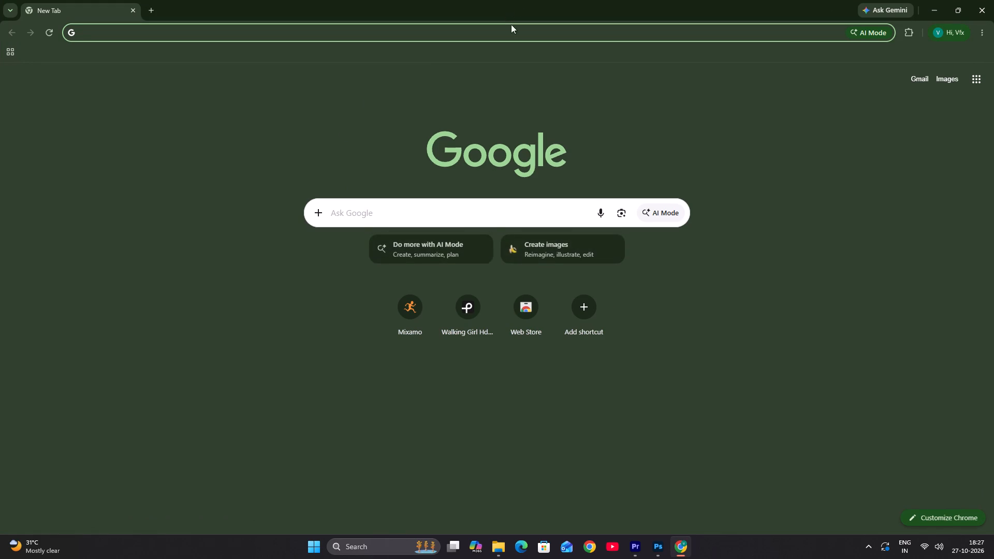
{"action": "left_click", "coordinate": [514, 34]}
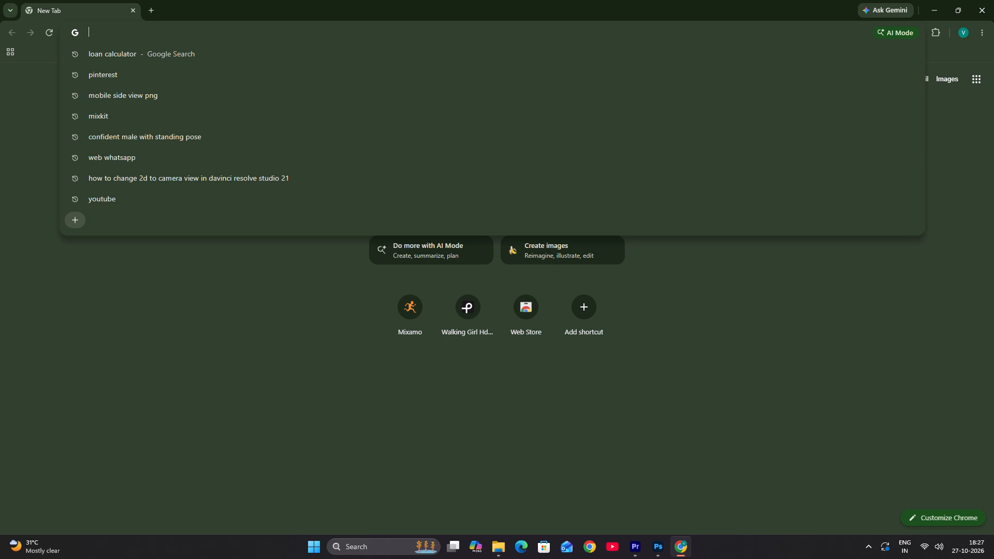
{"action": "type", "text": "youtube"}
{"action": "key", "text": "Return"}
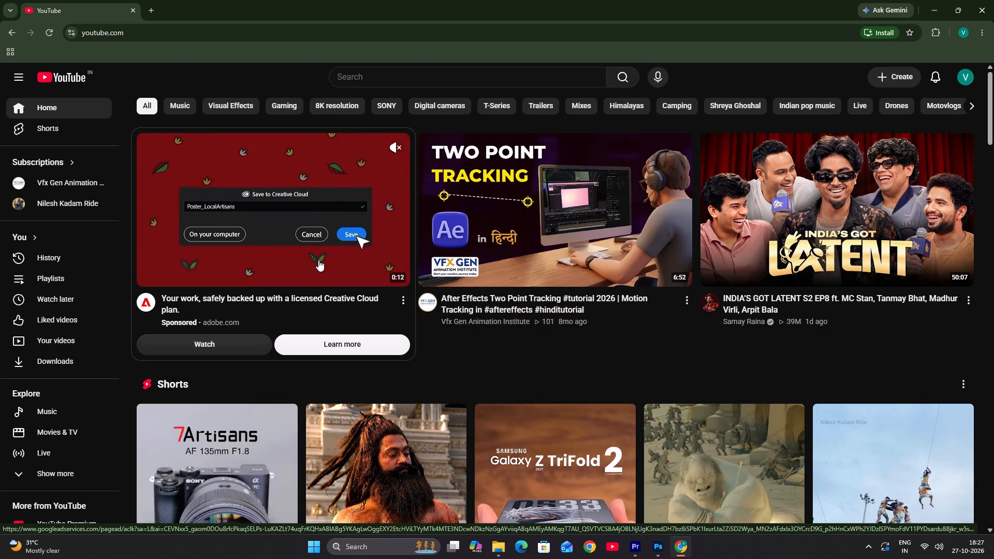
Search YouTube for "song".
{"action": "left_click", "coordinate": [393, 75]}
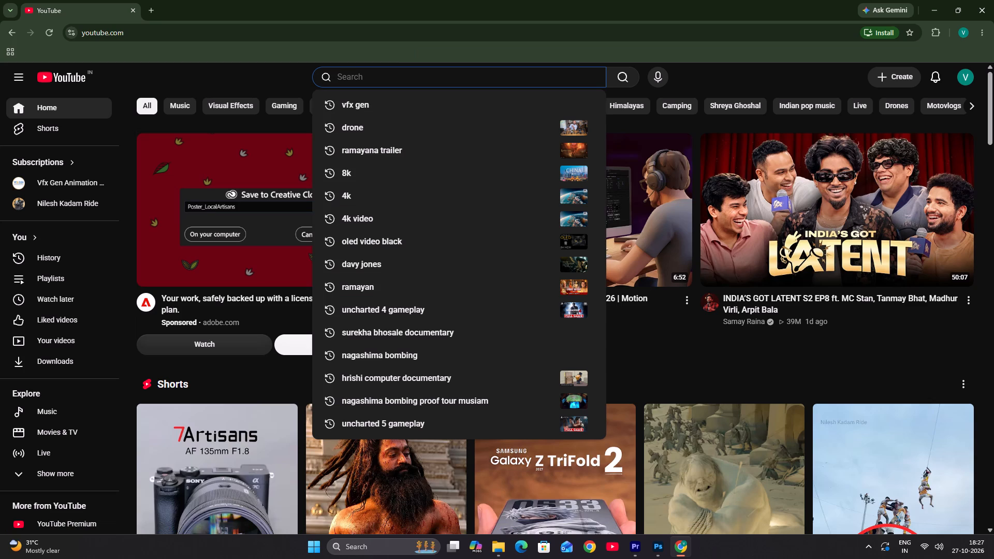
{"action": "type", "text": "song"}
{"action": "key", "text": "Return"}
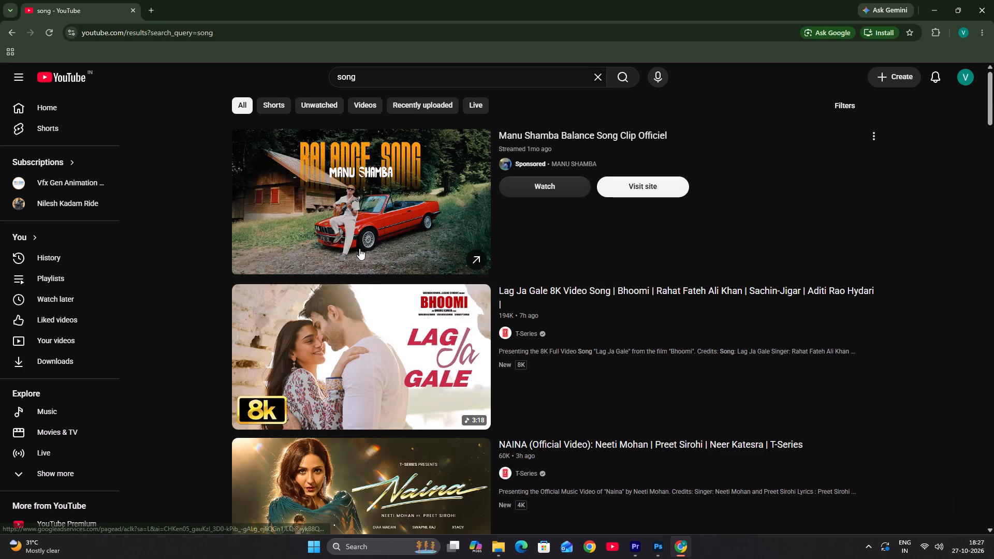
Look through the YouTube song results for a track to use in the sequence.
{"action": "scroll", "coordinate": [359, 248], "scroll_direction": "down", "scroll_amount": 9}
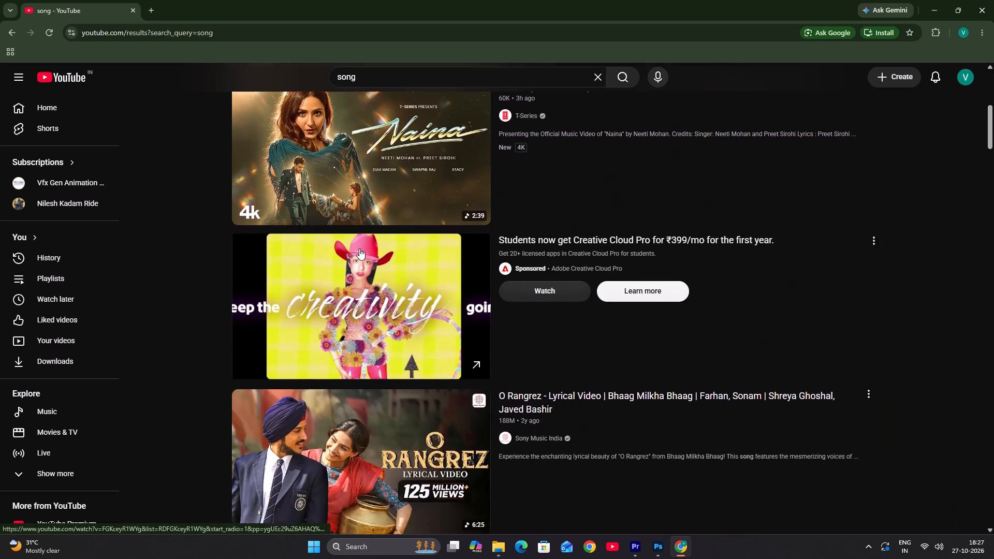
{"action": "scroll", "coordinate": [359, 248], "scroll_direction": "down", "scroll_amount": 4}
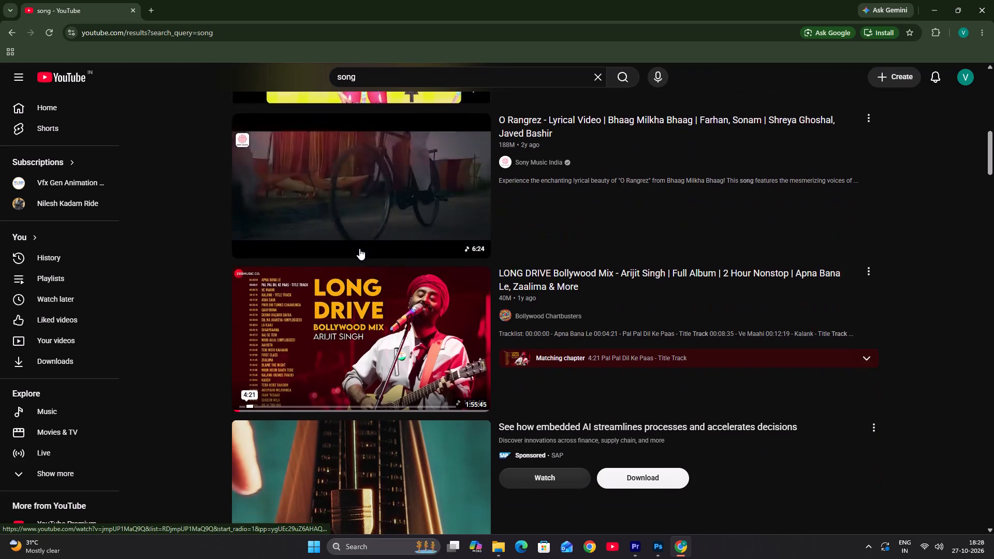
{"action": "scroll", "coordinate": [359, 248], "scroll_direction": "down", "scroll_amount": 1}
{"action": "scroll", "coordinate": [359, 248], "scroll_direction": "up", "scroll_amount": 5}
{"action": "scroll", "coordinate": [359, 249], "scroll_direction": "down", "scroll_amount": 5}
{"action": "scroll", "coordinate": [359, 249], "scroll_direction": "up", "scroll_amount": 1}
{"action": "scroll", "coordinate": [359, 249], "scroll_direction": "down", "scroll_amount": 7}
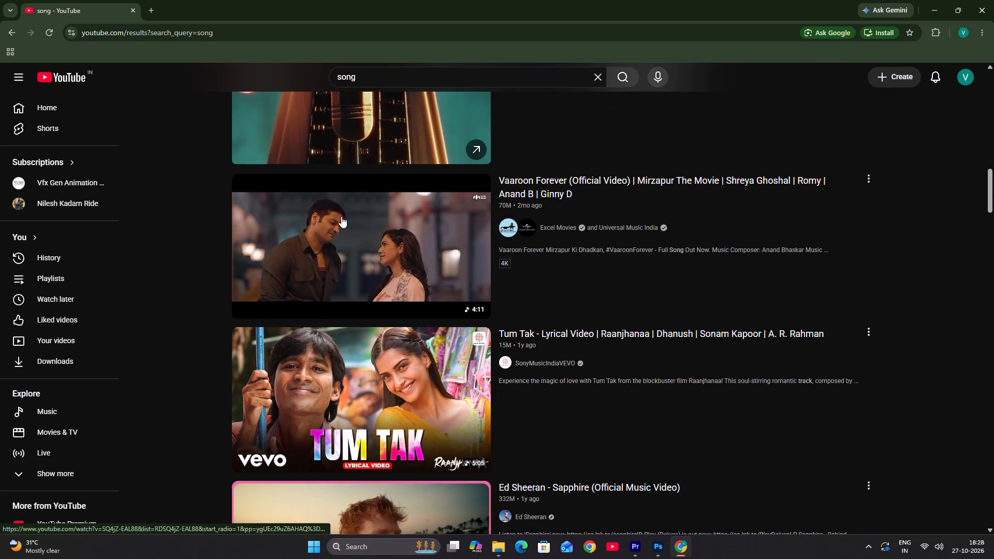
{"action": "scroll", "coordinate": [336, 230], "scroll_direction": "down", "scroll_amount": 9}
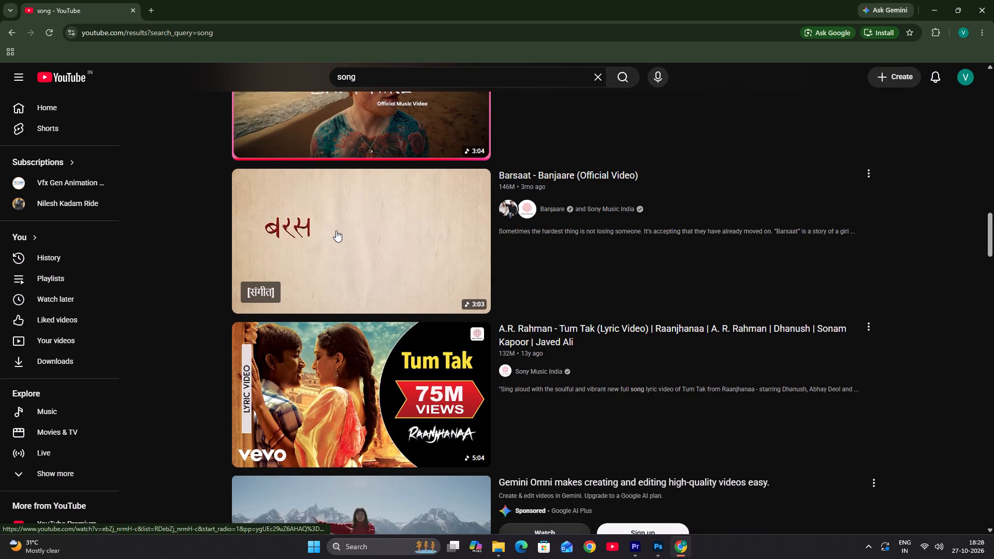
{"action": "scroll", "coordinate": [336, 230], "scroll_direction": "up", "scroll_amount": 9}
{"action": "scroll", "coordinate": [336, 230], "scroll_direction": "down", "scroll_amount": 2}
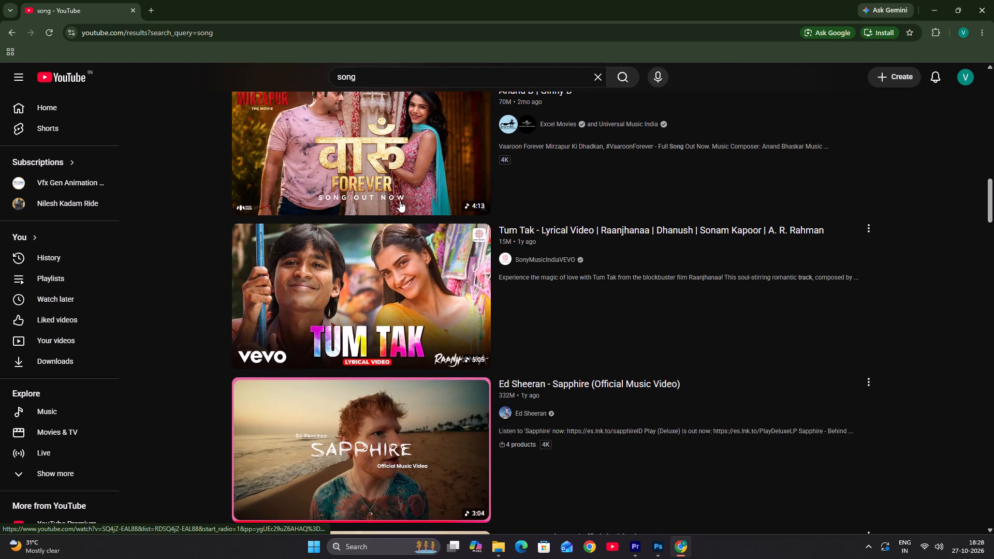
{"action": "scroll", "coordinate": [400, 201], "scroll_direction": "up", "scroll_amount": 2}
Open the "Vaaroon Forever (Official Video)" result and copy the video's link.
{"action": "left_click", "coordinate": [384, 246]}
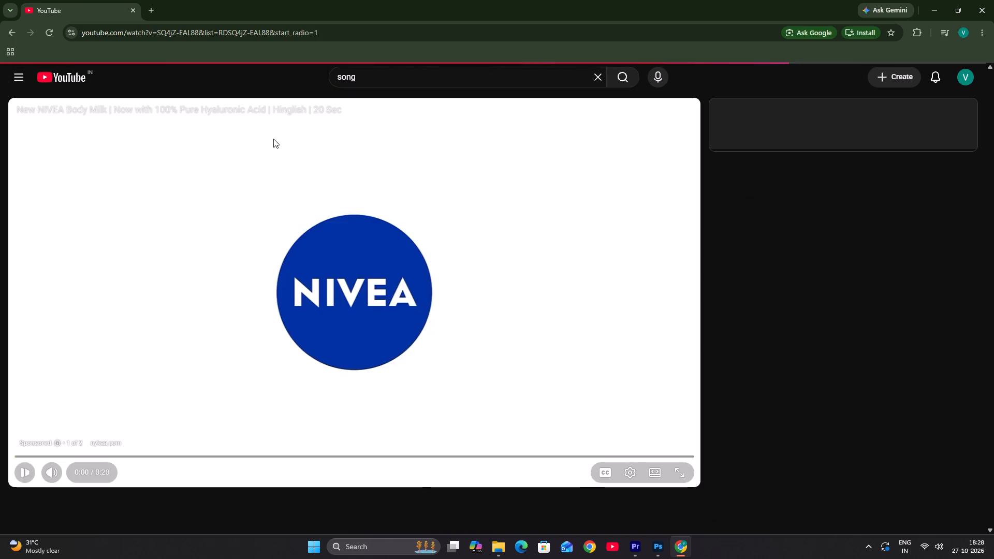
{"action": "left_click", "coordinate": [292, 334]}
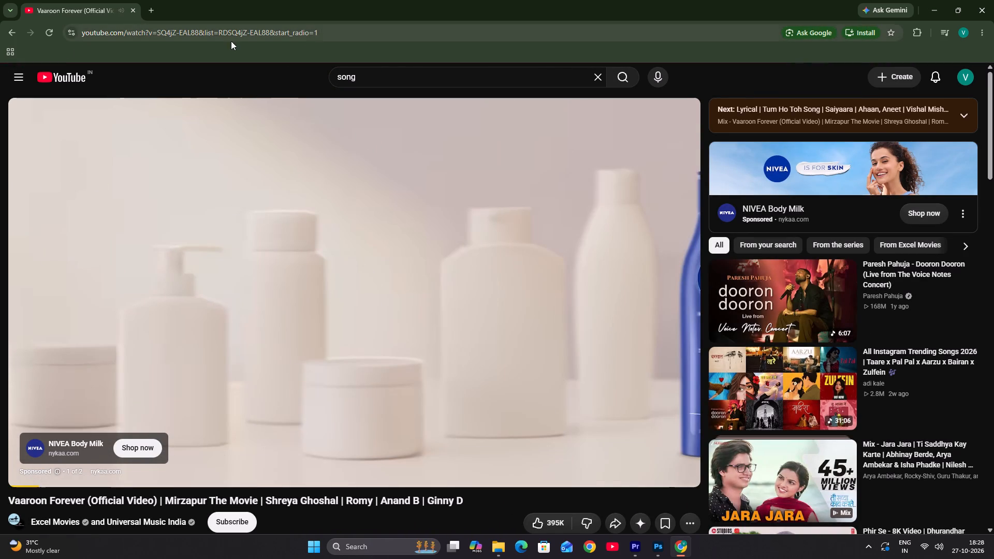
{"action": "left_click", "coordinate": [344, 36]}
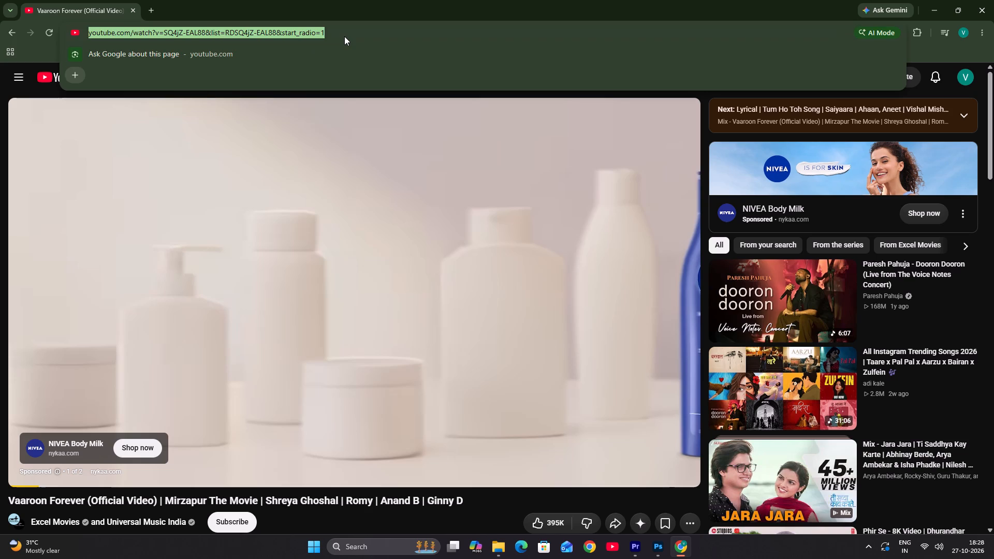
{"action": "key", "text": "ctrl+c"}
{"action": "key", "text": "ctrl+c"}
Search Google for "y2mate" in a new tab and open the Y2mate - Youtube Downloader site's link entry.
{"action": "left_click", "coordinate": [155, 9]}
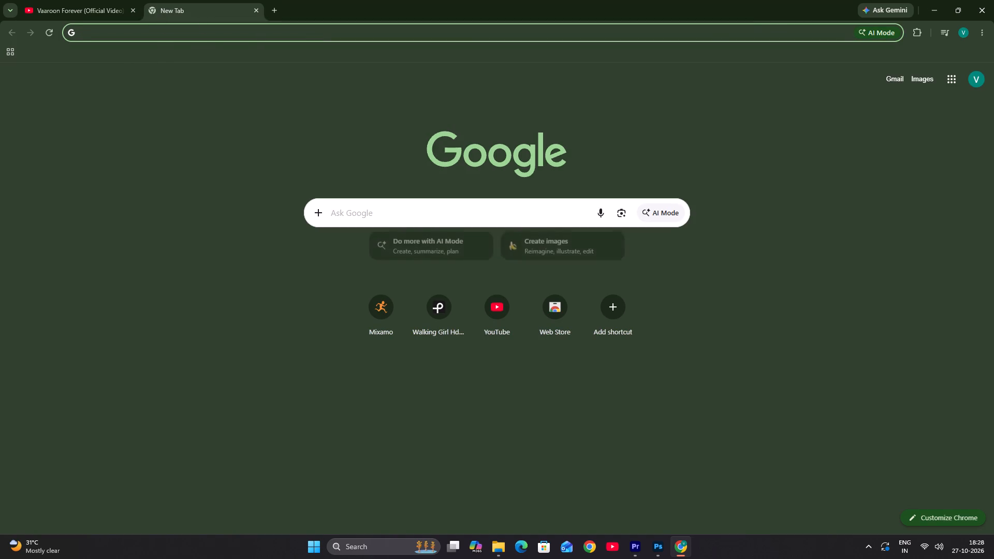
{"action": "left_click", "coordinate": [203, 33]}
{"action": "type", "text": "y2mate"}
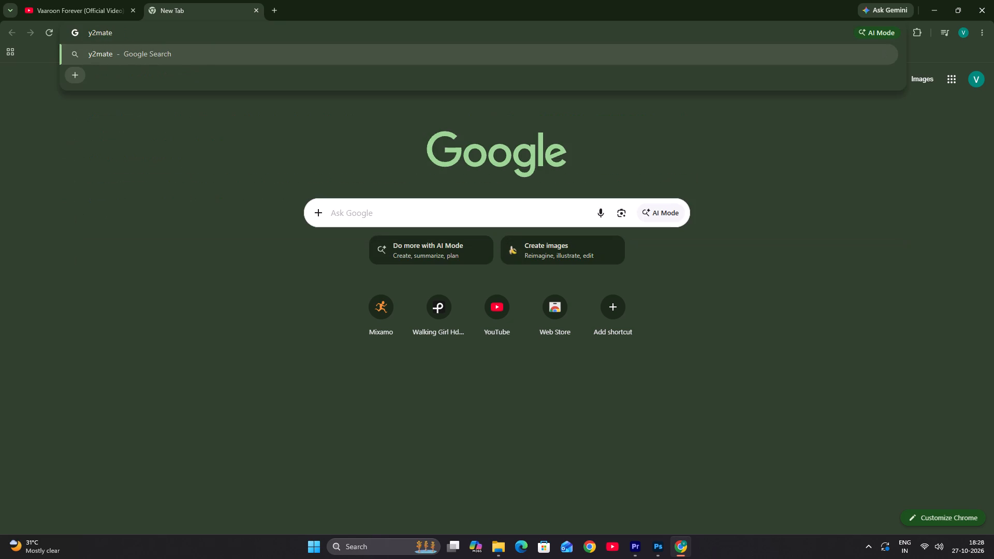
{"action": "key", "text": "Return"}
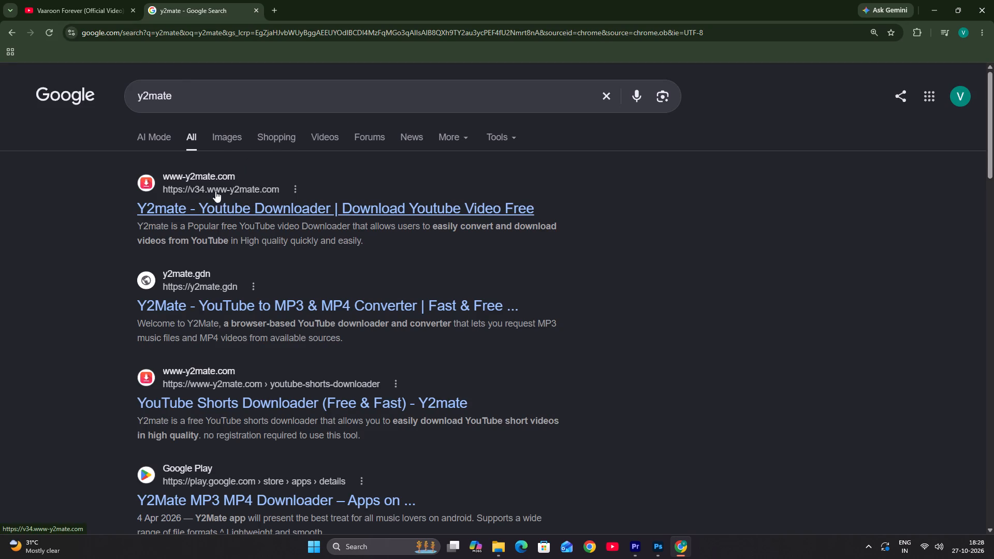
{"action": "left_click", "coordinate": [242, 210]}
{"action": "left_click", "coordinate": [416, 175]}
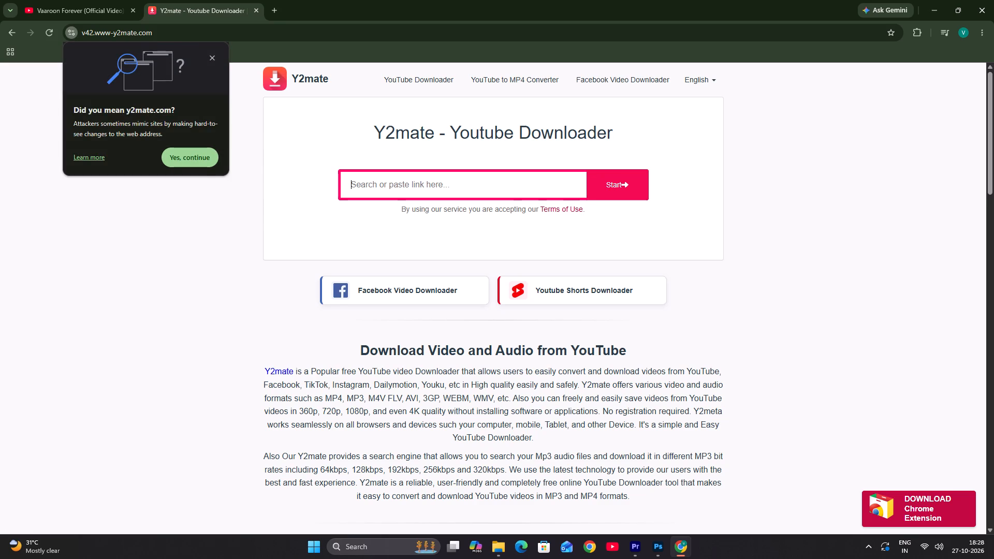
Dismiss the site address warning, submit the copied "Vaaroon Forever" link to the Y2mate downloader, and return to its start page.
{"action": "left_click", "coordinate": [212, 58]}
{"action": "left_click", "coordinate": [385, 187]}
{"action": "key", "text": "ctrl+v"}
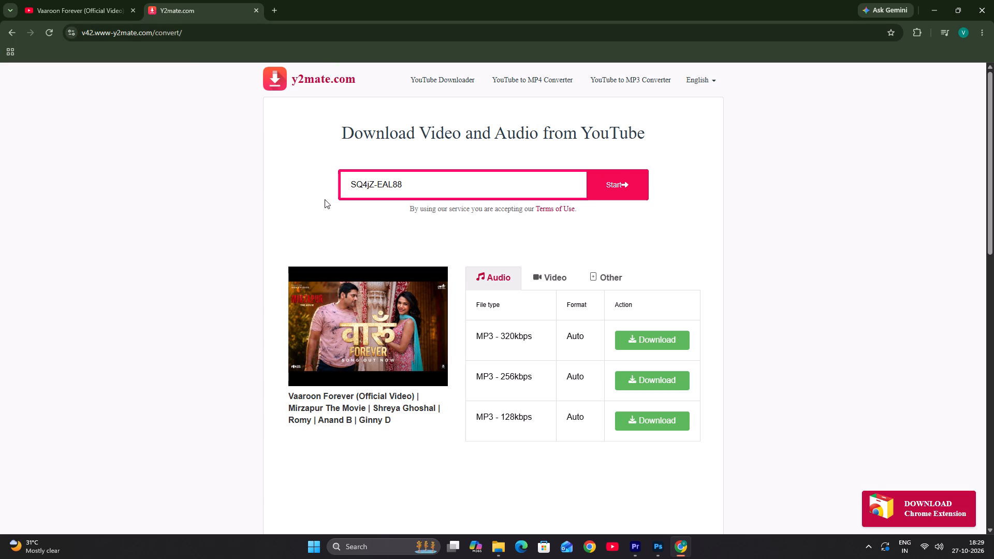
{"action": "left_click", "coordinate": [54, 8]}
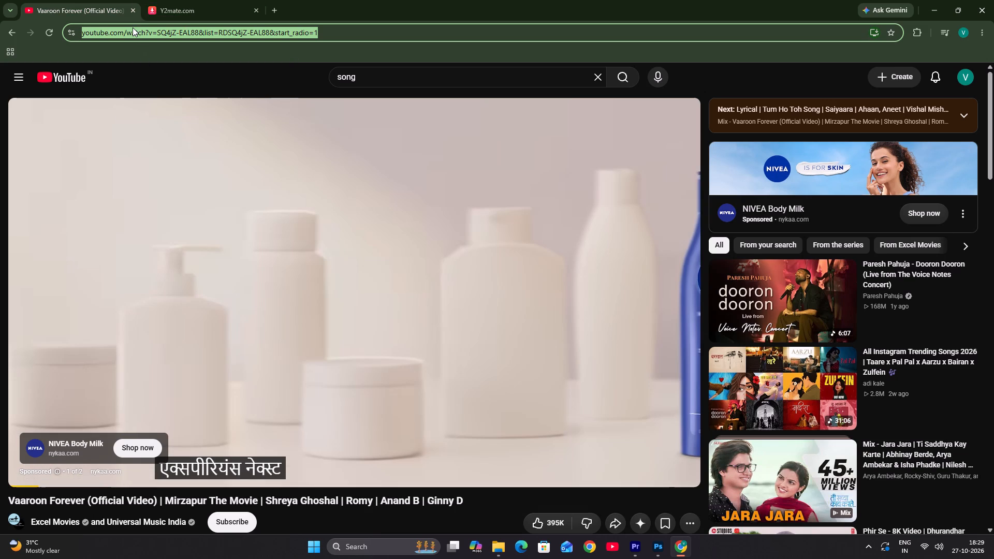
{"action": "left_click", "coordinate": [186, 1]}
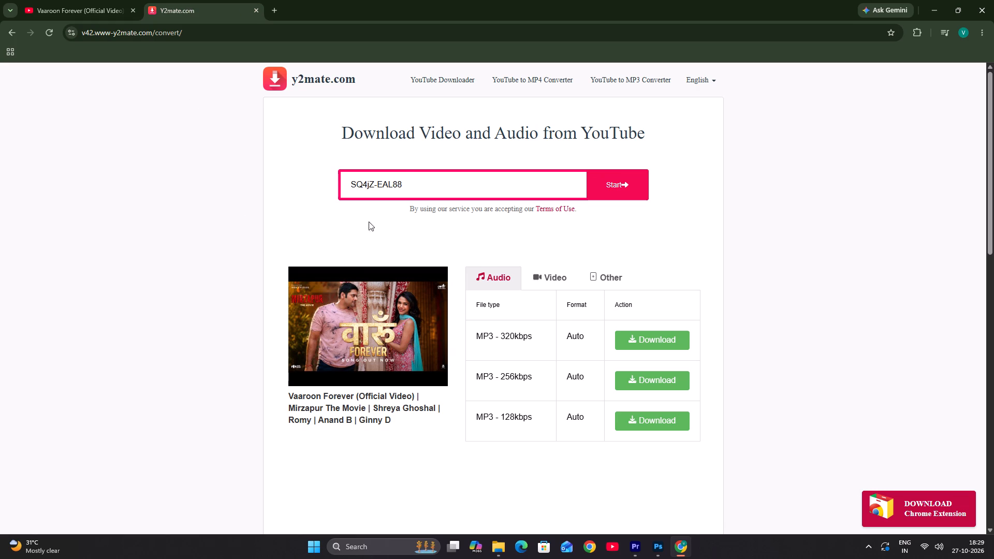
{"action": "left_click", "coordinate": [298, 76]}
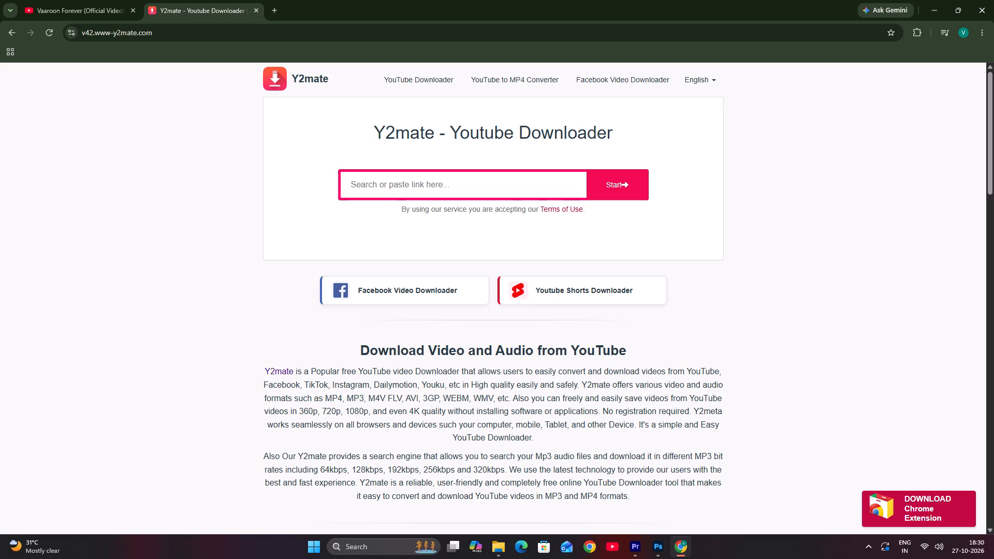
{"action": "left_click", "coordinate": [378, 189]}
Search YouTube for "song" again from its home page and open the "Barsaat - Banjaare (Official Video)" result.
{"action": "left_click", "coordinate": [92, 12]}
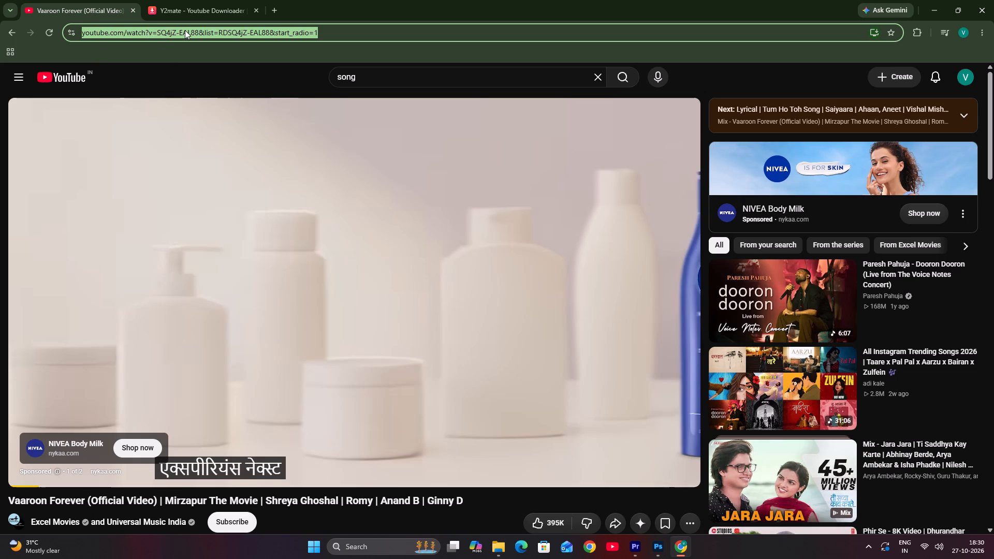
{"action": "left_click", "coordinate": [66, 76]}
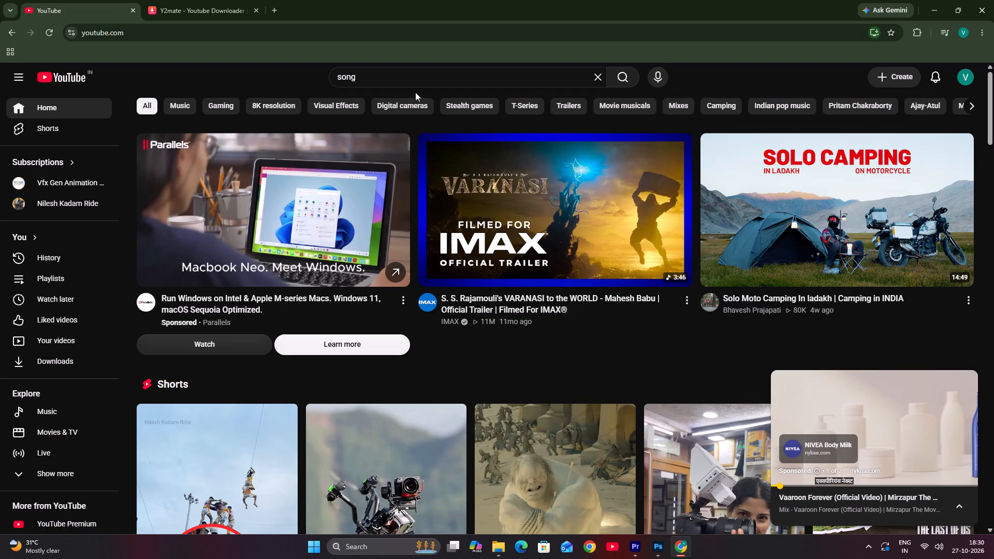
{"action": "left_click", "coordinate": [617, 75]}
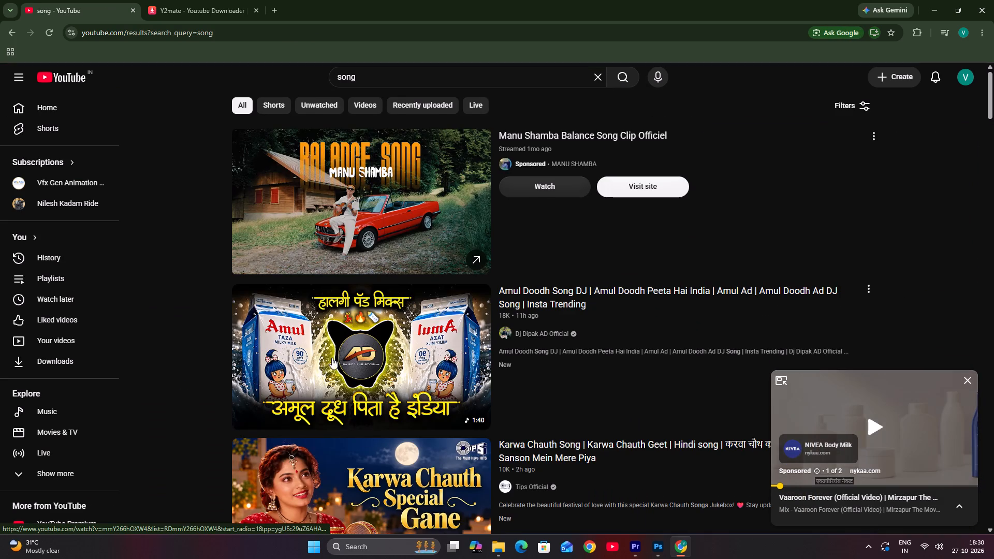
{"action": "scroll", "coordinate": [332, 362], "scroll_direction": "down", "scroll_amount": 12}
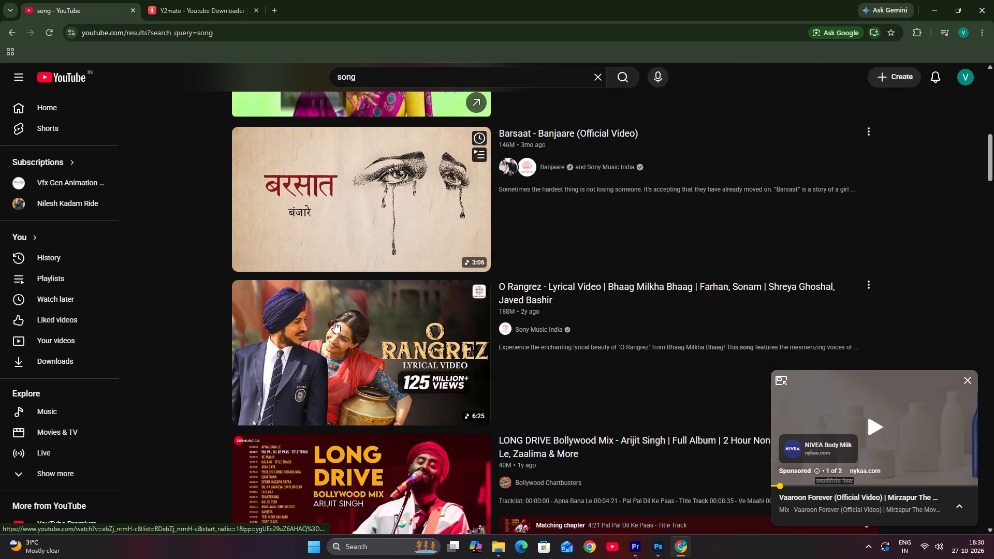
{"action": "left_click", "coordinate": [398, 199]}
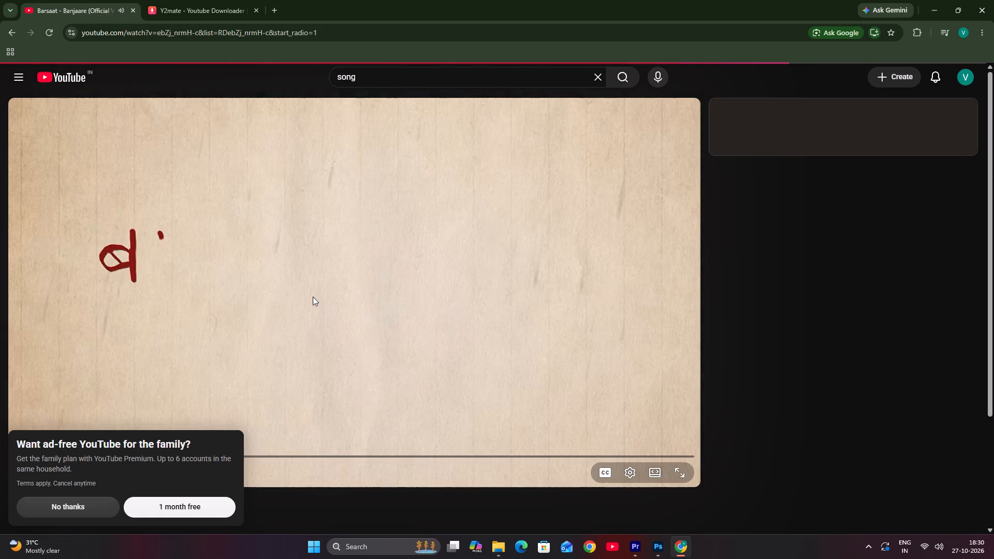
Copy the Barsaat video's link and submit it to the Y2mate downloader.
{"action": "left_click", "coordinate": [312, 297]}
{"action": "left_click", "coordinate": [287, 308]}
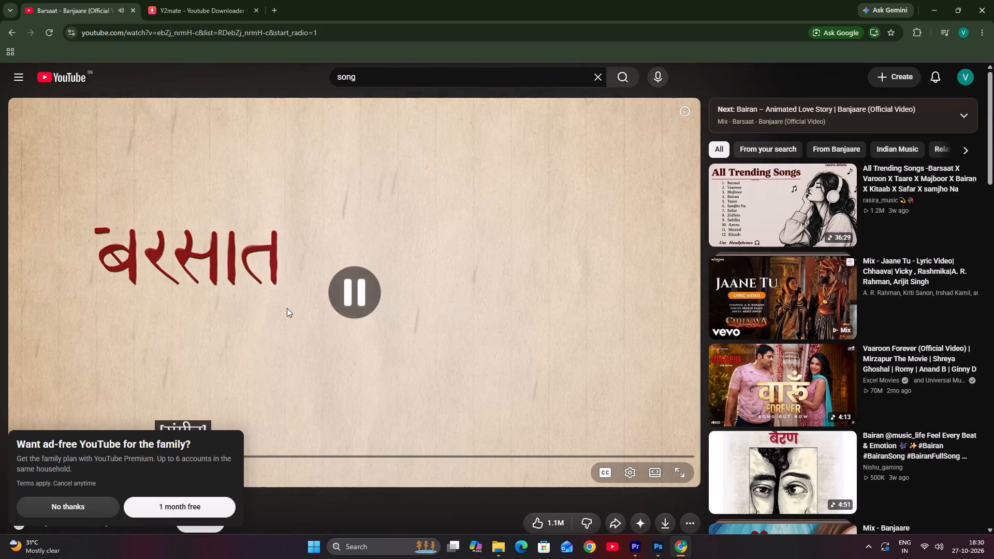
{"action": "left_click", "coordinate": [329, 36]}
{"action": "key", "text": "ctrl+c"}
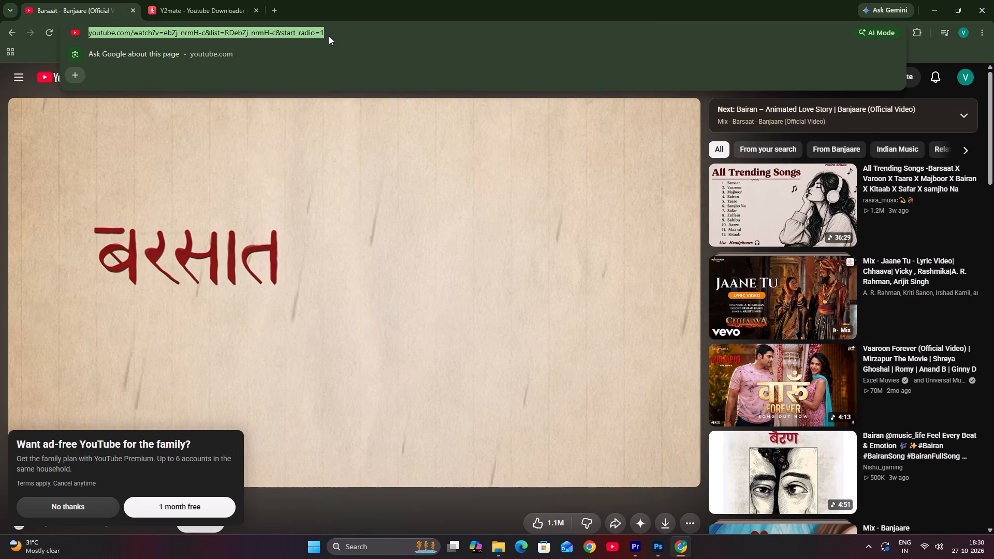
{"action": "key", "text": "ctrl+c"}
{"action": "key", "text": "ctrl+c"}
{"action": "left_click", "coordinate": [192, 0]}
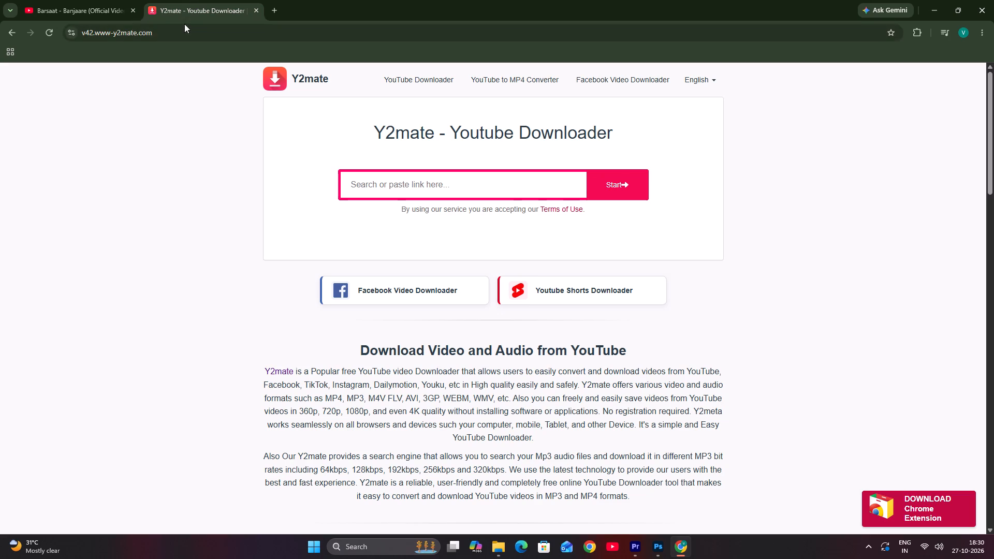
{"action": "left_click", "coordinate": [441, 188]}
{"action": "key", "text": "ctrl+v"}
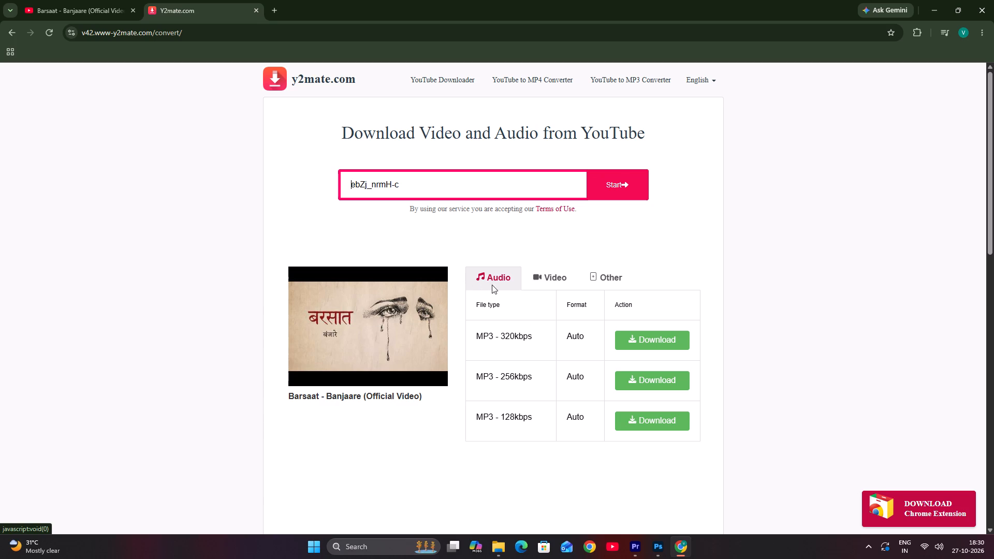
Download the Barsaat song as a 320kbps MP3, closing the advertising tabs that open.
{"action": "left_click", "coordinate": [535, 283]}
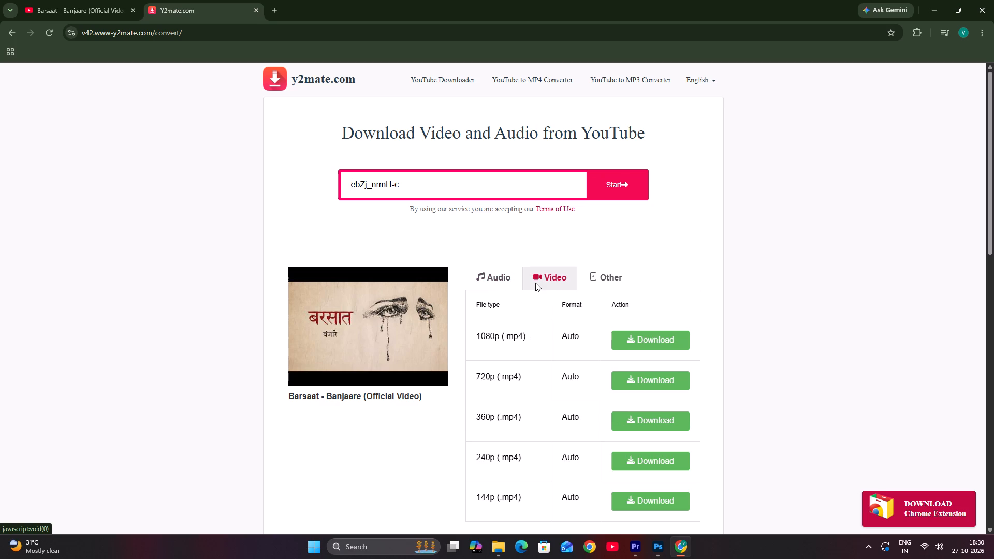
{"action": "left_click", "coordinate": [500, 276]}
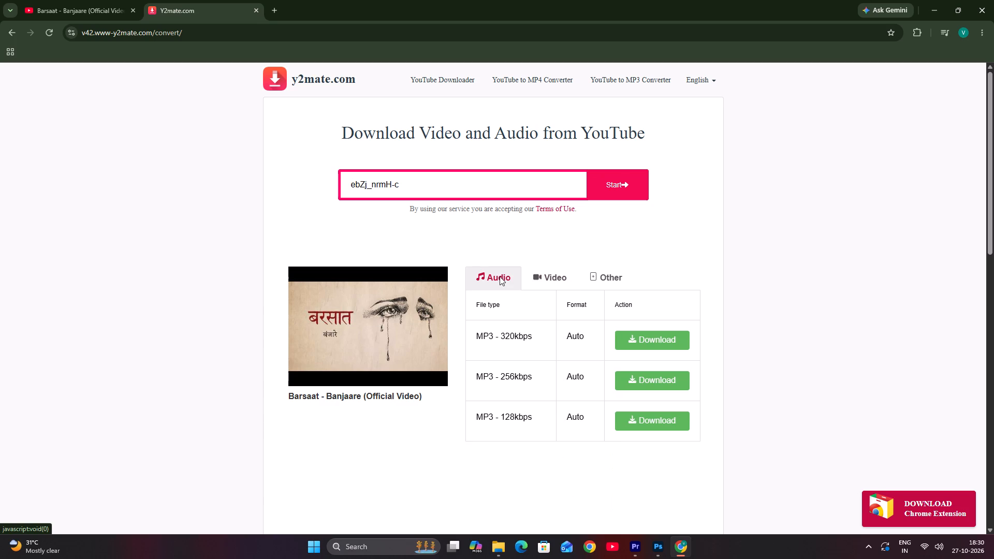
{"action": "left_click", "coordinate": [647, 340]}
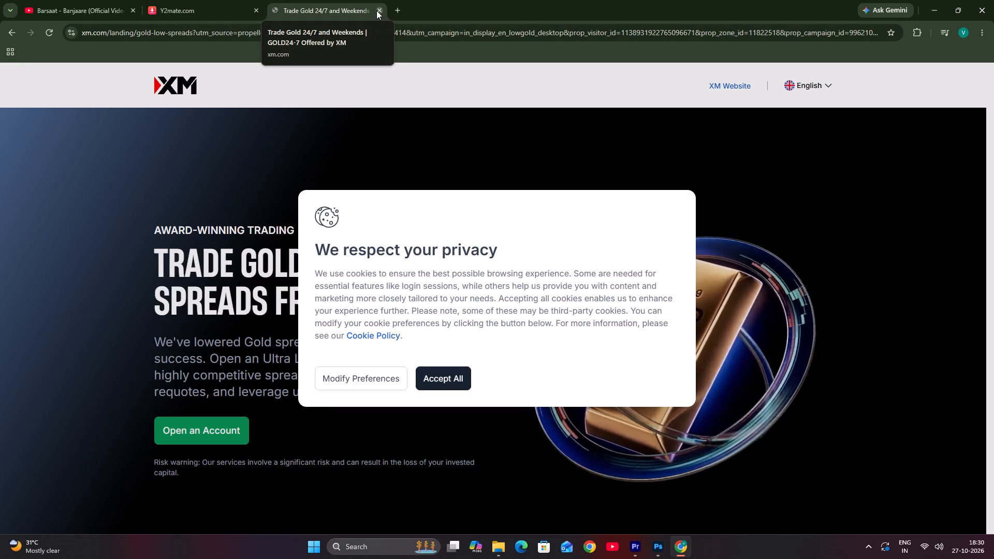
{"action": "left_click", "coordinate": [376, 10]}
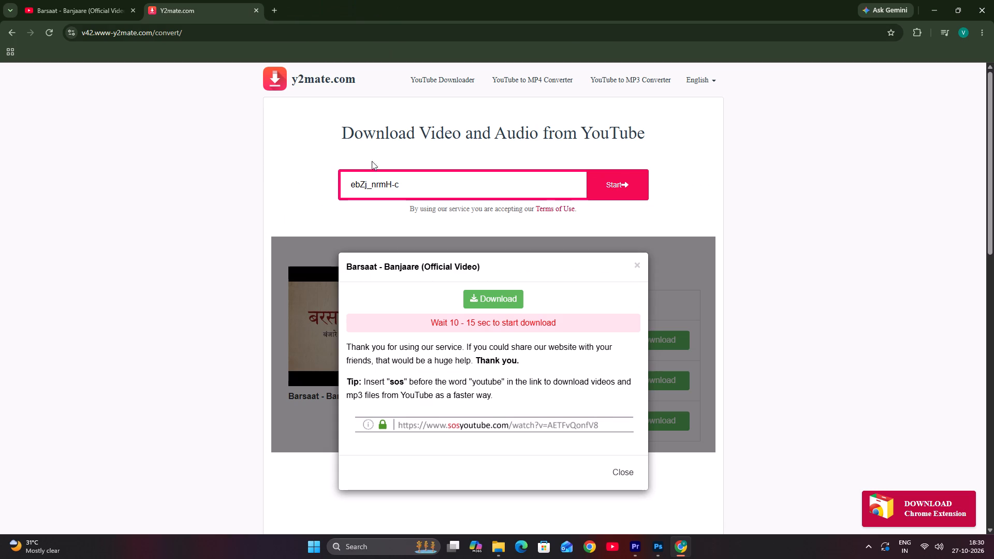
{"action": "left_click", "coordinate": [498, 296]}
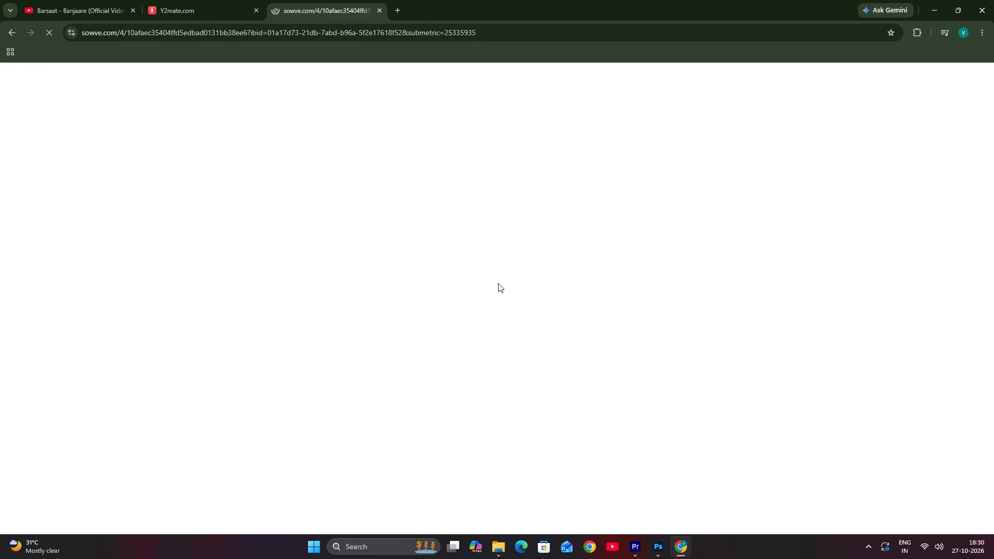
{"action": "left_click", "coordinate": [380, 11]}
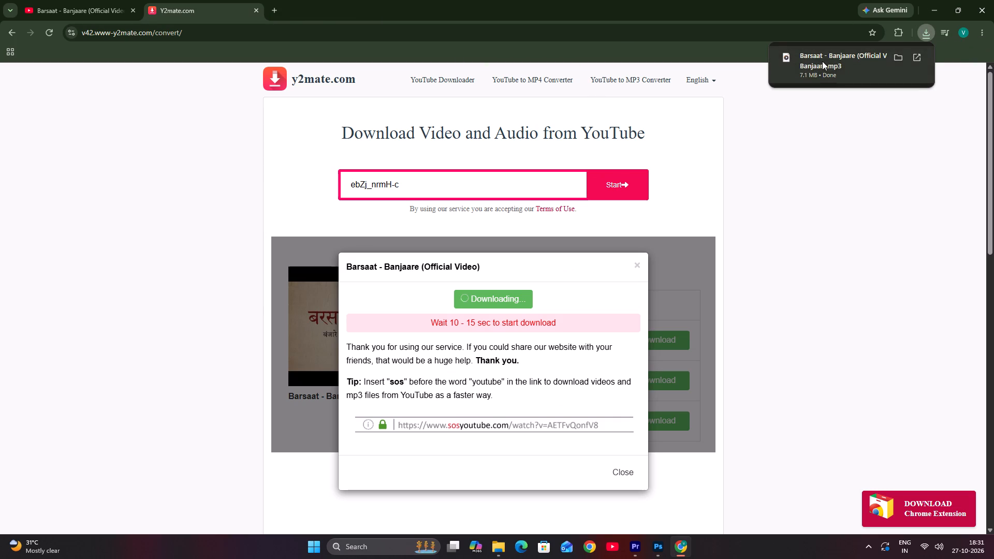
Bring the downloaded Barsaat MP3 into the Premiere sequence, placing it at the start of track A1.
{"action": "left_click_drag", "start_coordinate": [838, 66], "coordinate": [583, 470]}
{"action": "left_click_drag", "start_coordinate": [583, 470], "coordinate": [385, 451]}
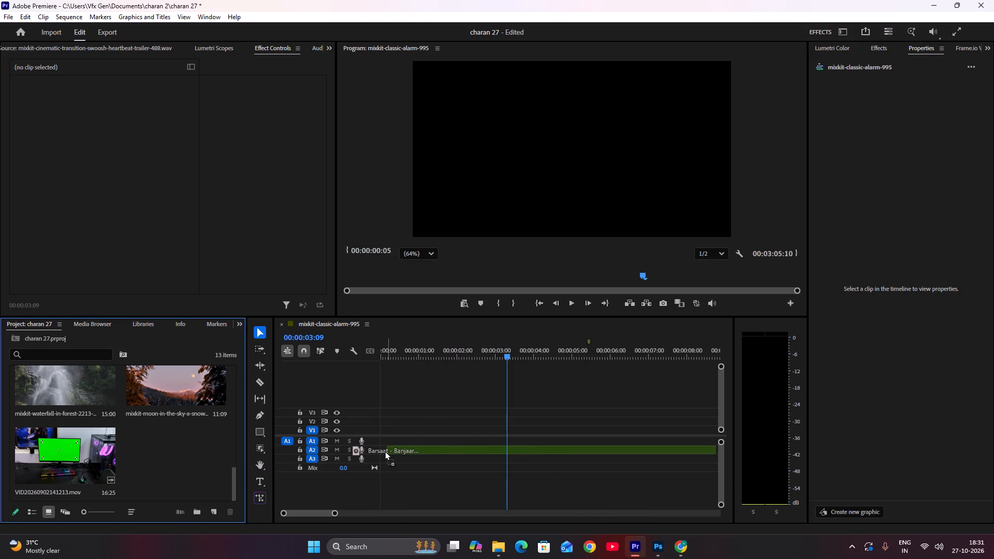
{"action": "left_click_drag", "start_coordinate": [385, 451], "coordinate": [378, 442]}
Play the Barsaat song from the start of the sequence twice to listen to its opening.
{"action": "left_click_drag", "start_coordinate": [442, 339], "coordinate": [400, 348]}
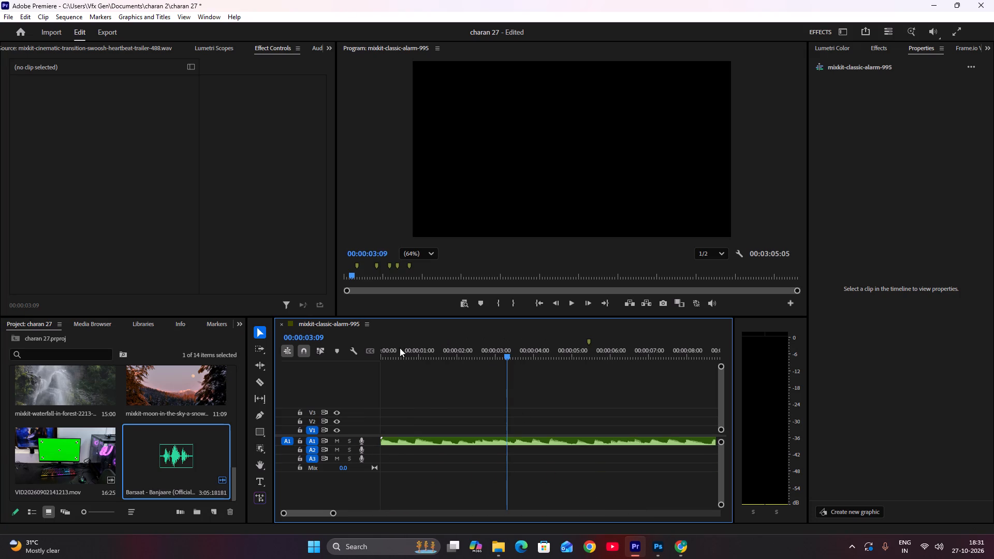
{"action": "left_click_drag", "start_coordinate": [400, 348], "coordinate": [351, 348]}
{"action": "left_click_drag", "start_coordinate": [398, 348], "coordinate": [357, 351]}
{"action": "key", "text": "space"}
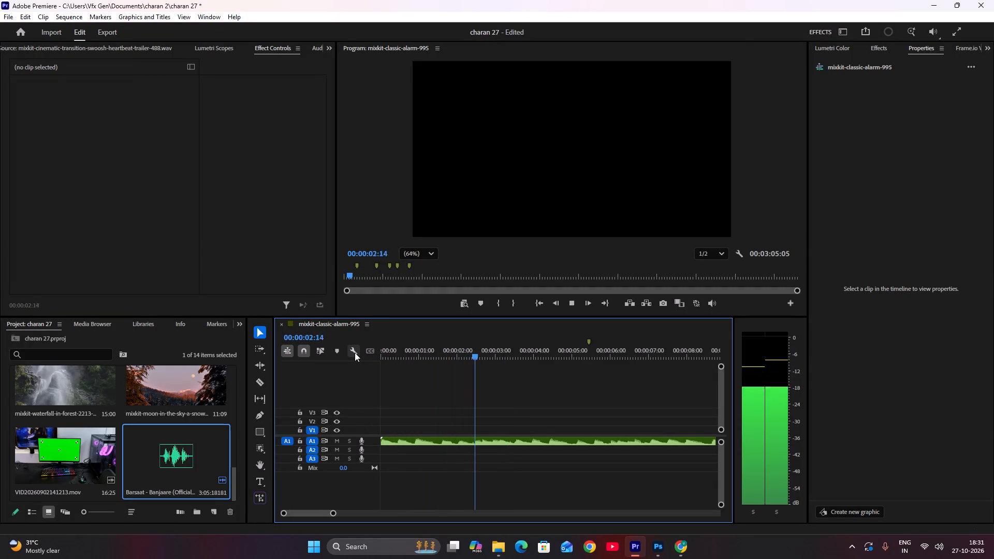
{"action": "key", "text": "space"}
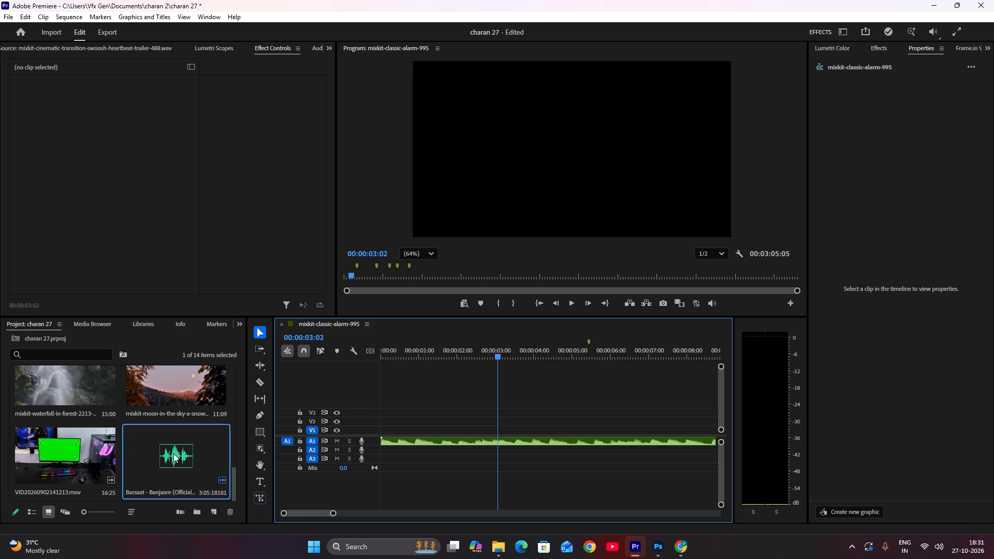
{"action": "left_click_drag", "start_coordinate": [427, 345], "coordinate": [367, 347]}
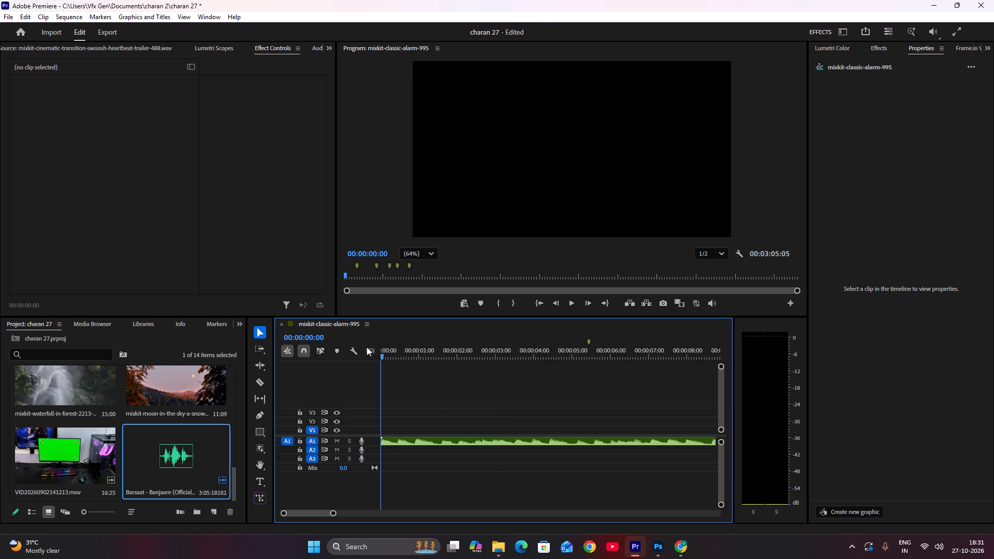
{"action": "left_click_drag", "start_coordinate": [367, 347], "coordinate": [359, 348]}
{"action": "key", "text": "space"}
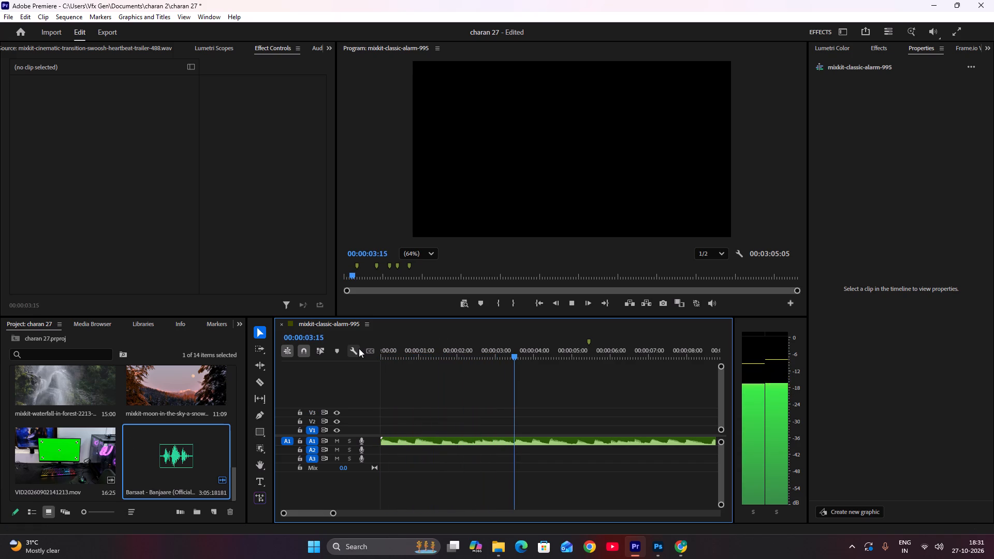
{"action": "key", "text": "space"}
Return the playhead to 00:00:00:00 and place the mixkit-moon-in-the-sky snowy forest clip at the start of track V1.
{"action": "left_click_drag", "start_coordinate": [459, 354], "coordinate": [367, 357]}
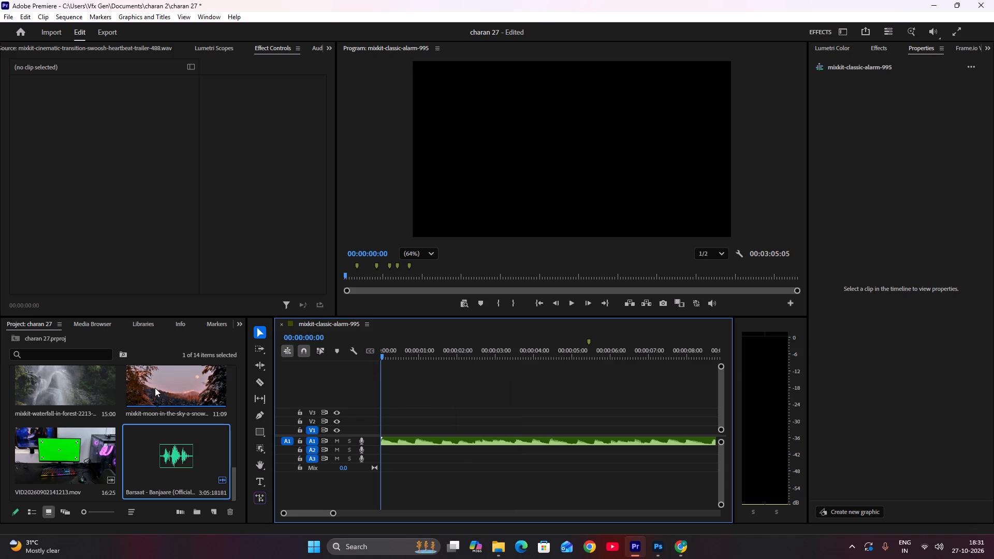
{"action": "left_click_drag", "start_coordinate": [176, 391], "coordinate": [409, 380]}
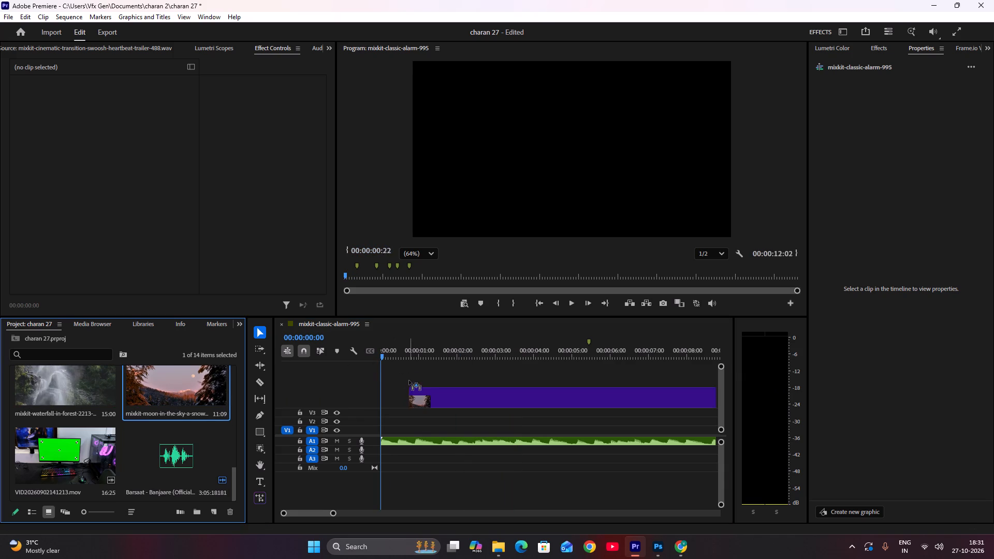
{"action": "left_click_drag", "start_coordinate": [409, 380], "coordinate": [368, 433]}
Play the sequence from the start to review the snowy forest clip against the Barsaat song.
{"action": "key", "text": "space"}
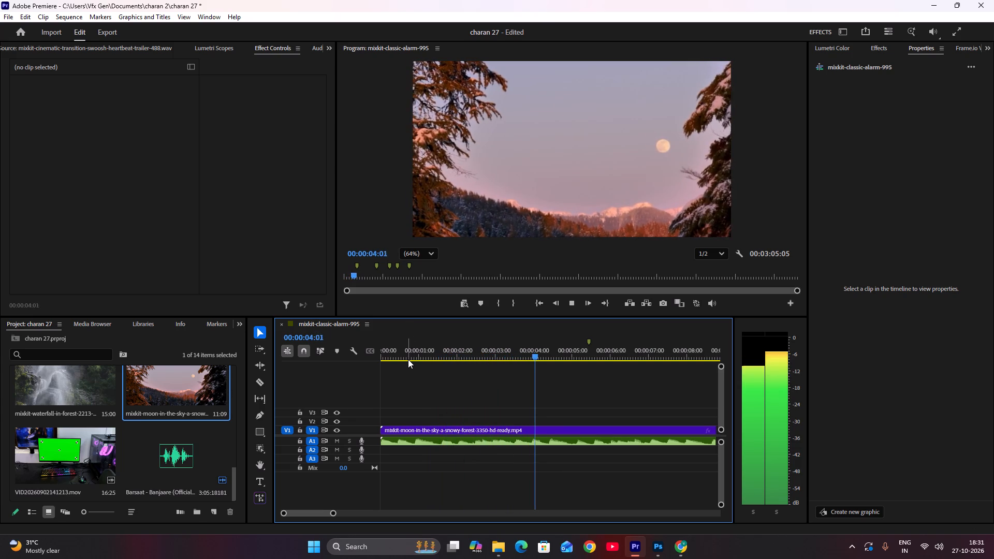
{"action": "scroll", "coordinate": [414, 399], "scroll_direction": "down", "scroll_amount": 4}
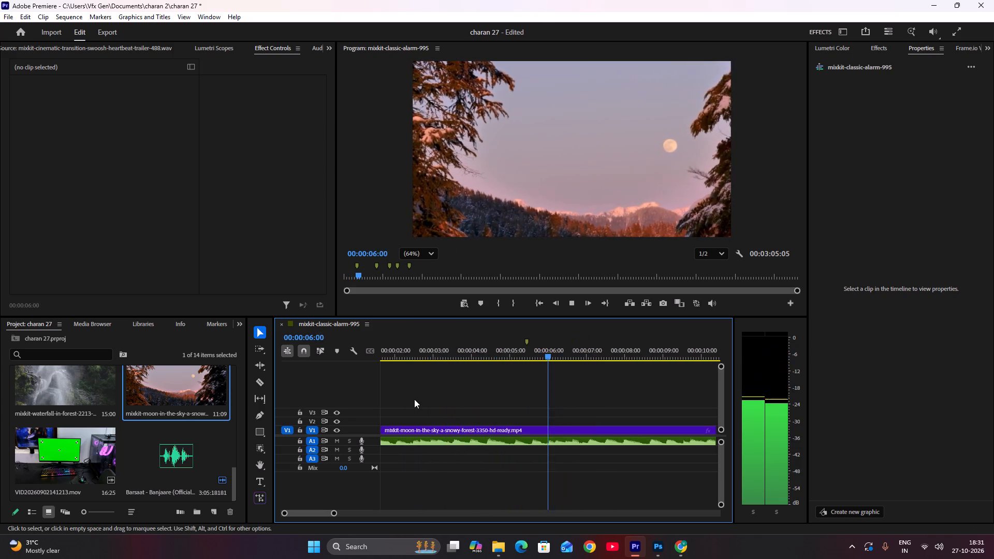
{"action": "scroll", "coordinate": [414, 399], "scroll_direction": "down", "scroll_amount": 3}
{"action": "key", "text": "space"}
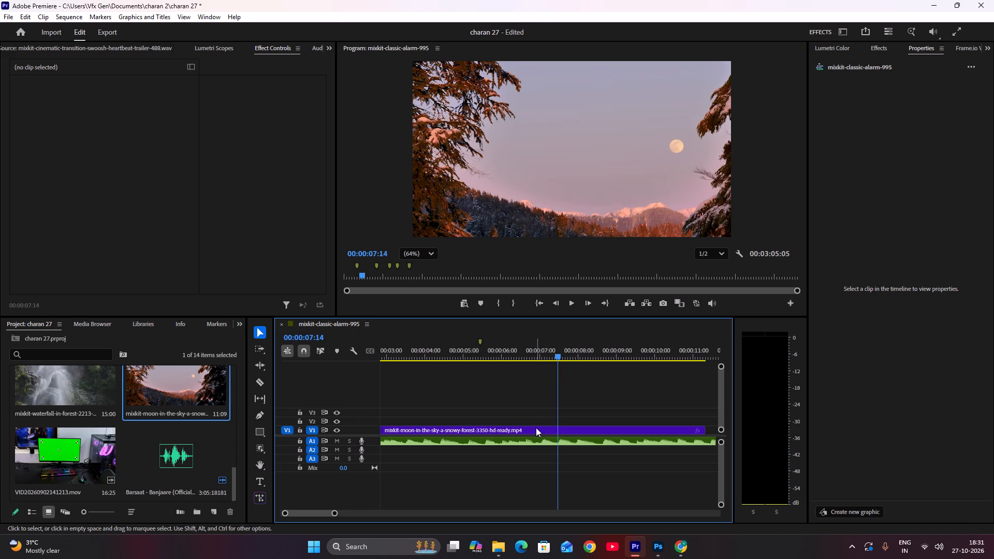
{"action": "scroll", "coordinate": [533, 427], "scroll_direction": "down", "scroll_amount": 8, "text": "alt"}
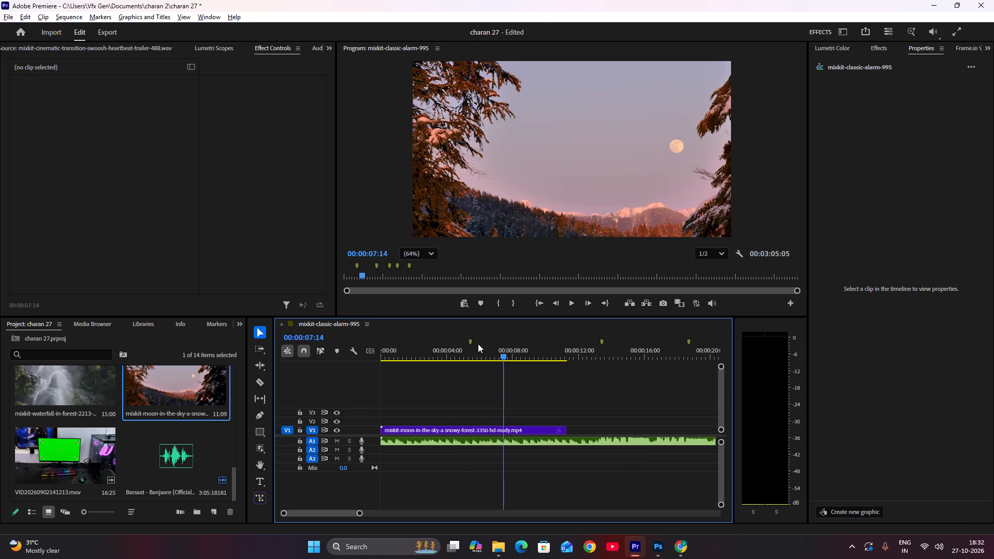
Scrub through the snowy forest clip on V1 and settle the playhead at 00:00:05:02 as the cut point.
{"action": "left_click_drag", "start_coordinate": [476, 354], "coordinate": [415, 354]}
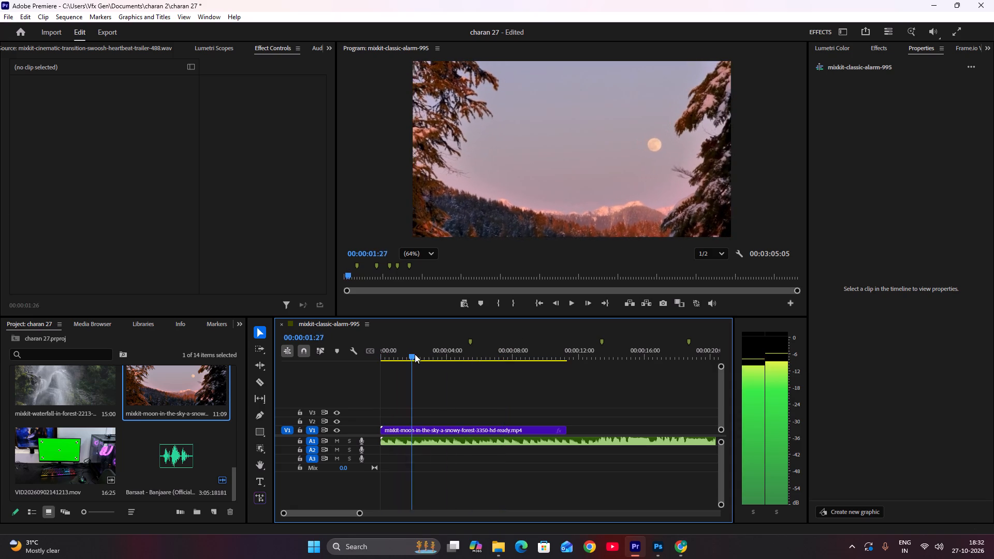
{"action": "left_click_drag", "start_coordinate": [415, 354], "coordinate": [420, 355]}
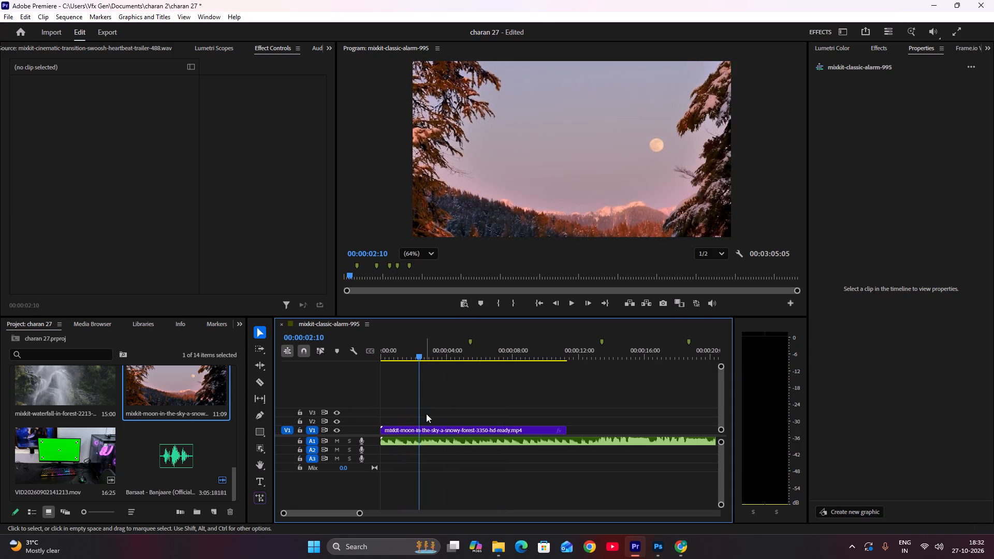
{"action": "left_click", "coordinate": [429, 432]}
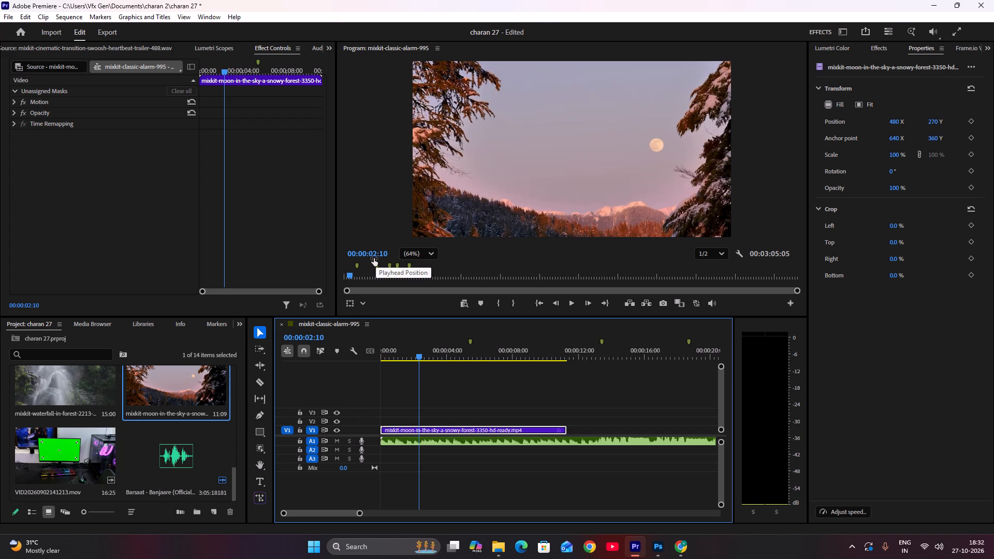
{"action": "left_click_drag", "start_coordinate": [420, 356], "coordinate": [439, 357]}
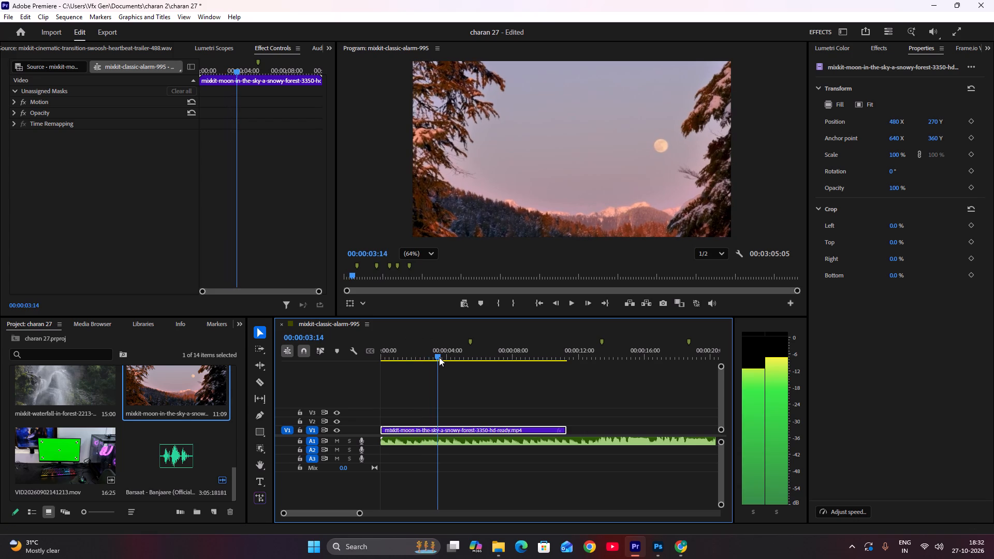
{"action": "left_click_drag", "start_coordinate": [439, 357], "coordinate": [477, 356]}
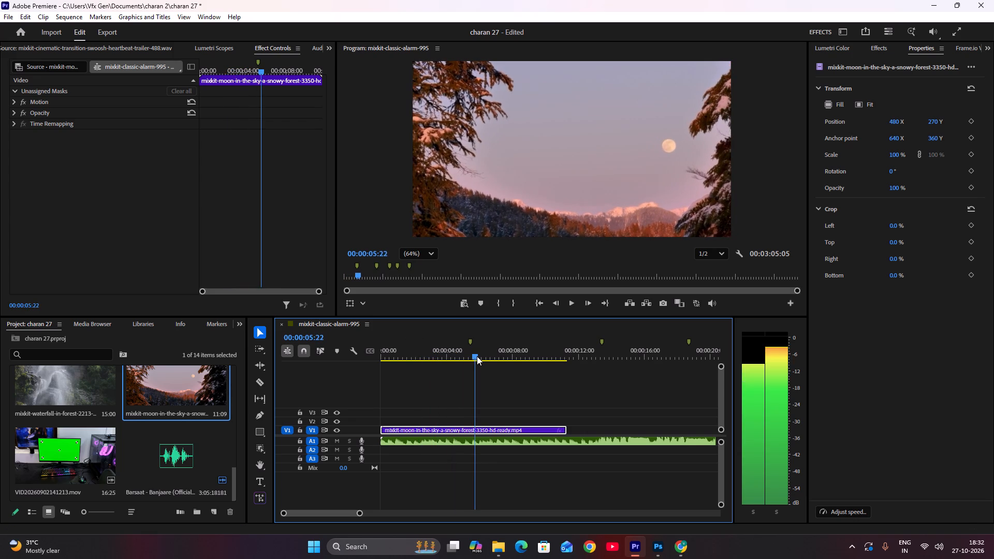
{"action": "left_click_drag", "start_coordinate": [477, 356], "coordinate": [491, 357]}
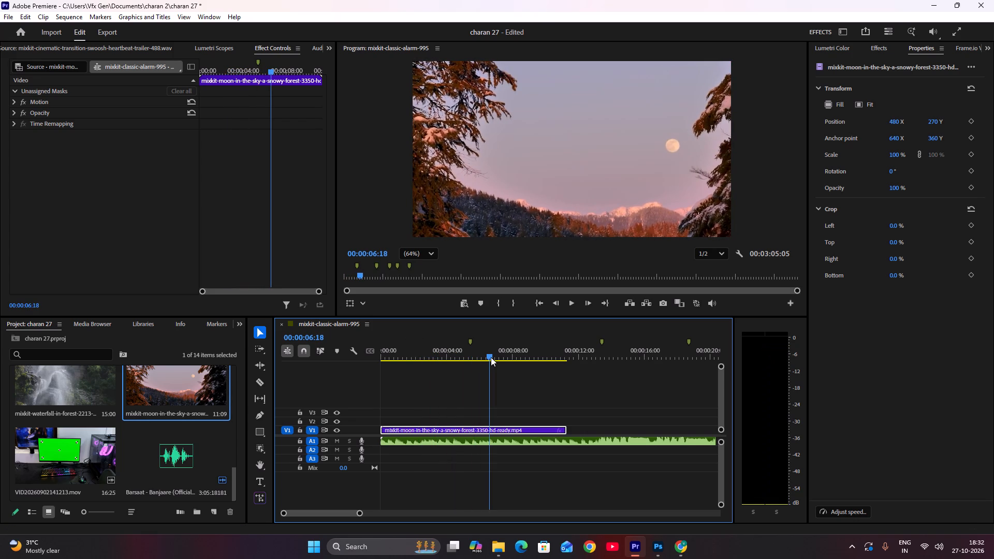
{"action": "left_click_drag", "start_coordinate": [491, 357], "coordinate": [382, 351]}
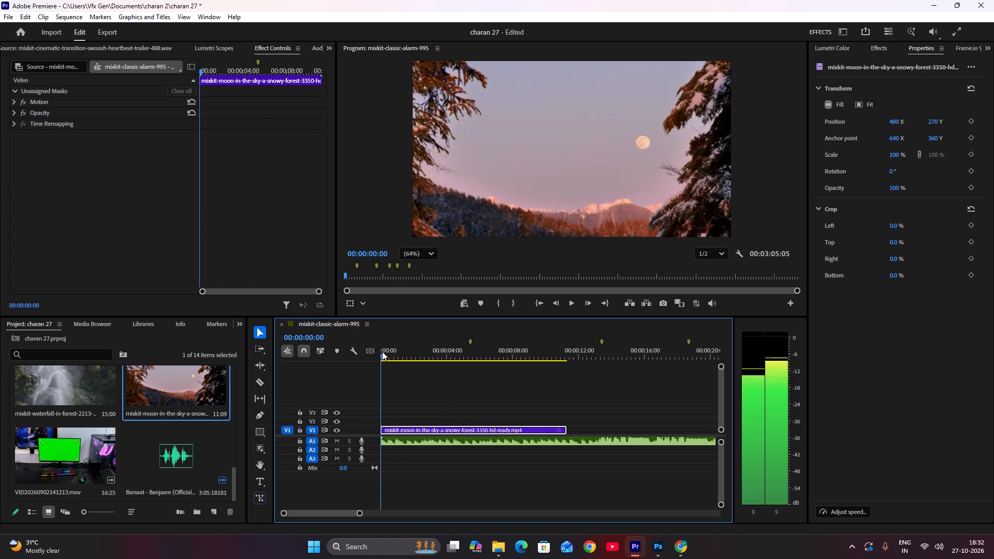
{"action": "left_click_drag", "start_coordinate": [382, 351], "coordinate": [465, 350]}
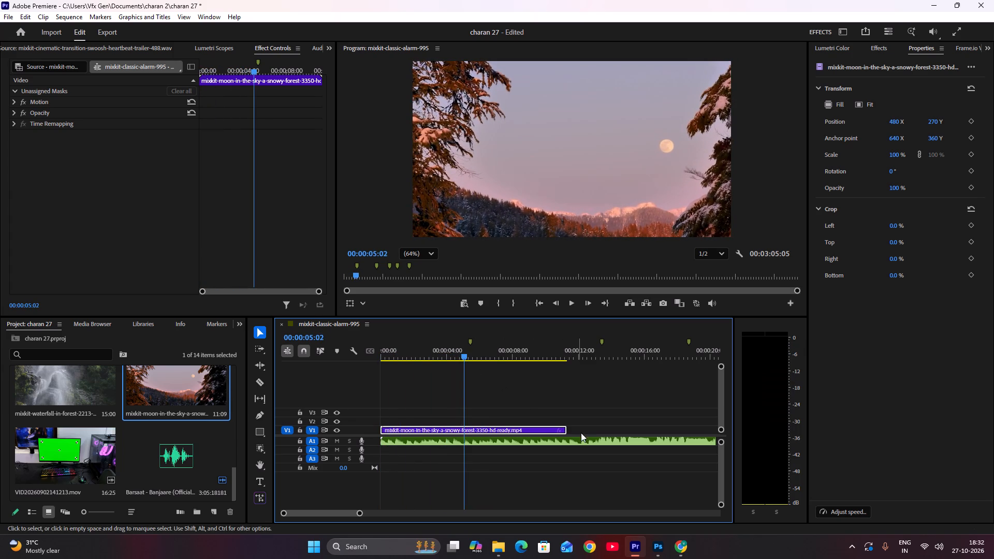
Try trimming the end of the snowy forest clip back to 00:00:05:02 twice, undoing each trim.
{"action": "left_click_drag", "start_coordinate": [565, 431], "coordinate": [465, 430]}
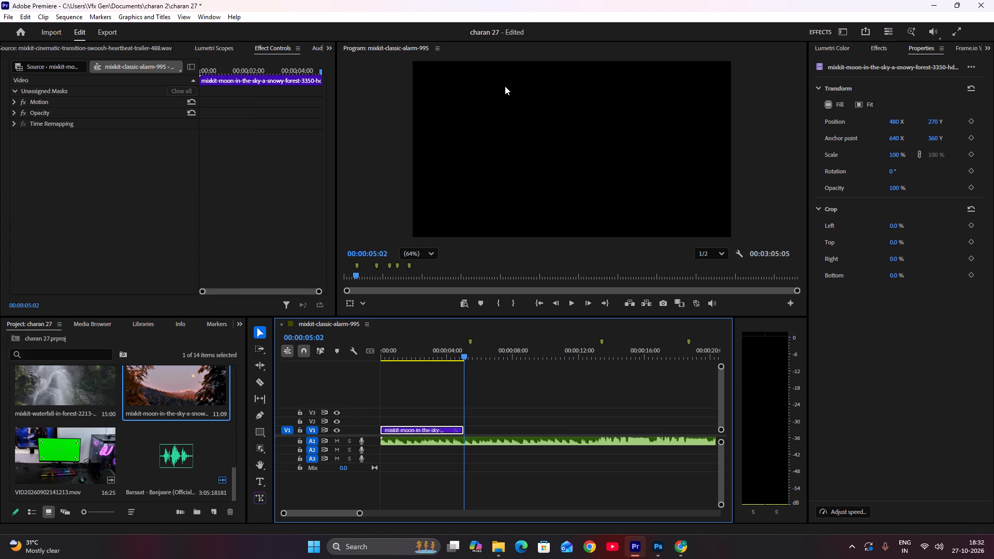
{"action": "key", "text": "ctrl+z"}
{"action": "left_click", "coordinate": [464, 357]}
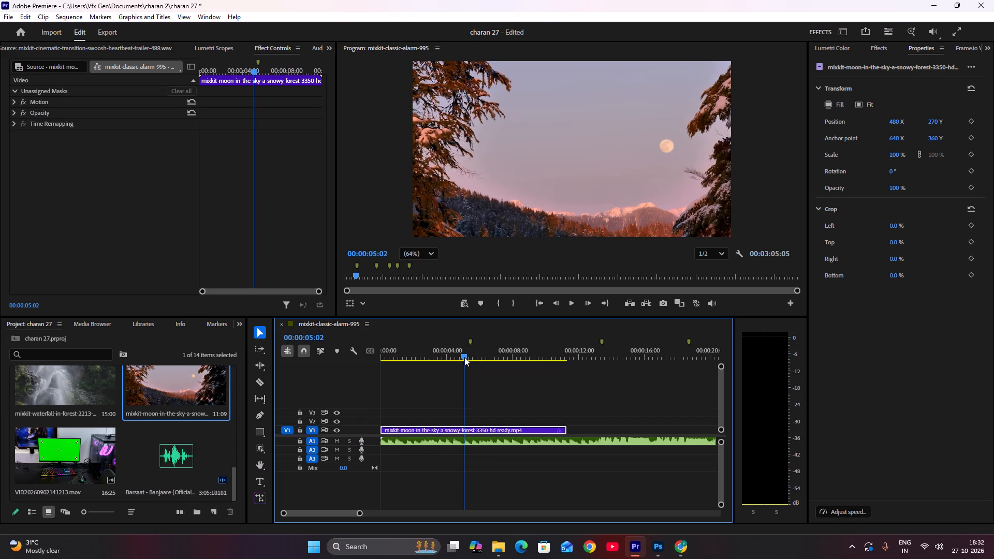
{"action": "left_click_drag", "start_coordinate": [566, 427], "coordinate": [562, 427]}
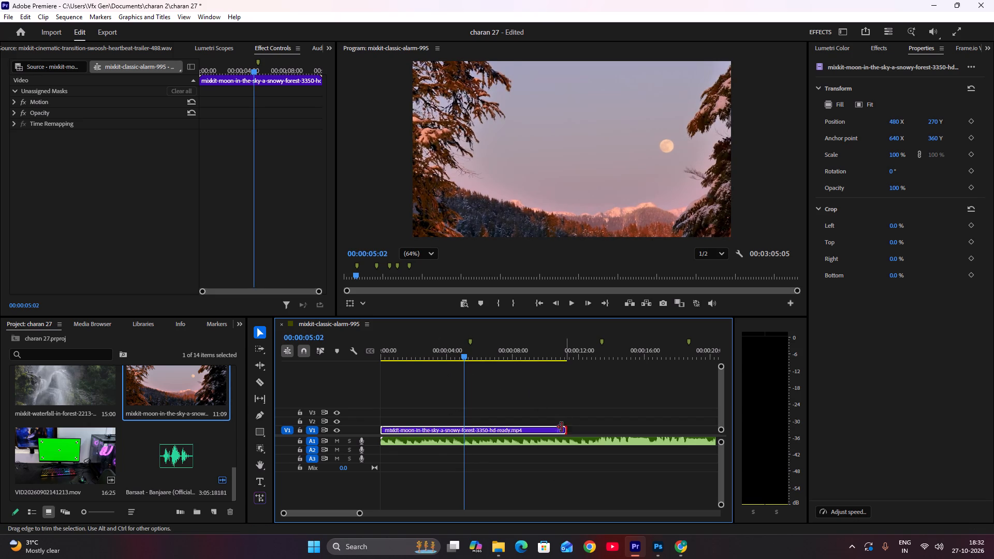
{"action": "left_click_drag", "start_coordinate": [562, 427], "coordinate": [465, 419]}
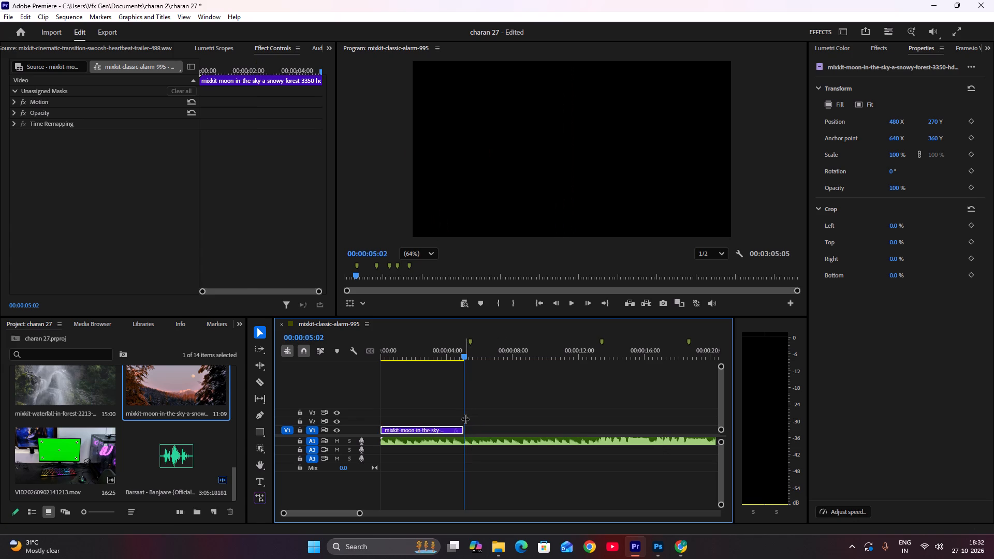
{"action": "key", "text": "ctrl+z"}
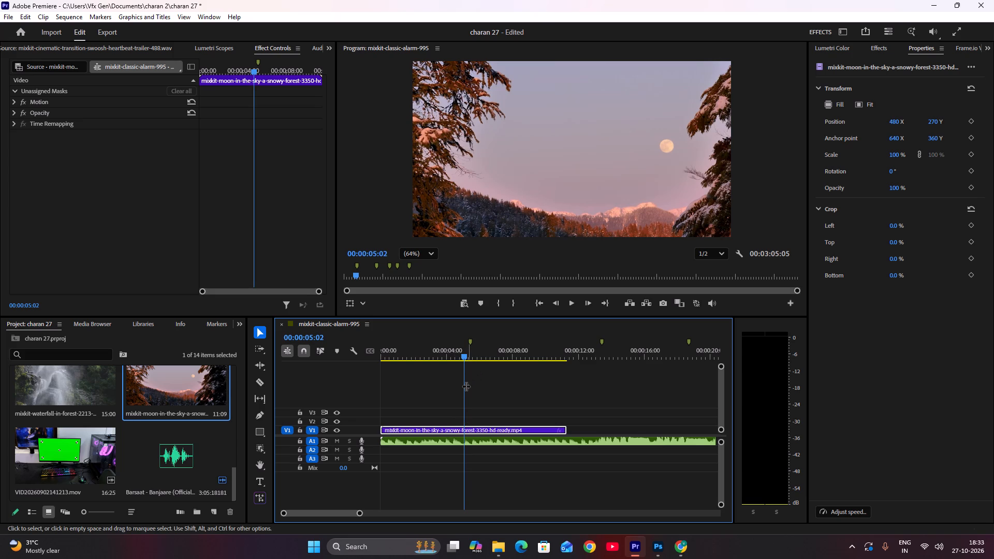
Split the snowy forest clip at 00:00:05:02 with the Razor tool and delete the portion after the cut.
{"action": "left_click", "coordinate": [259, 386]}
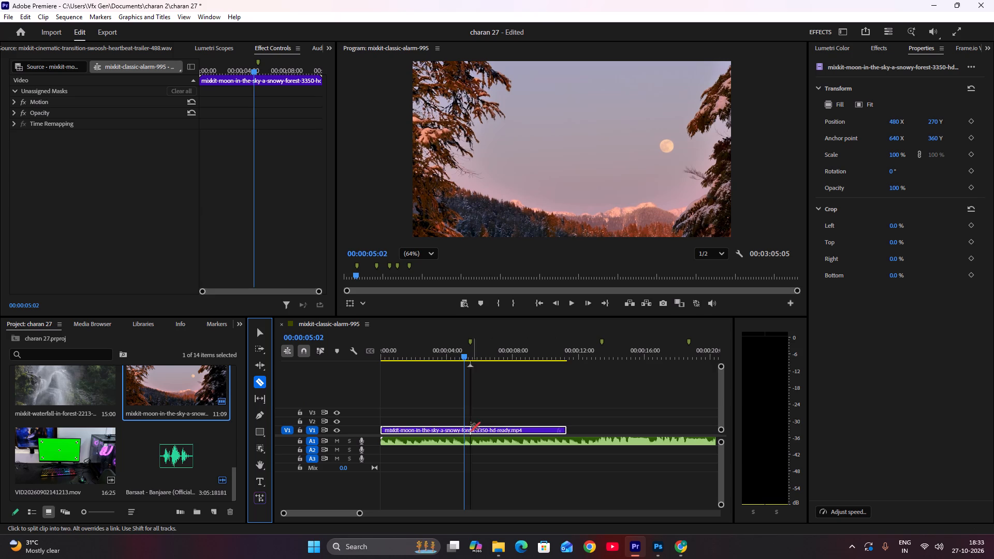
{"action": "left_click", "coordinate": [464, 426]}
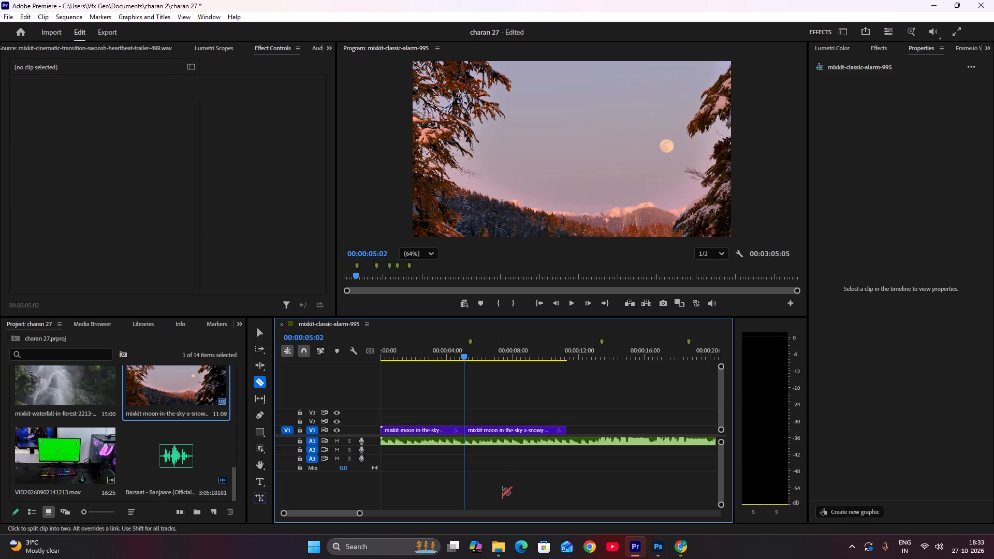
{"action": "left_click", "coordinate": [257, 331]}
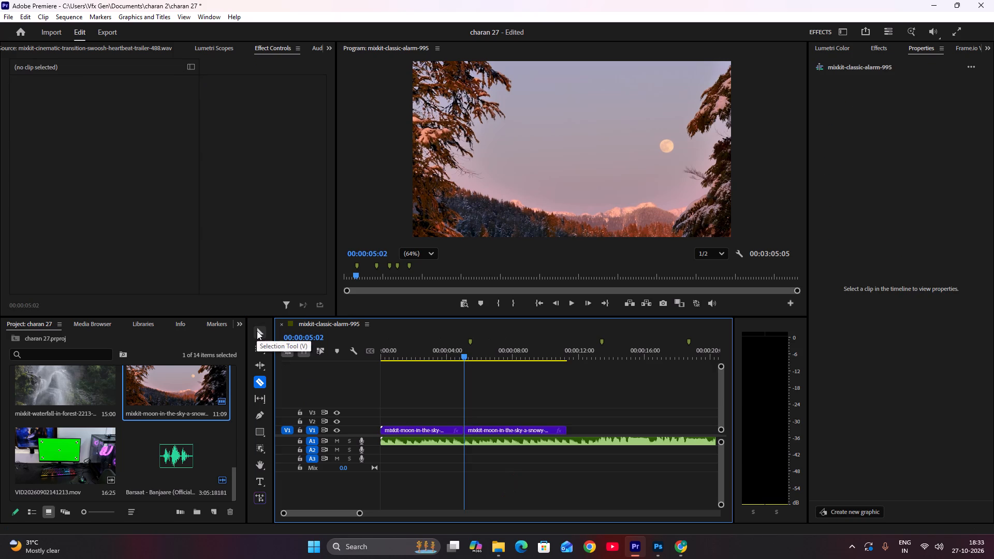
{"action": "left_click", "coordinate": [485, 431]}
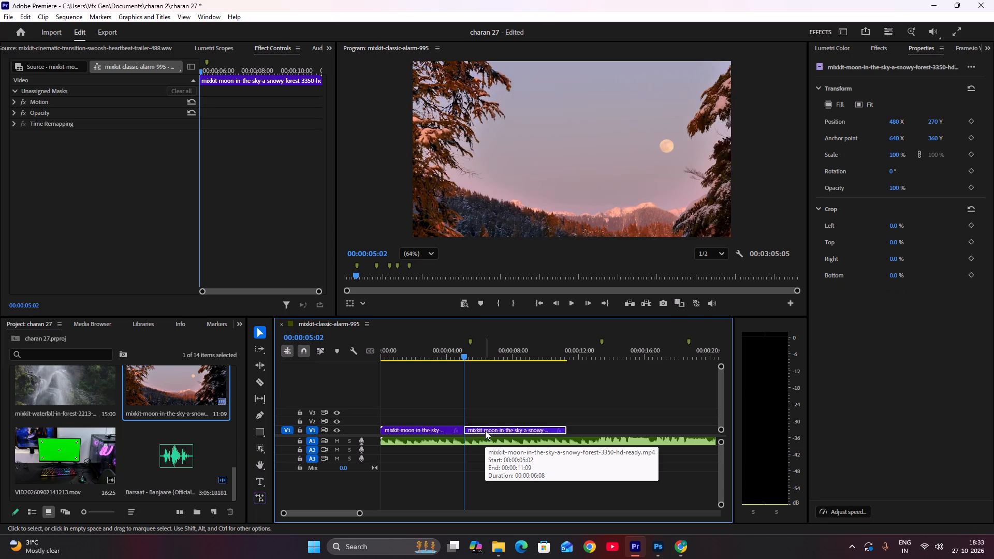
{"action": "key", "text": "Delete"}
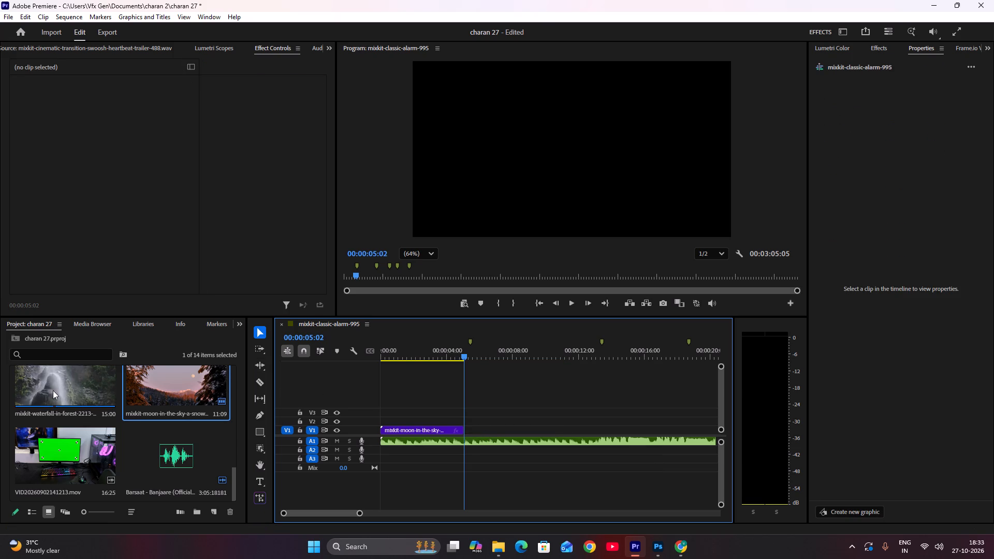
Place the mixkit-waterfall-in-forest clip on V1 directly after the snowy forest clip, starting at 00:00:05:02.
{"action": "left_click_drag", "start_coordinate": [52, 390], "coordinate": [466, 429]}
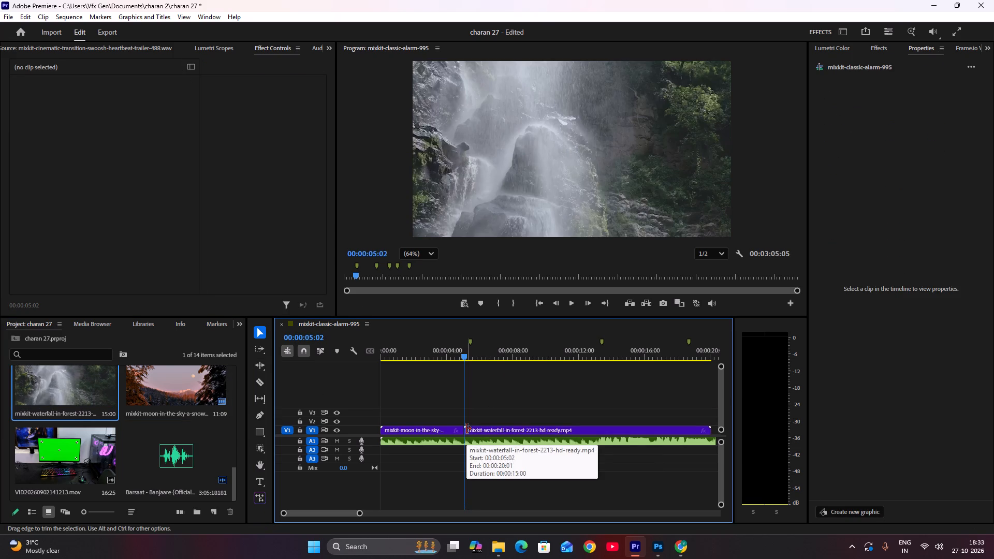
Play the sequence from 00:00:00:00 through the cut into the waterfall clip to review it with the song.
{"action": "left_click_drag", "start_coordinate": [445, 352], "coordinate": [374, 345]}
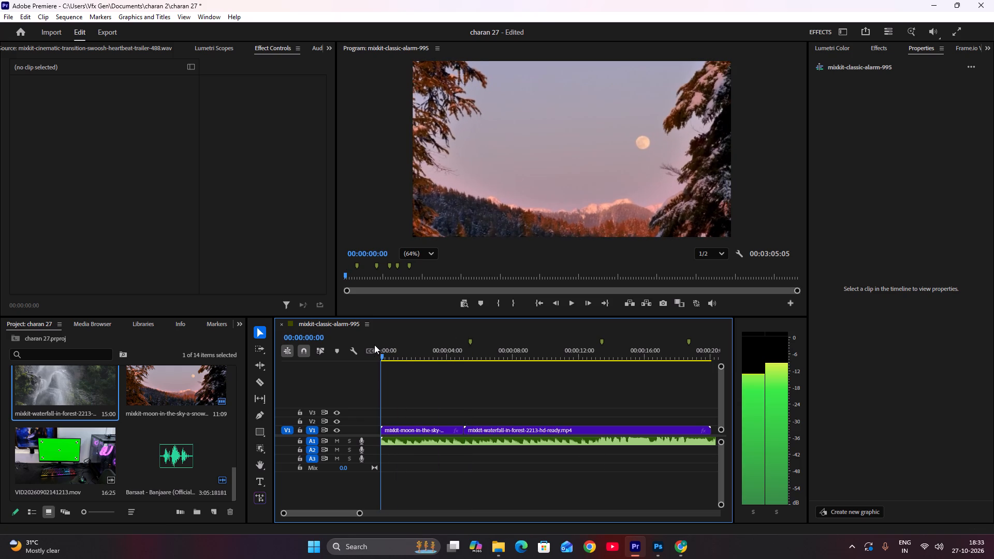
{"action": "left_click_drag", "start_coordinate": [374, 345], "coordinate": [390, 341]}
{"action": "key", "text": "space"}
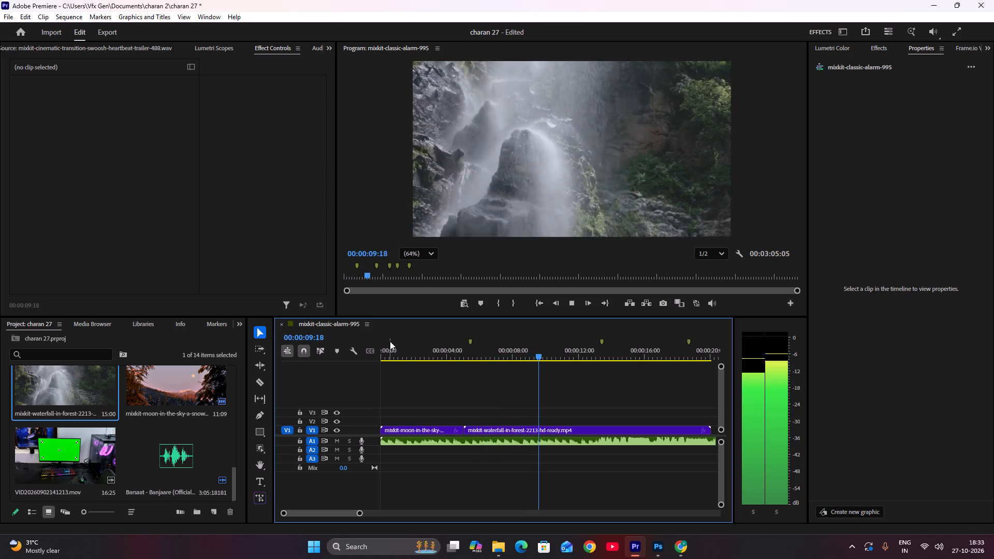
{"action": "key", "text": "space"}
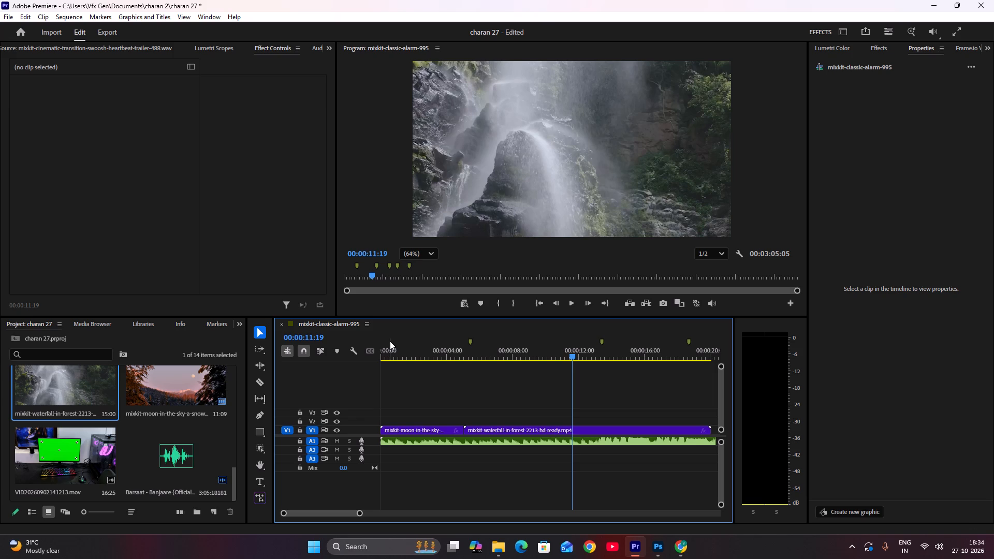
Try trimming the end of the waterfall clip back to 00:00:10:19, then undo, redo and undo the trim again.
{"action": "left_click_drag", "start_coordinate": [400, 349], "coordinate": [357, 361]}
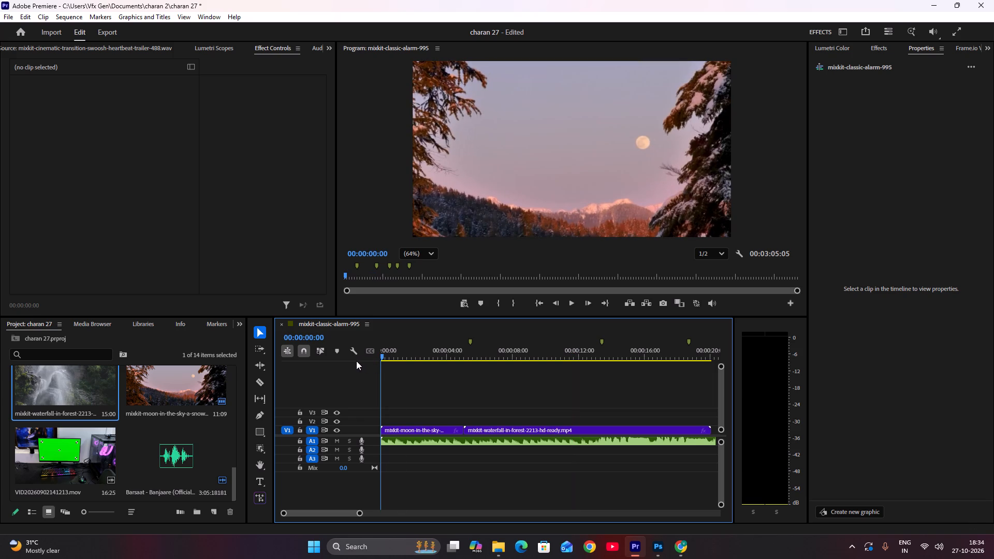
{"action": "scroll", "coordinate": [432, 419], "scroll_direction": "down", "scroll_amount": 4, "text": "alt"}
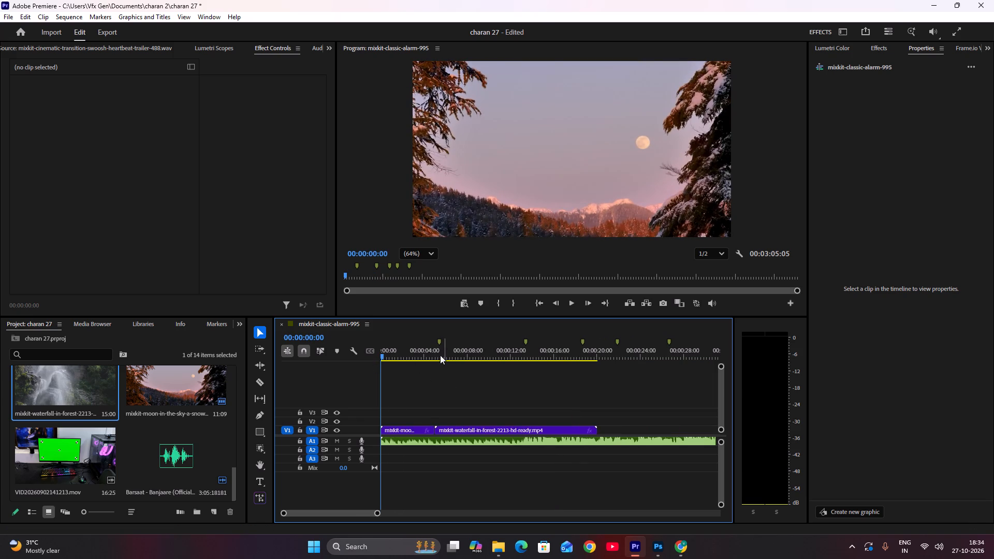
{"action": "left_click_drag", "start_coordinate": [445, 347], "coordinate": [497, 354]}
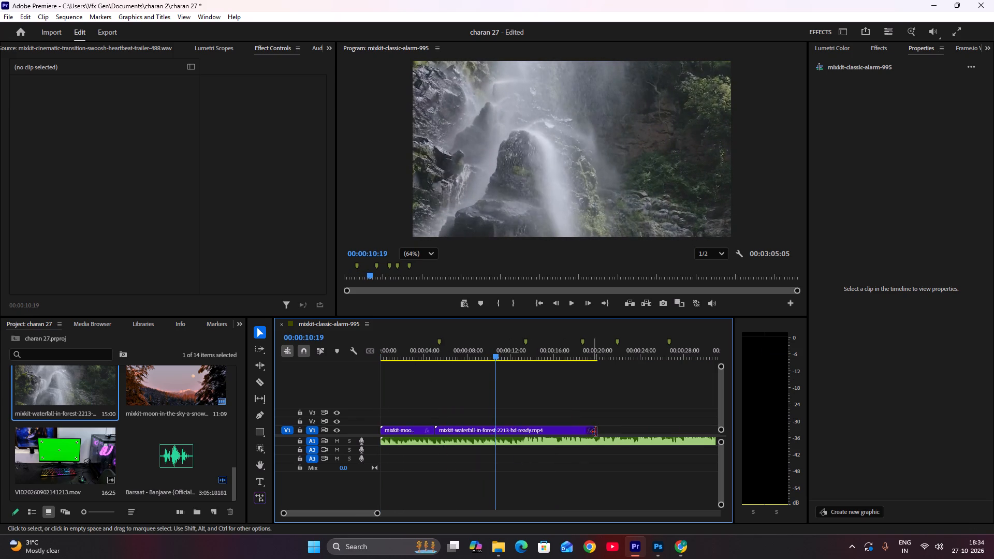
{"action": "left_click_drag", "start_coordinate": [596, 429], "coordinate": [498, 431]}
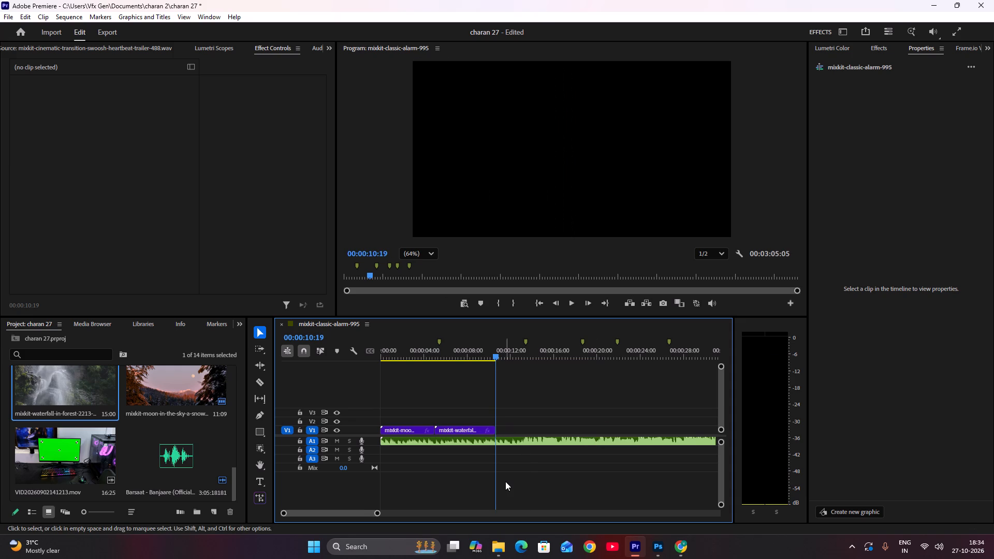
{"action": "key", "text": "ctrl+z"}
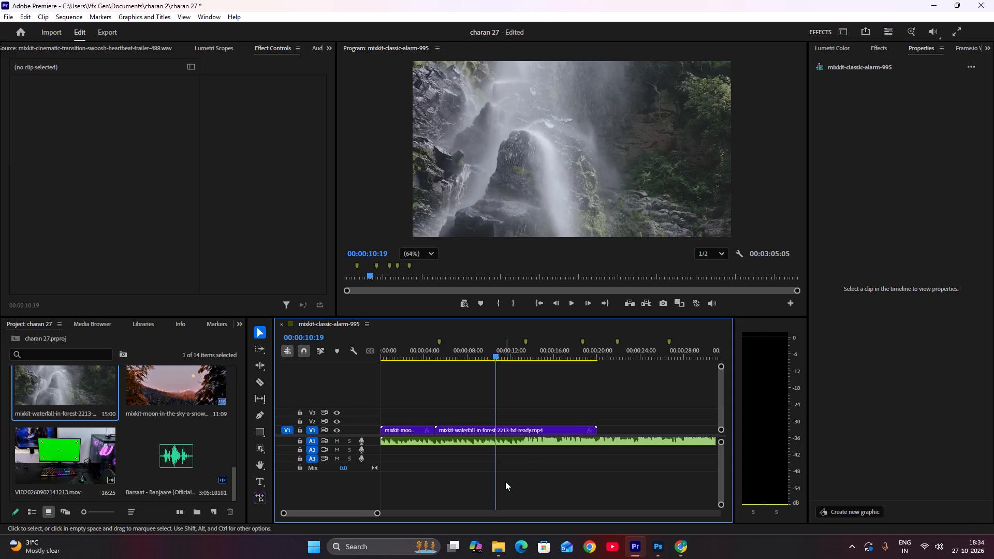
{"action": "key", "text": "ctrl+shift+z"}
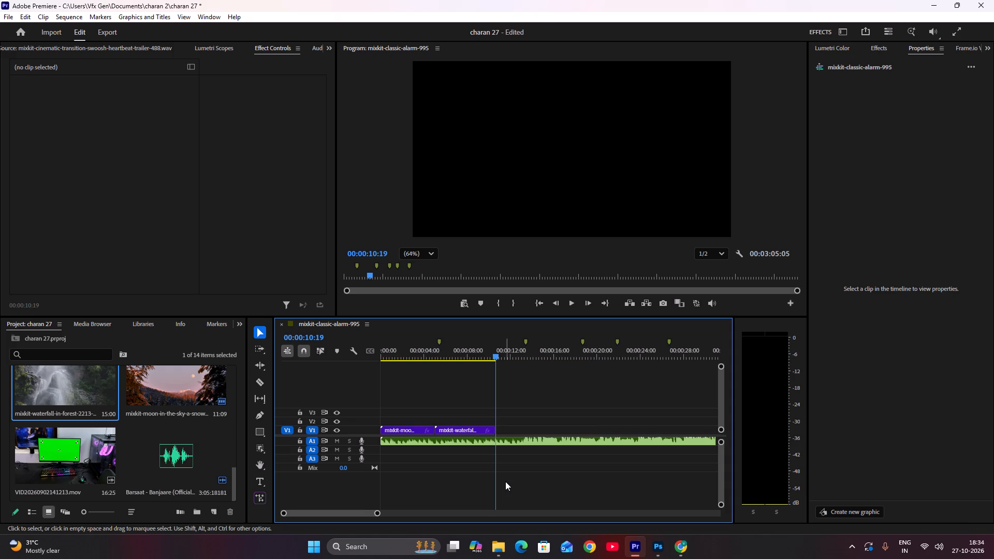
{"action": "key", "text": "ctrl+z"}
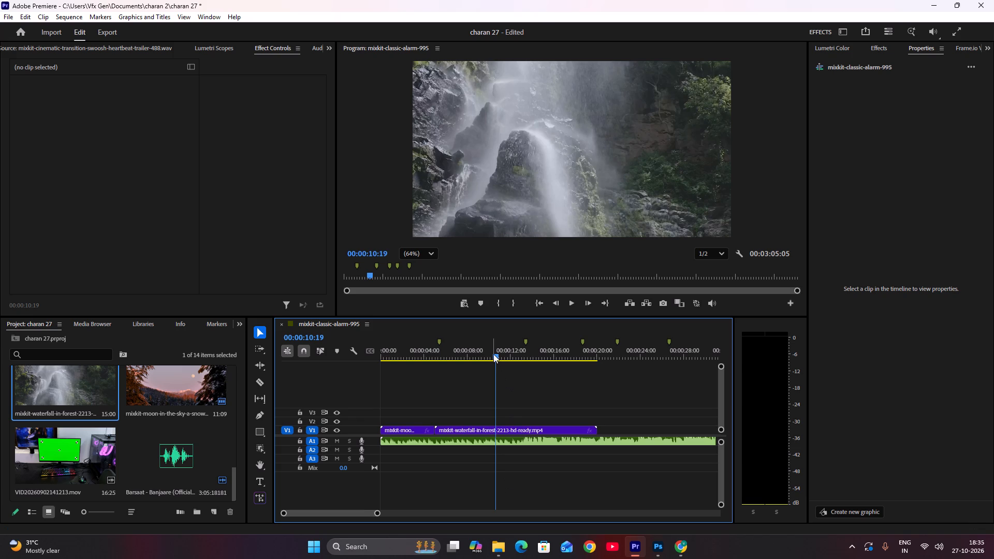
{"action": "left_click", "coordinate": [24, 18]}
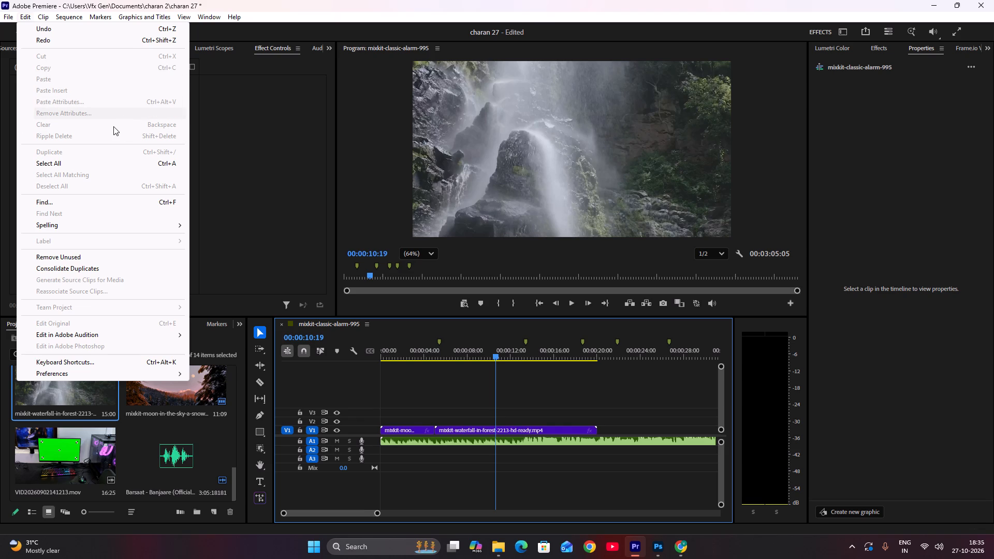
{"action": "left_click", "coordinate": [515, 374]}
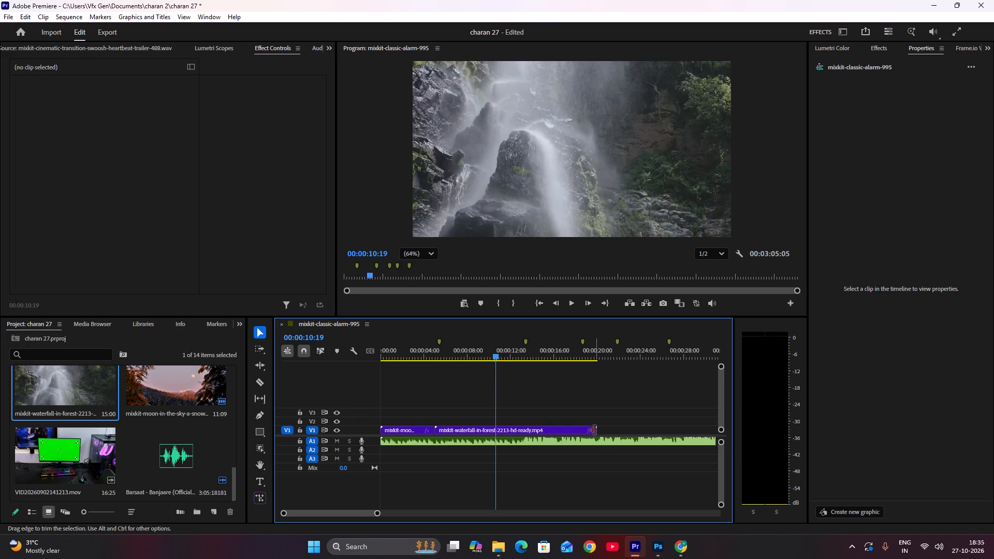
Trim the end of the waterfall clip on V1 back to 00:00:10:19 and scrub across the cut to check it.
{"action": "left_click", "coordinate": [580, 426]}
{"action": "left_click_drag", "start_coordinate": [595, 427], "coordinate": [494, 426]}
{"action": "left_click_drag", "start_coordinate": [497, 354], "coordinate": [428, 356]}
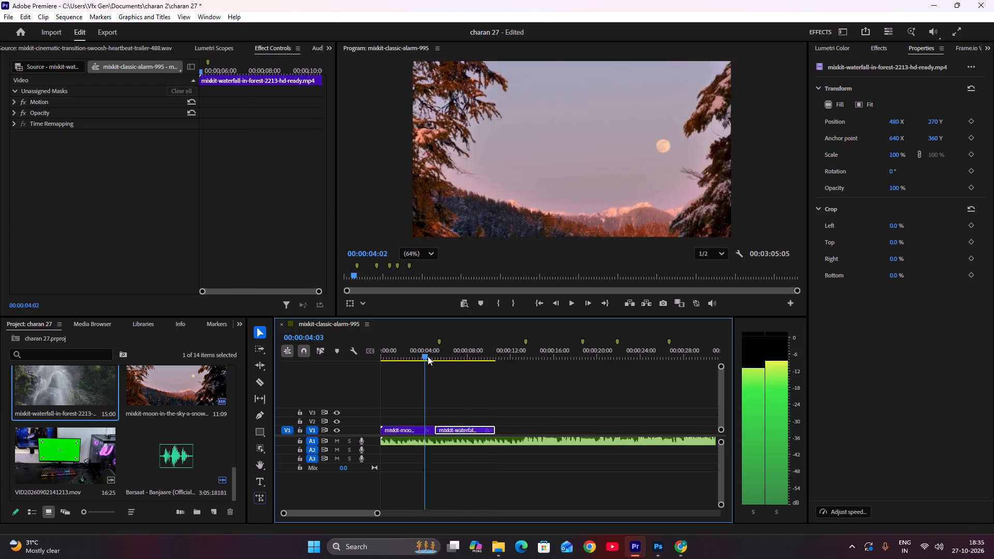
{"action": "left_click_drag", "start_coordinate": [428, 356], "coordinate": [491, 355]}
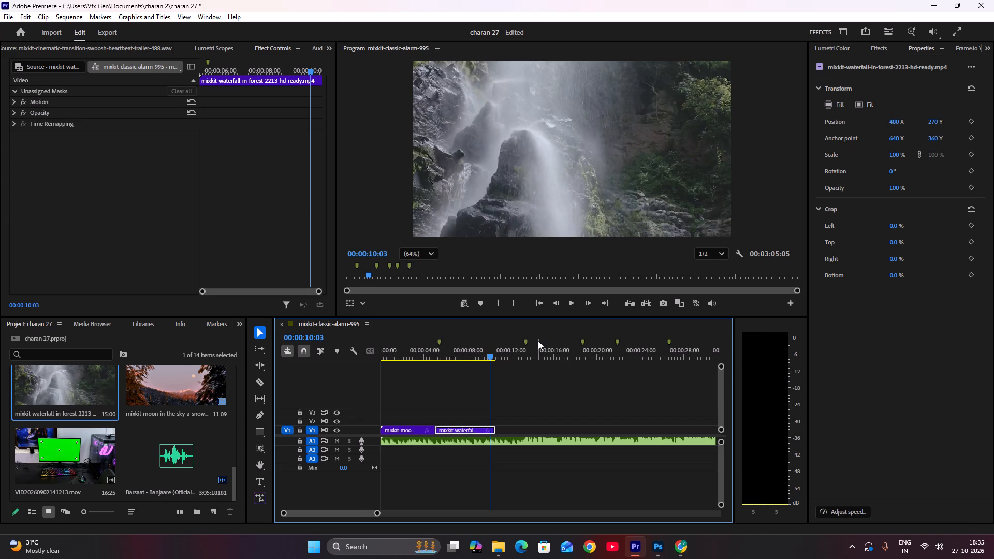
Clear the first sequence marker, the one near 00:00:05:13 above the start of the waterfall clip.
{"action": "right_click", "coordinate": [443, 348]}
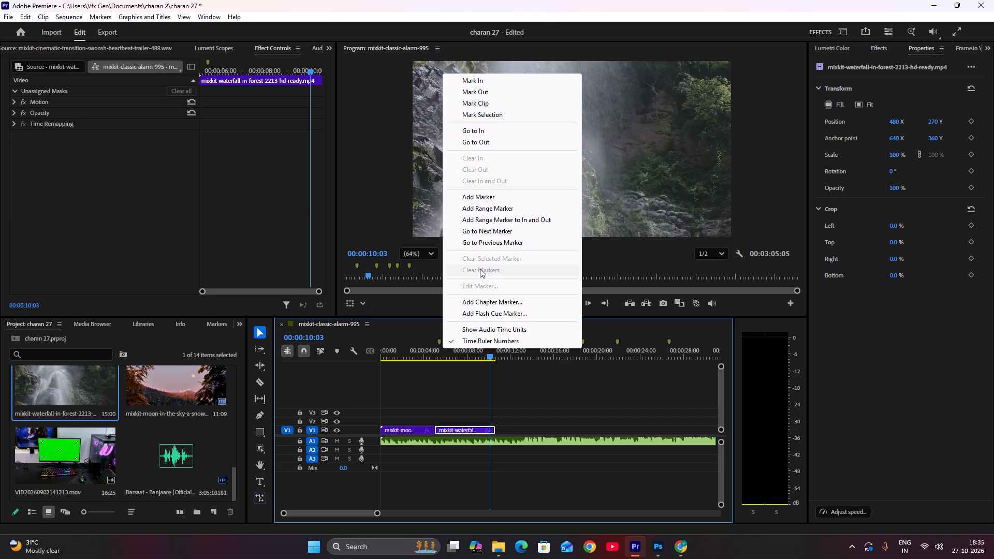
{"action": "left_click", "coordinate": [436, 352]}
{"action": "left_click", "coordinate": [440, 342]}
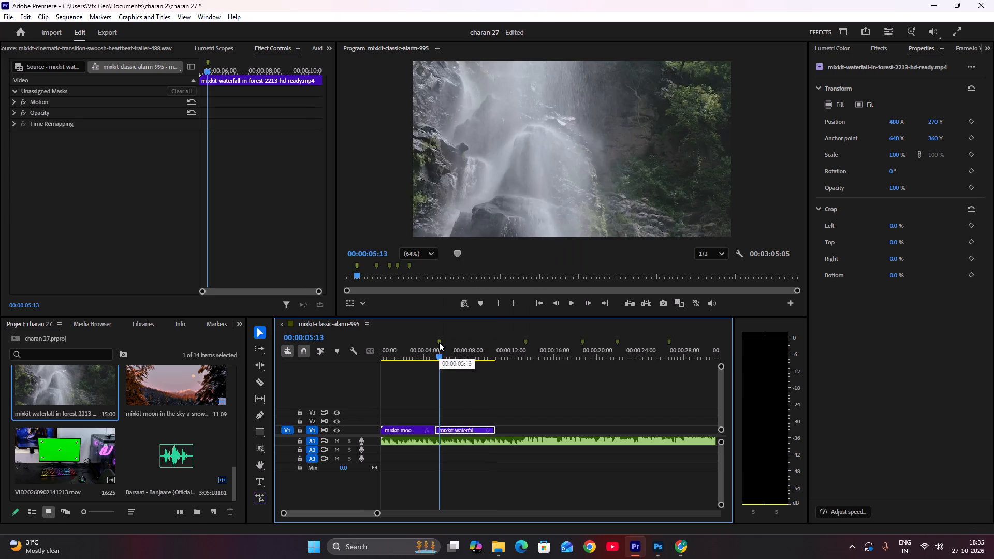
{"action": "left_click", "coordinate": [438, 342]}
{"action": "left_click", "coordinate": [433, 344]}
{"action": "right_click", "coordinate": [436, 342]}
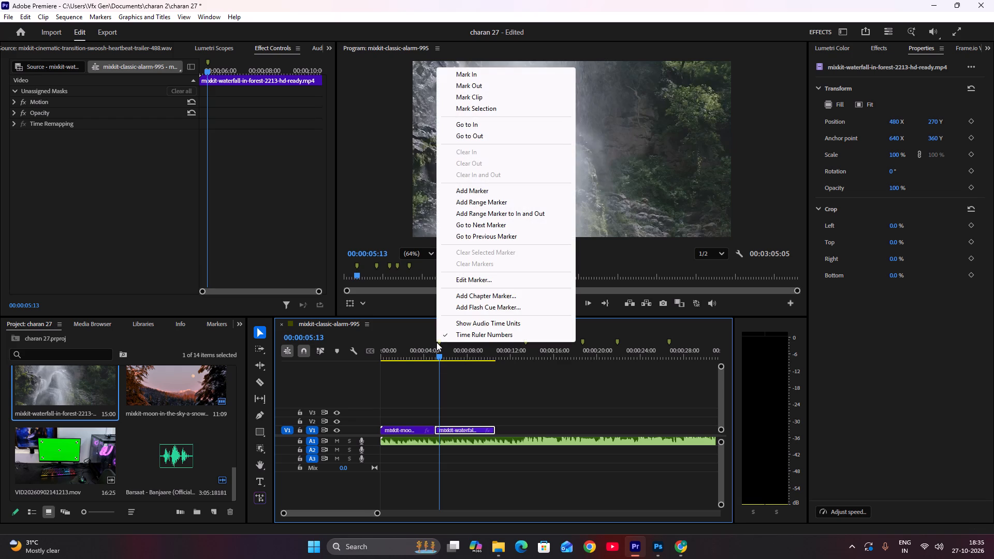
{"action": "left_click", "coordinate": [429, 328]}
{"action": "left_click", "coordinate": [440, 343]}
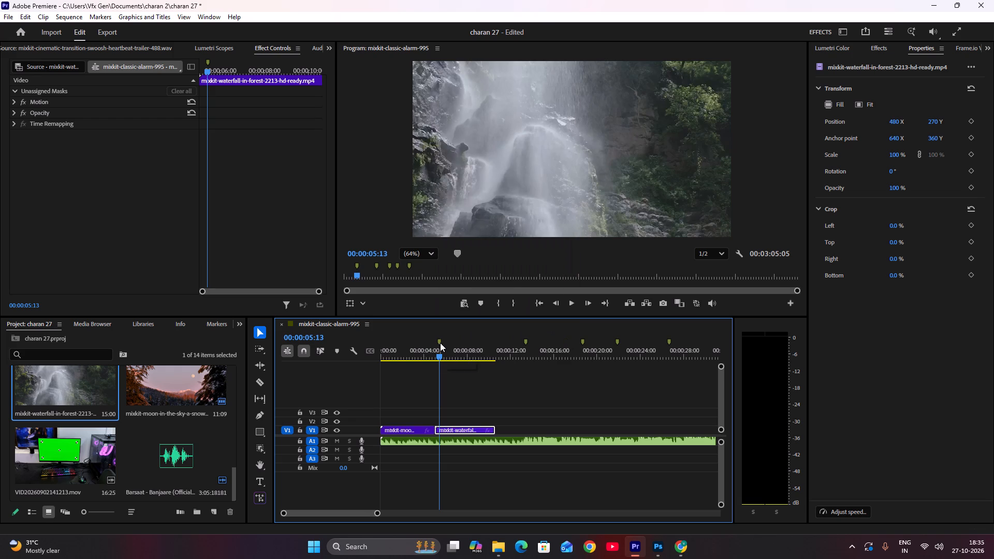
{"action": "left_click", "coordinate": [439, 342]}
{"action": "left_click", "coordinate": [443, 346]}
{"action": "left_click", "coordinate": [445, 351]}
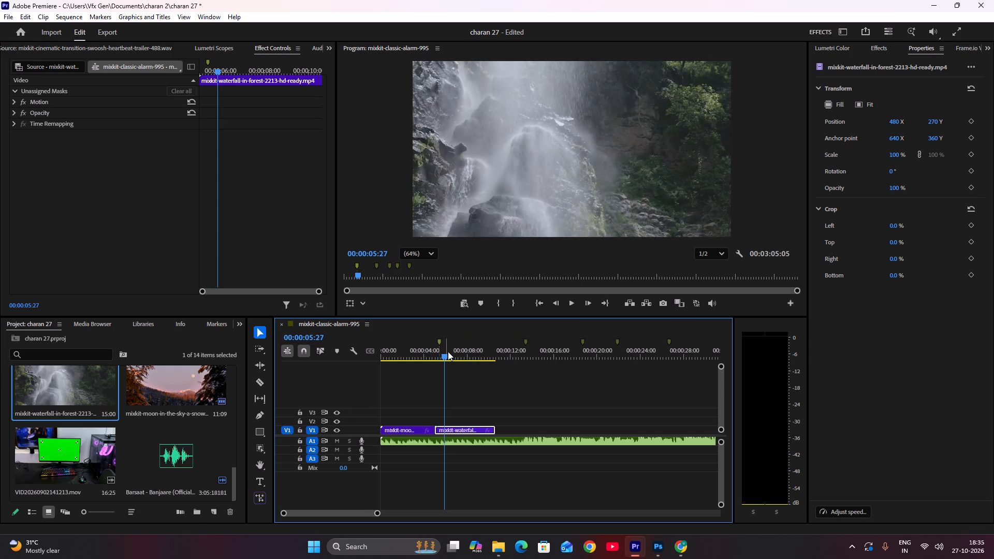
{"action": "right_click", "coordinate": [456, 351]}
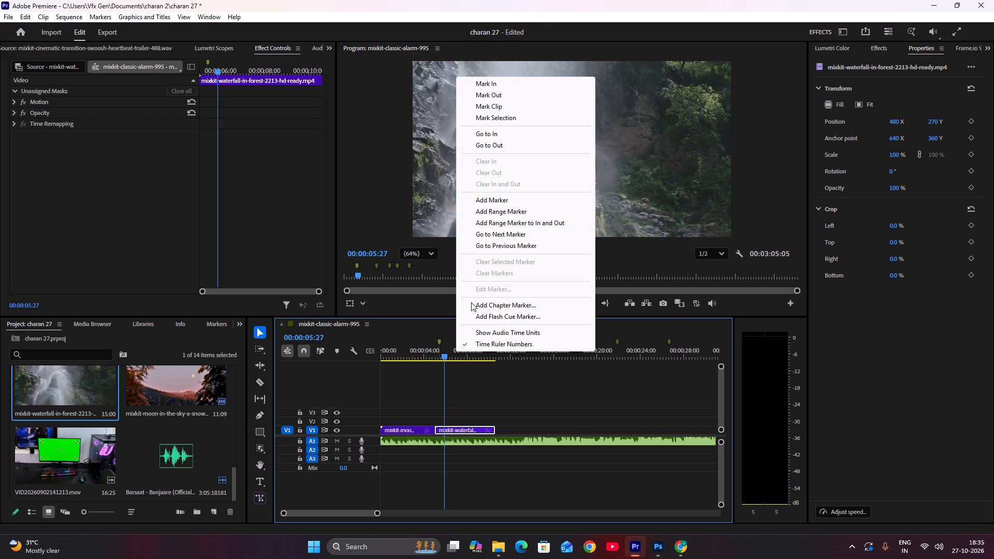
{"action": "left_click", "coordinate": [430, 343]}
{"action": "left_click_drag", "start_coordinate": [438, 342], "coordinate": [450, 342]}
{"action": "right_click", "coordinate": [450, 342]}
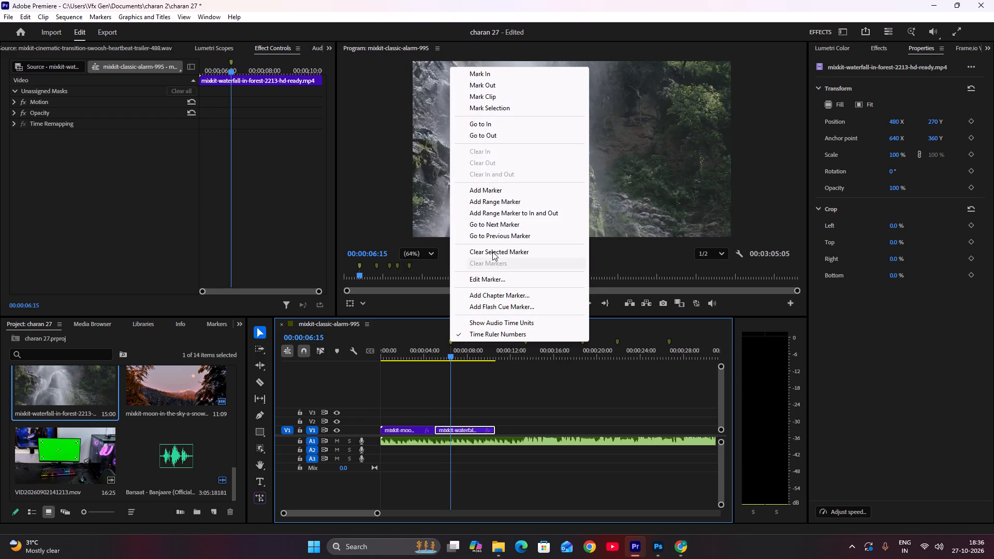
{"action": "left_click", "coordinate": [492, 252]}
Clear the sequence marker at 00:00:13:13.
{"action": "left_click", "coordinate": [525, 342]}
{"action": "right_click", "coordinate": [525, 342]}
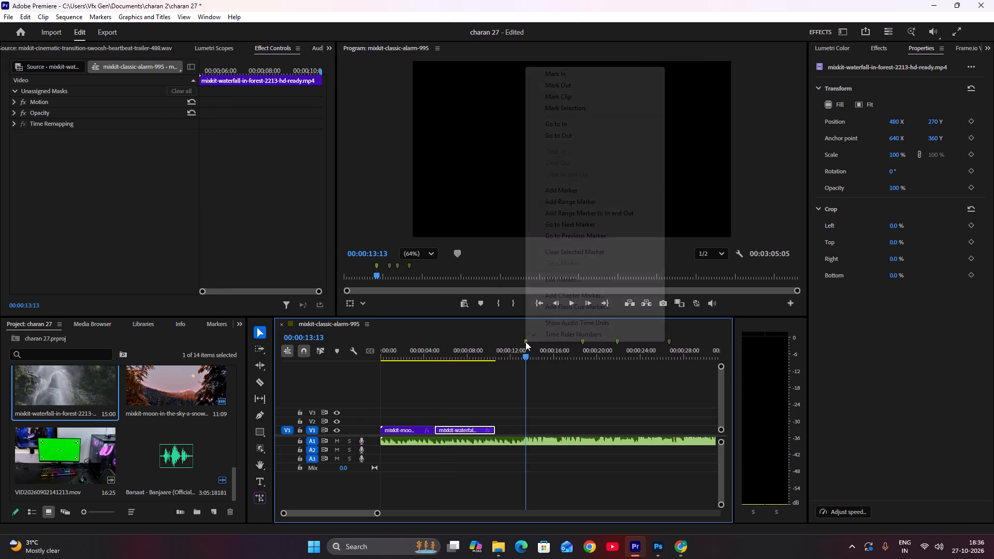
{"action": "left_click", "coordinate": [571, 254]}
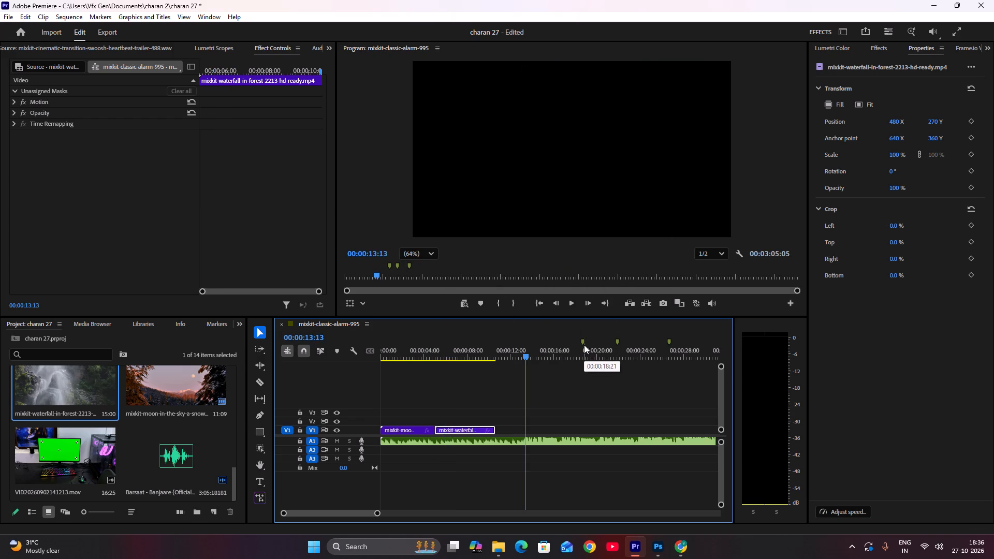
Clear the remaining sequence markers, from the one near 00:00:18:21 onward.
{"action": "right_click", "coordinate": [582, 342]}
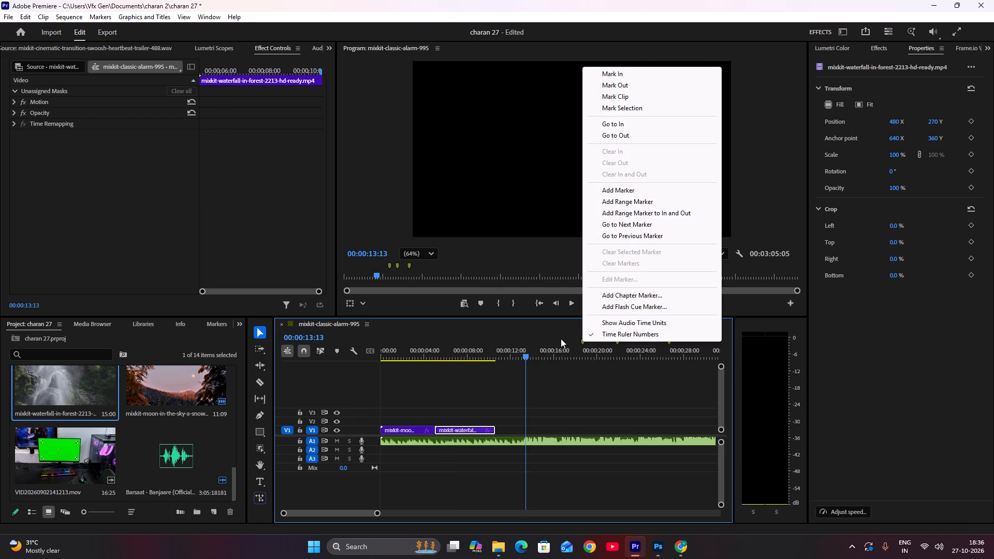
{"action": "left_click", "coordinate": [561, 339]}
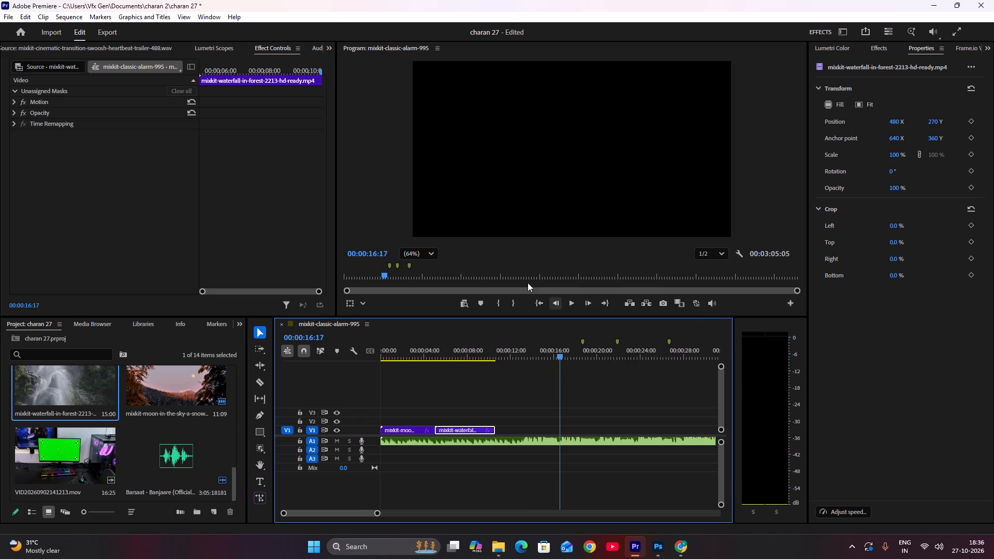
{"action": "right_click", "coordinate": [420, 271]}
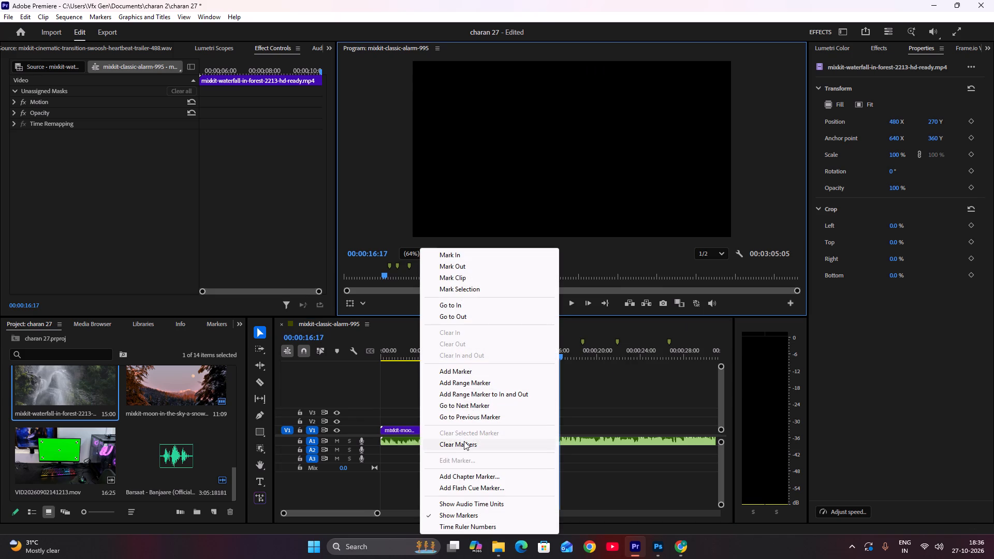
{"action": "right_click", "coordinate": [396, 264]}
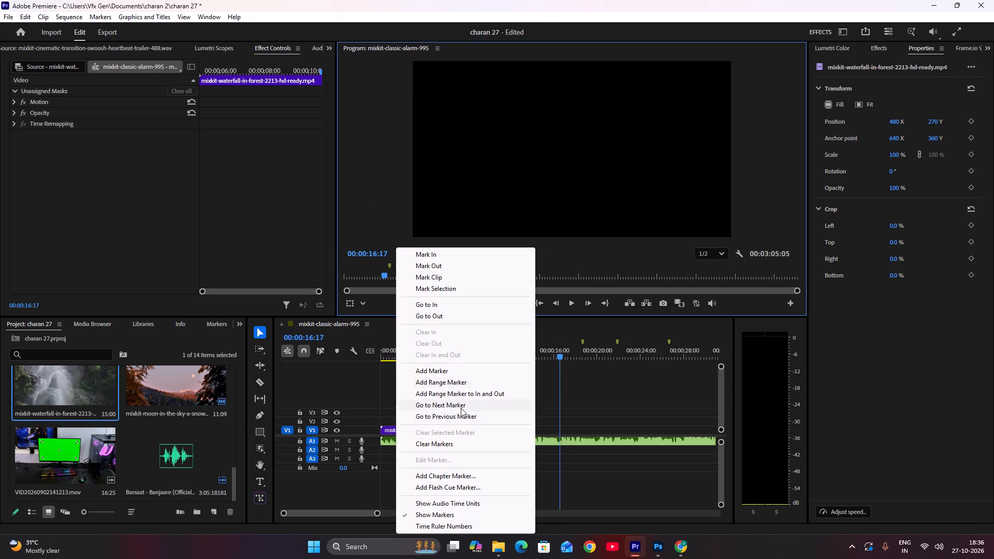